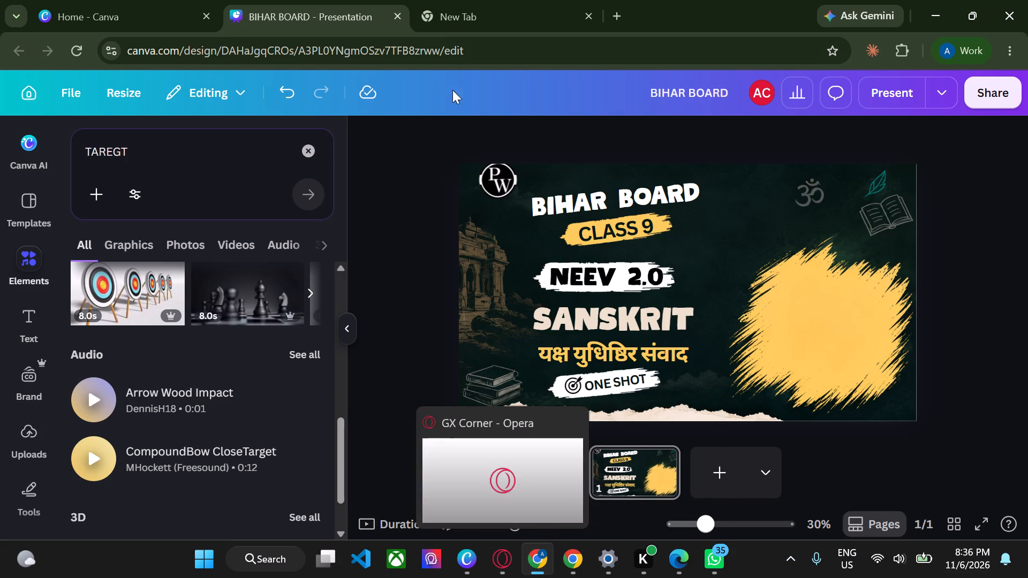
{"action": "left_click", "coordinate": [575, 566]}
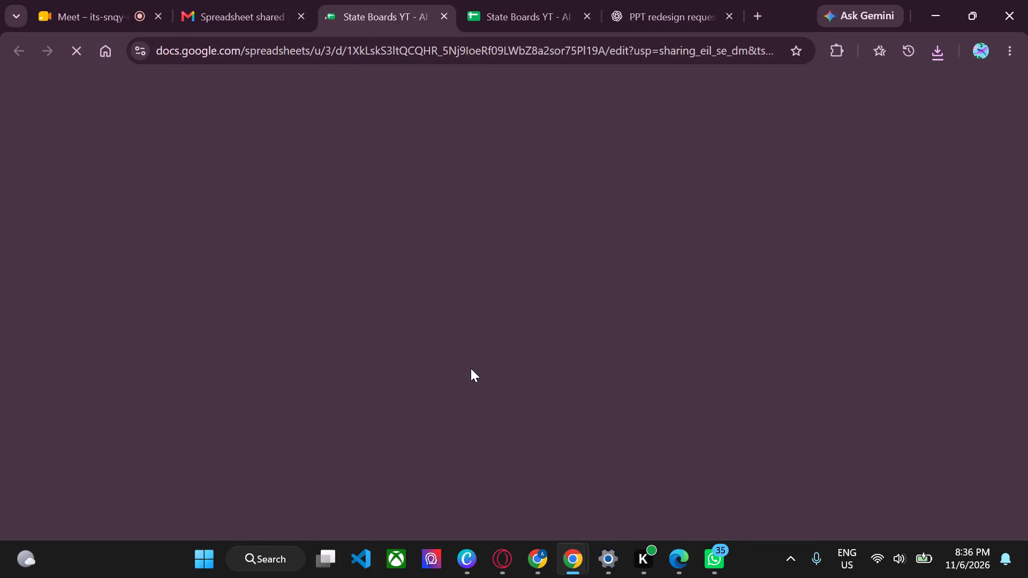
In the tracker's Bihar Board_9th sheet, find the Sanskrit section and open the Canva link for the chapter यक्ष युधिष्ठिर संवादः.
{"action": "scroll", "coordinate": [406, 356], "scroll_direction": "down", "scroll_amount": 1}
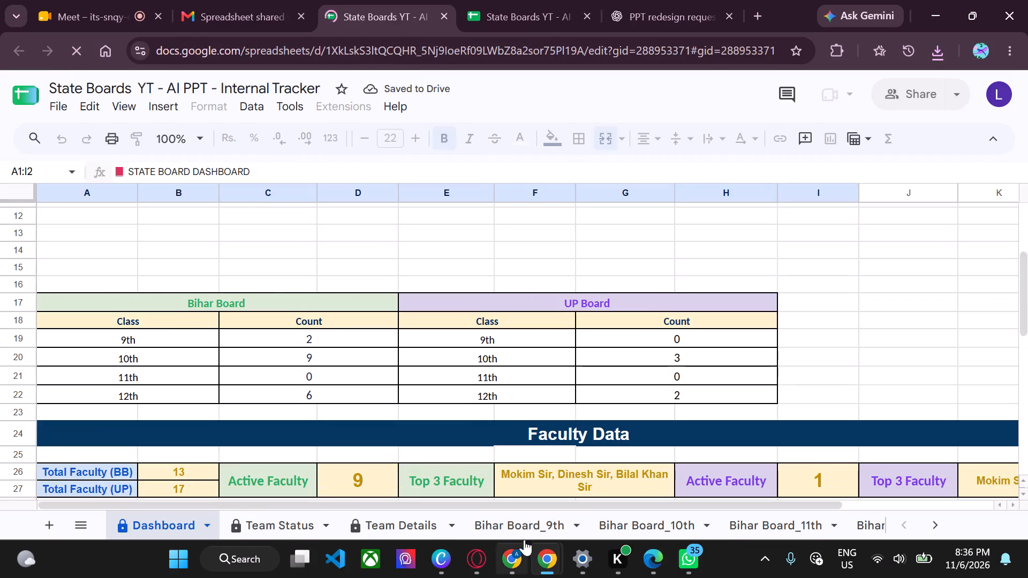
{"action": "left_click", "coordinate": [528, 535]}
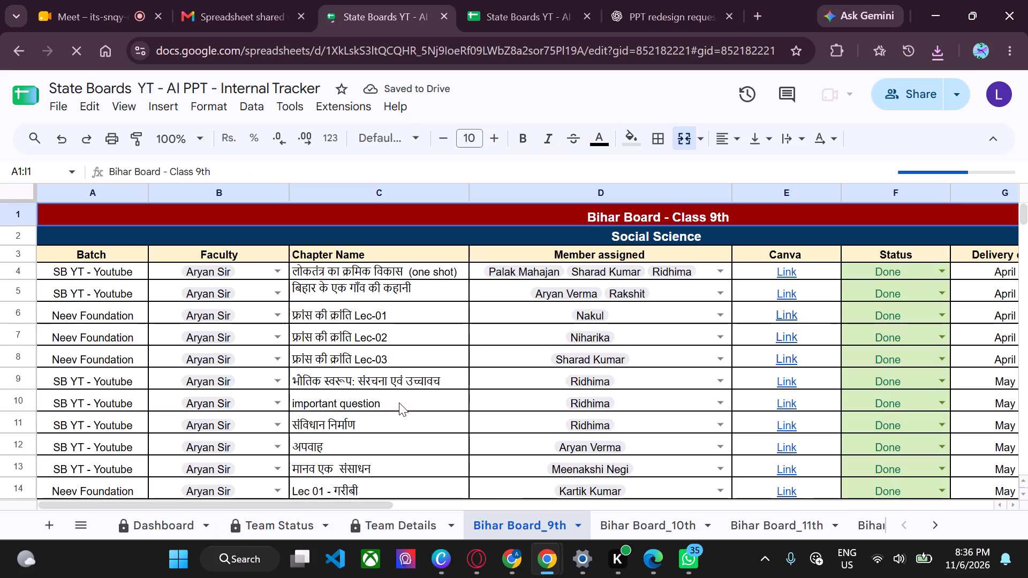
{"action": "scroll", "coordinate": [399, 402], "scroll_direction": "down", "scroll_amount": 3}
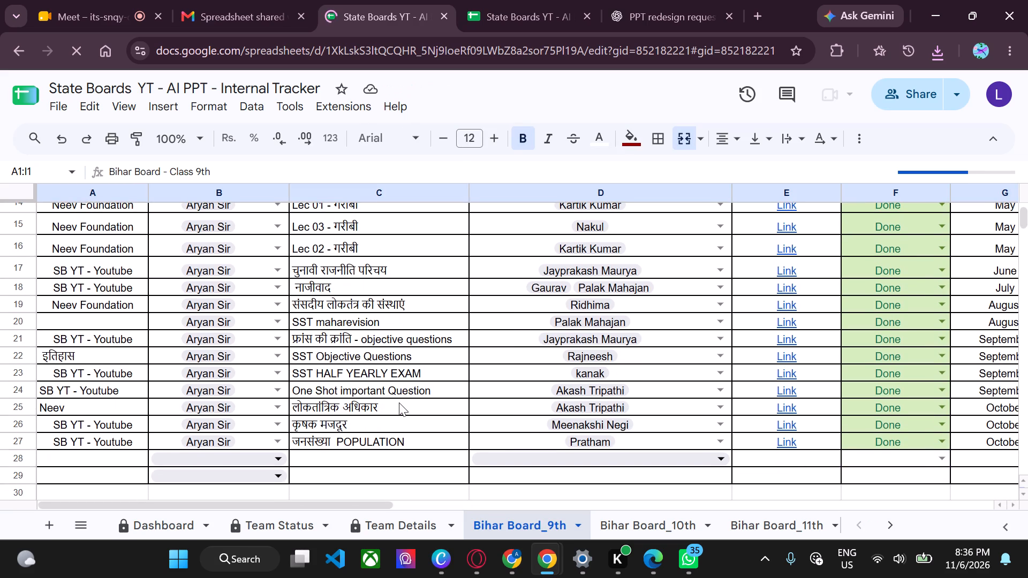
{"action": "scroll", "coordinate": [399, 402], "scroll_direction": "down", "scroll_amount": 4}
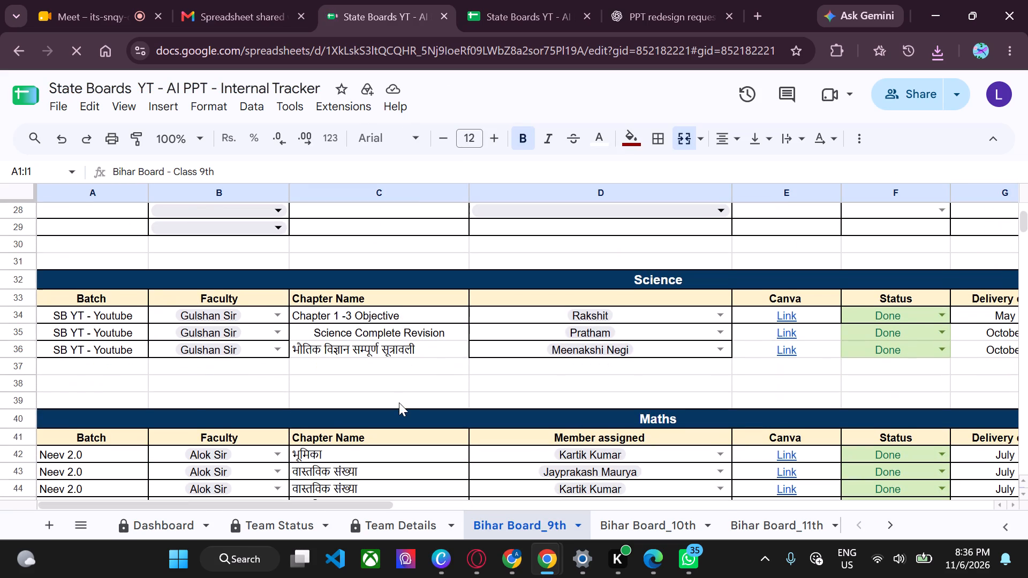
{"action": "scroll", "coordinate": [399, 402], "scroll_direction": "down", "scroll_amount": 3}
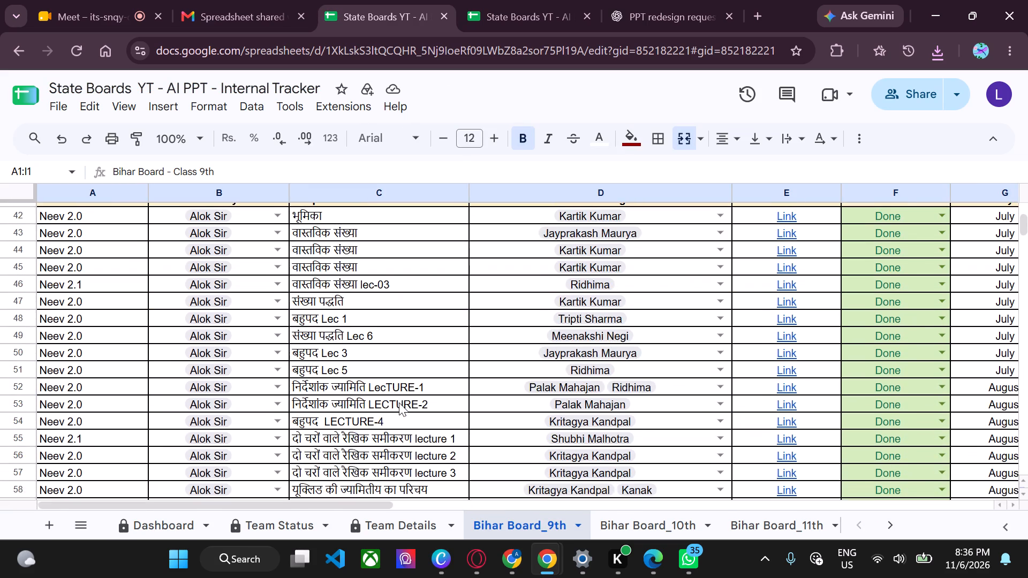
{"action": "scroll", "coordinate": [399, 402], "scroll_direction": "down", "scroll_amount": 3}
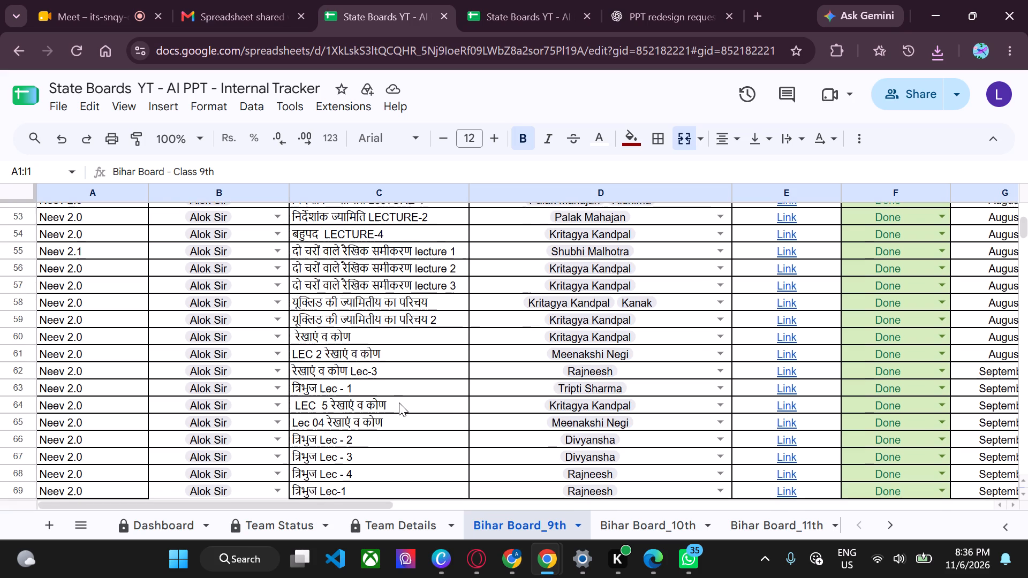
{"action": "scroll", "coordinate": [399, 402], "scroll_direction": "down", "scroll_amount": 2}
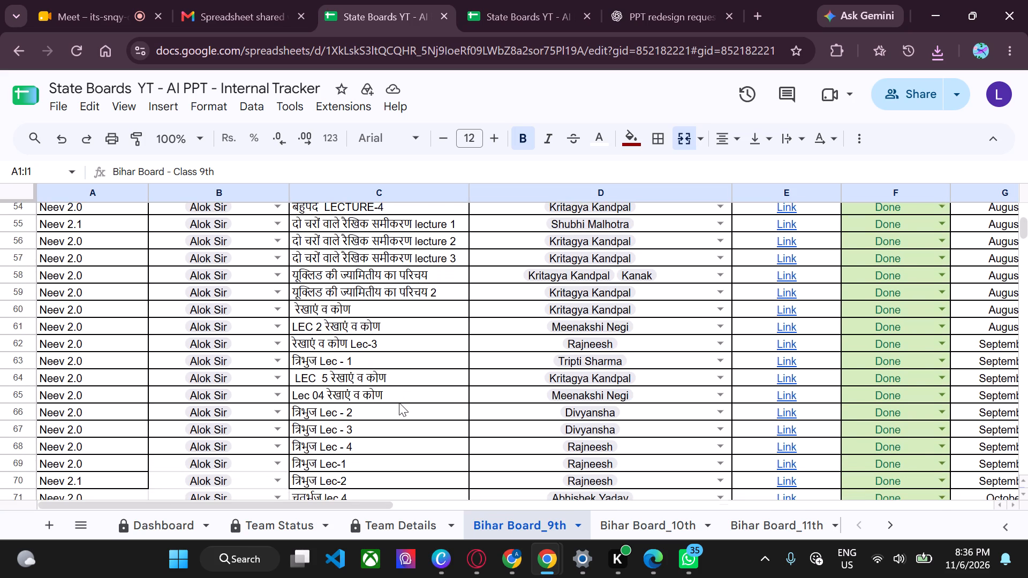
{"action": "scroll", "coordinate": [399, 402], "scroll_direction": "down", "scroll_amount": 3}
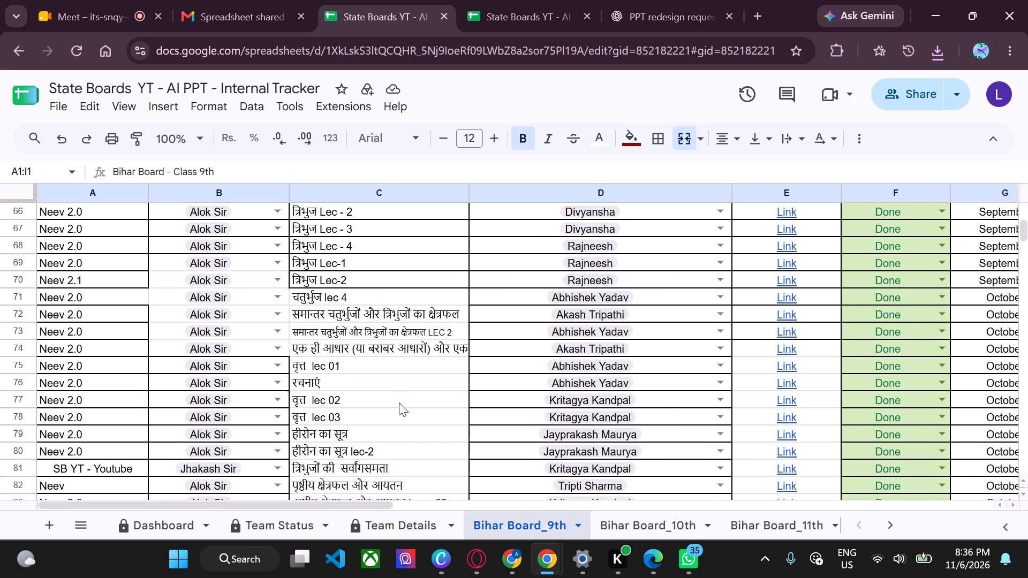
{"action": "scroll", "coordinate": [399, 402], "scroll_direction": "down", "scroll_amount": 4}
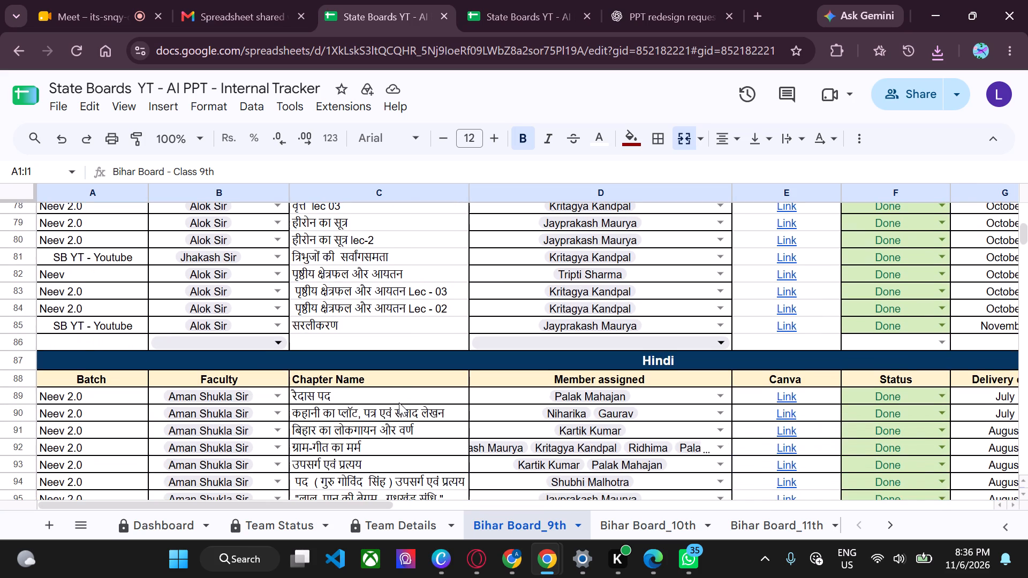
{"action": "scroll", "coordinate": [399, 402], "scroll_direction": "down", "scroll_amount": 3}
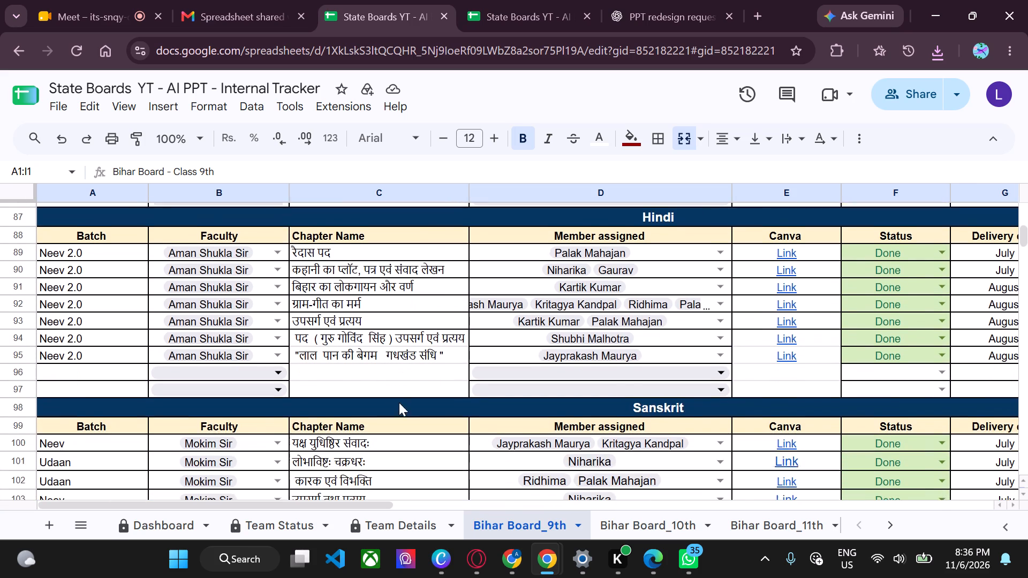
{"action": "scroll", "coordinate": [399, 402], "scroll_direction": "down", "scroll_amount": 2}
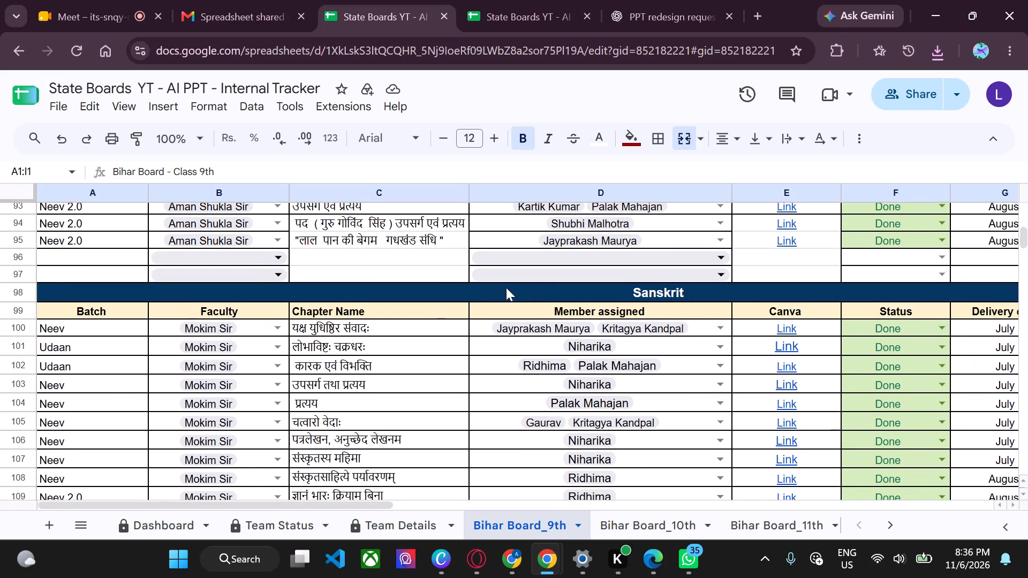
{"action": "left_click", "coordinate": [783, 330]}
{"action": "left_click", "coordinate": [689, 356]}
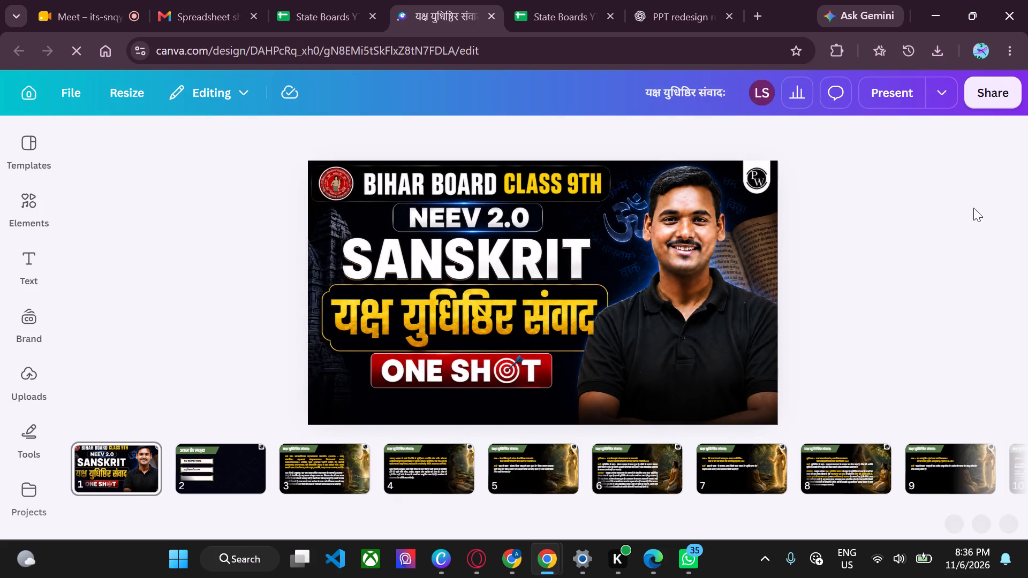
Capture a screenshot of just the teacher's portrait on the existing design's title slide.
{"action": "key", "text": "Print"}
{"action": "left_click_drag", "start_coordinate": [581, 165], "coordinate": [779, 422]}
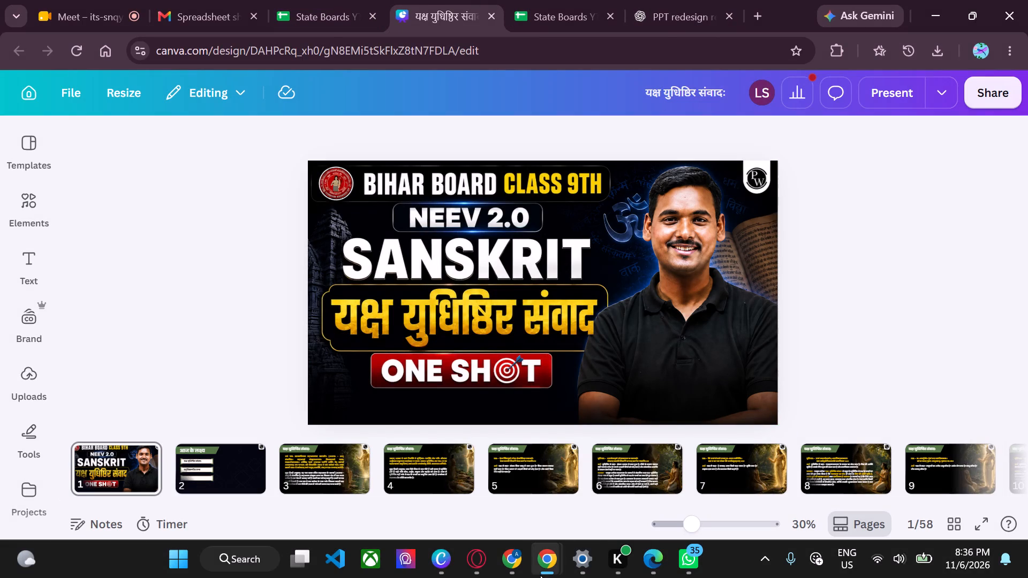
Switch to the BIHAR BOARD presentation, upload the teacher screenshot from the Screenshots folder and add it to the title slide.
{"action": "left_click", "coordinate": [518, 502]}
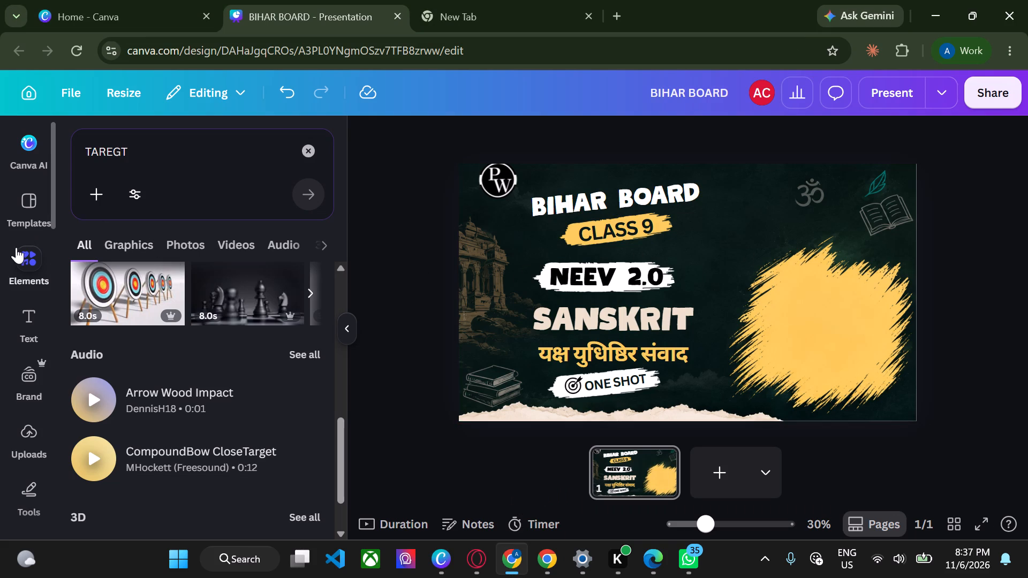
{"action": "left_click", "coordinate": [21, 436]}
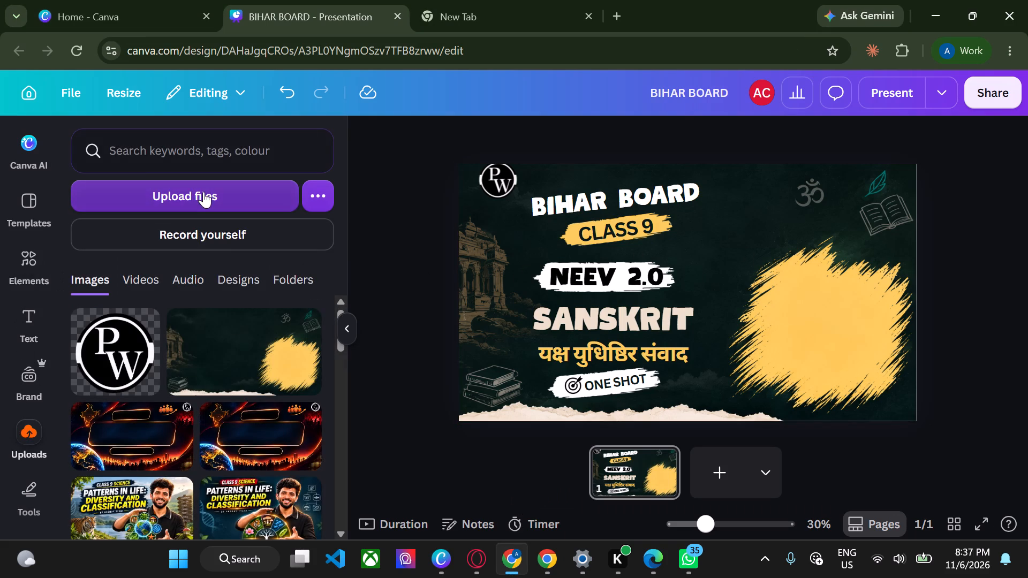
{"action": "left_click", "coordinate": [203, 196]}
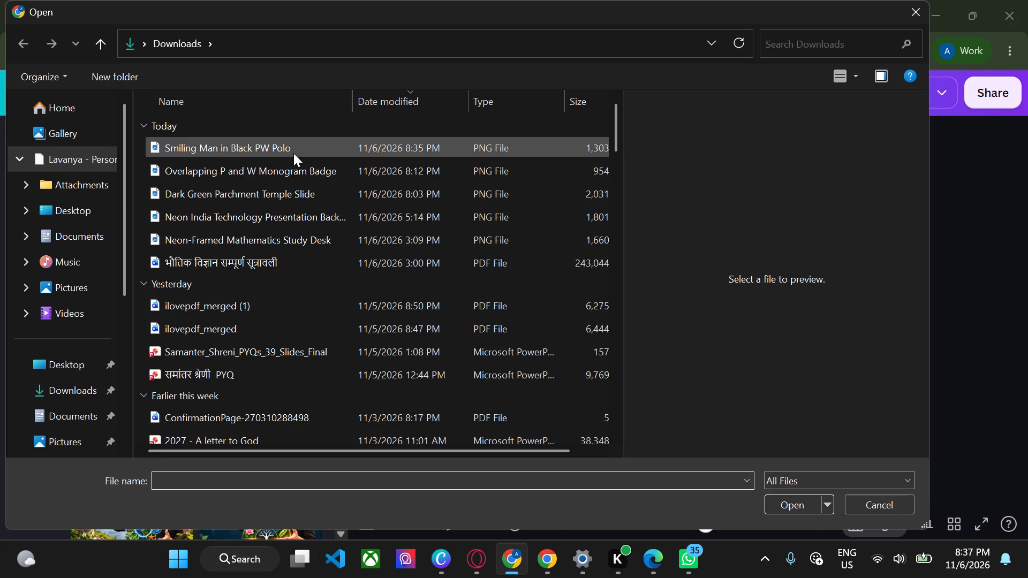
{"action": "scroll", "coordinate": [61, 415], "scroll_direction": "down", "scroll_amount": 1}
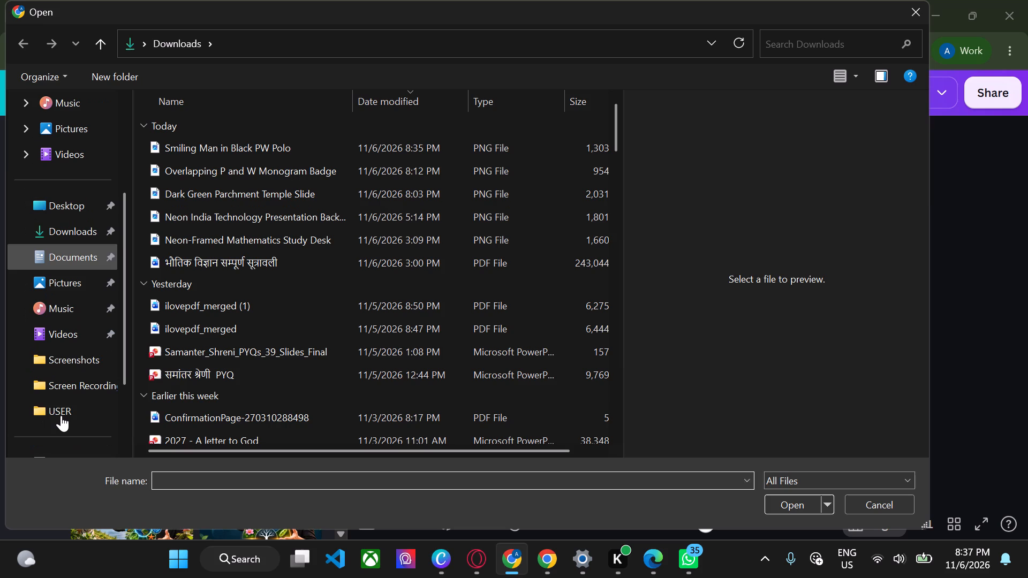
{"action": "scroll", "coordinate": [61, 415], "scroll_direction": "down", "scroll_amount": 1}
{"action": "double_click", "coordinate": [71, 371]}
{"action": "scroll", "coordinate": [357, 311], "scroll_direction": "down", "scroll_amount": 18}
{"action": "double_click", "coordinate": [308, 429]}
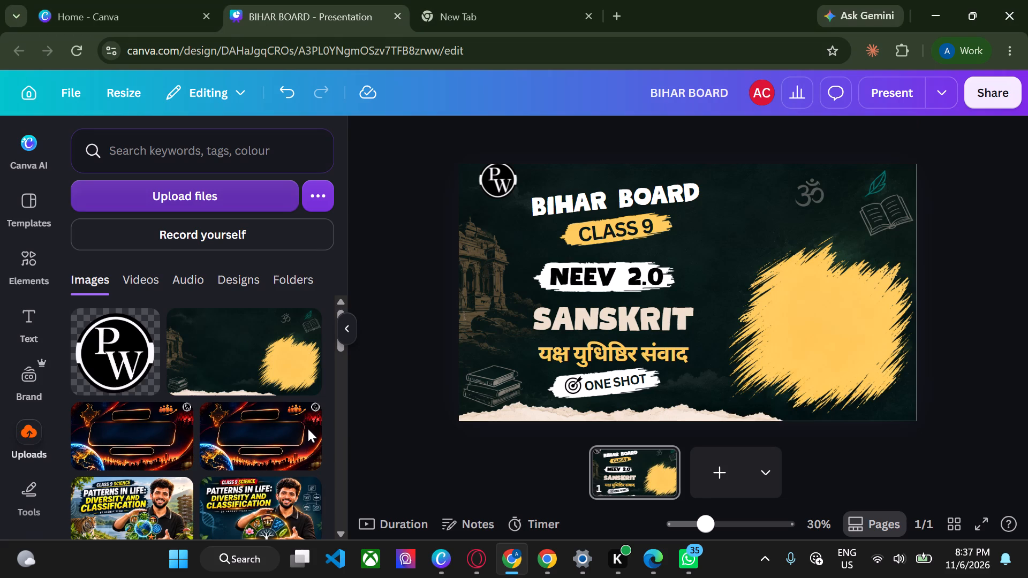
{"action": "left_click", "coordinate": [95, 345]}
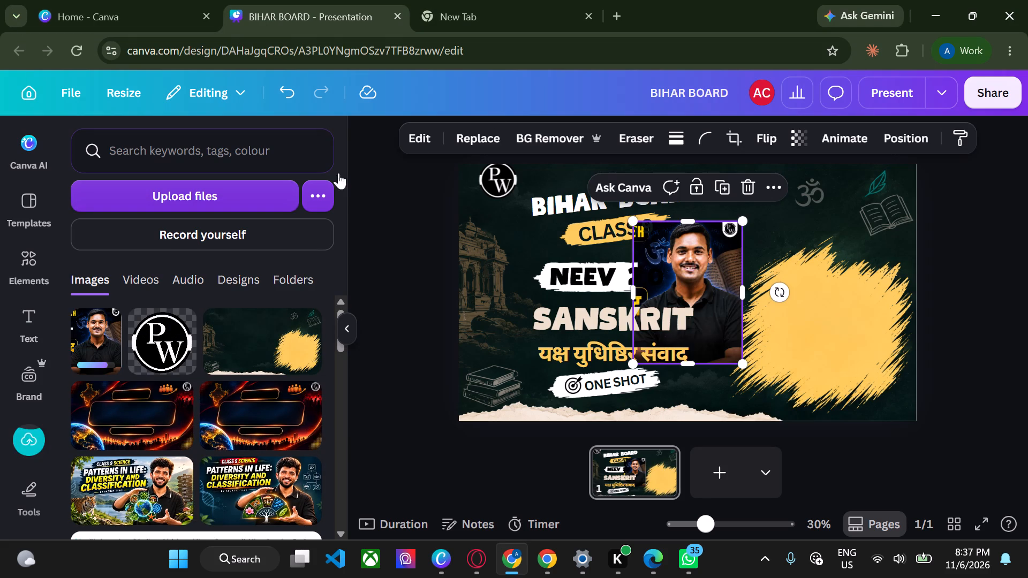
Remove the background from the teacher image on the title slide.
{"action": "left_click", "coordinate": [572, 135]}
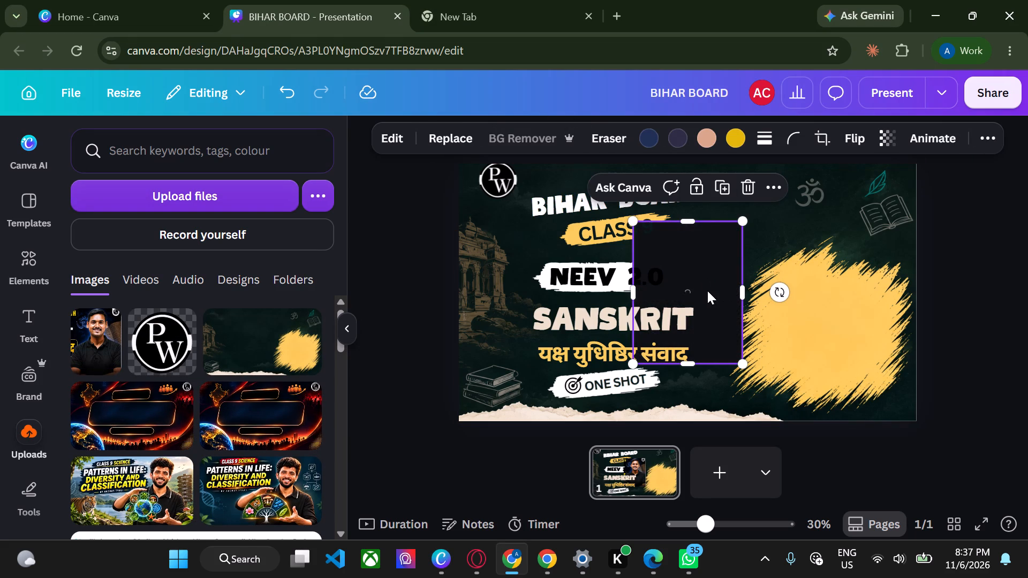
{"action": "left_click", "coordinate": [702, 322]}
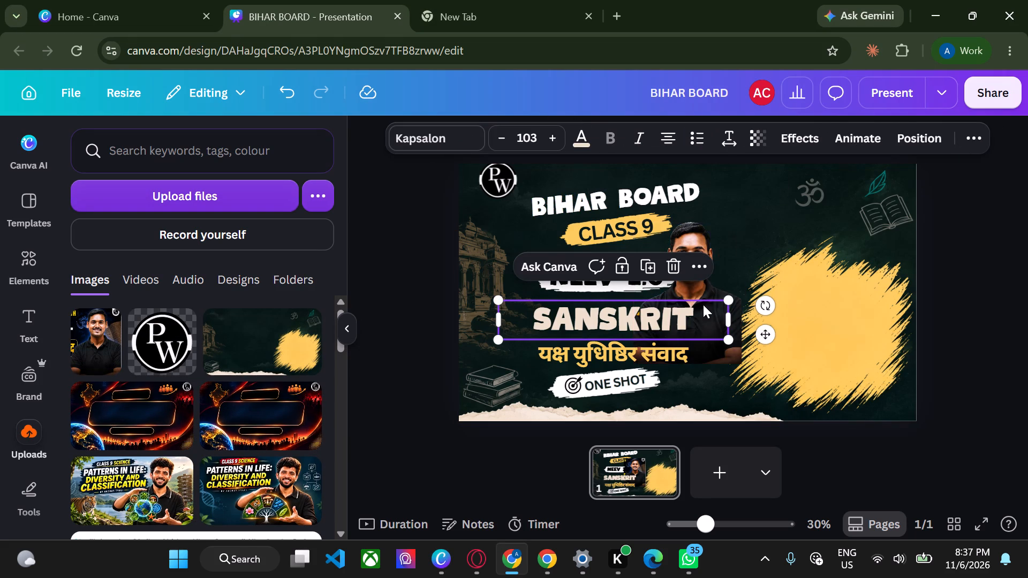
Move the teacher cutout over the yellow brush patch and enlarge it to about 783 by 1,064.
{"action": "left_click", "coordinate": [721, 269]}
{"action": "left_click_drag", "start_coordinate": [721, 269], "coordinate": [854, 290]}
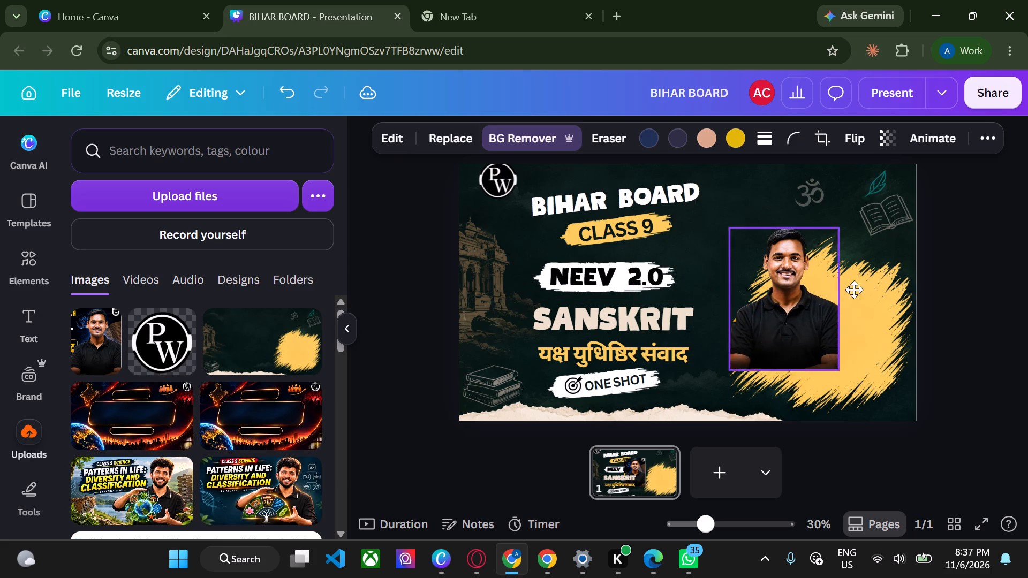
{"action": "left_click_drag", "start_coordinate": [854, 290], "coordinate": [862, 326]}
{"action": "left_click_drag", "start_coordinate": [774, 282], "coordinate": [669, 202]}
{"action": "left_click_drag", "start_coordinate": [776, 299], "coordinate": [807, 304]}
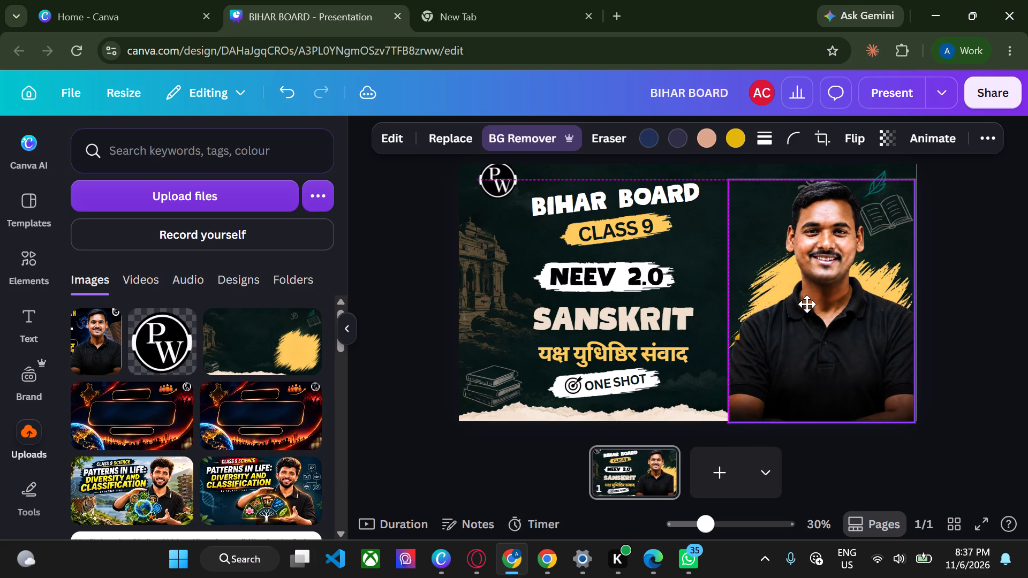
{"action": "left_click_drag", "start_coordinate": [807, 304], "coordinate": [807, 307]}
{"action": "left_click", "coordinate": [963, 305]}
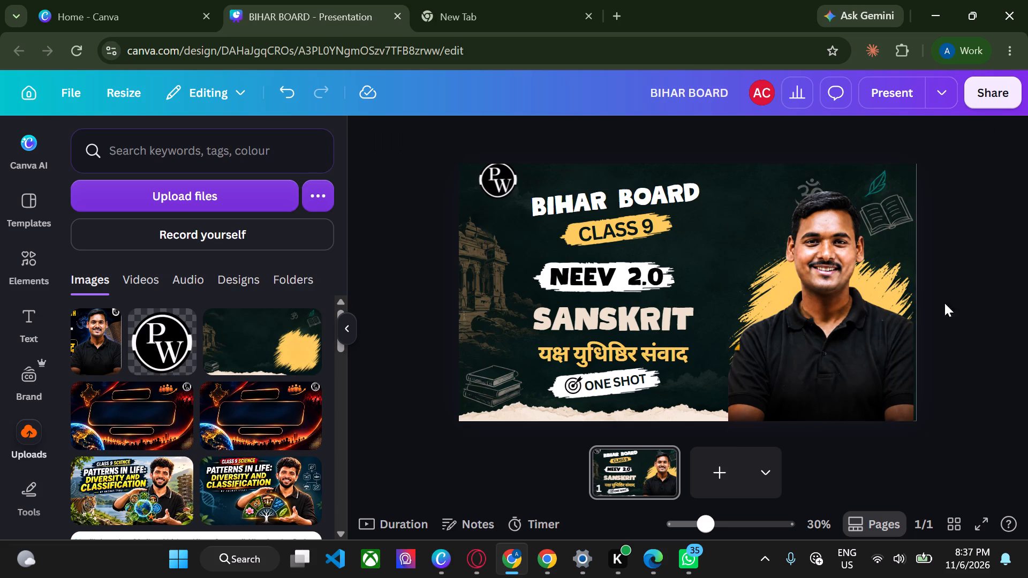
{"action": "left_click", "coordinate": [834, 250]}
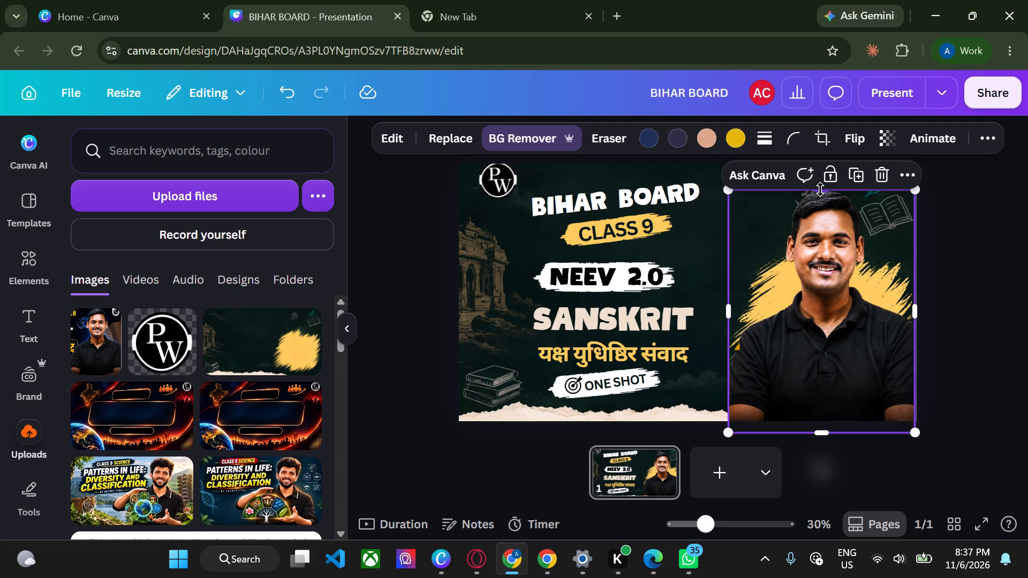
{"action": "left_click_drag", "start_coordinate": [820, 189], "coordinate": [820, 182]}
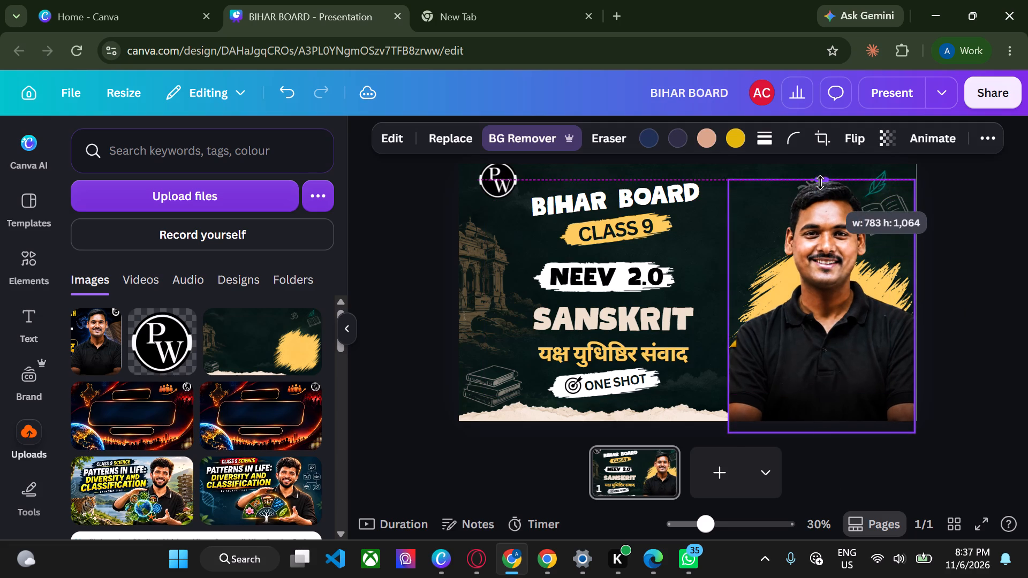
{"action": "left_click", "coordinate": [1026, 256]}
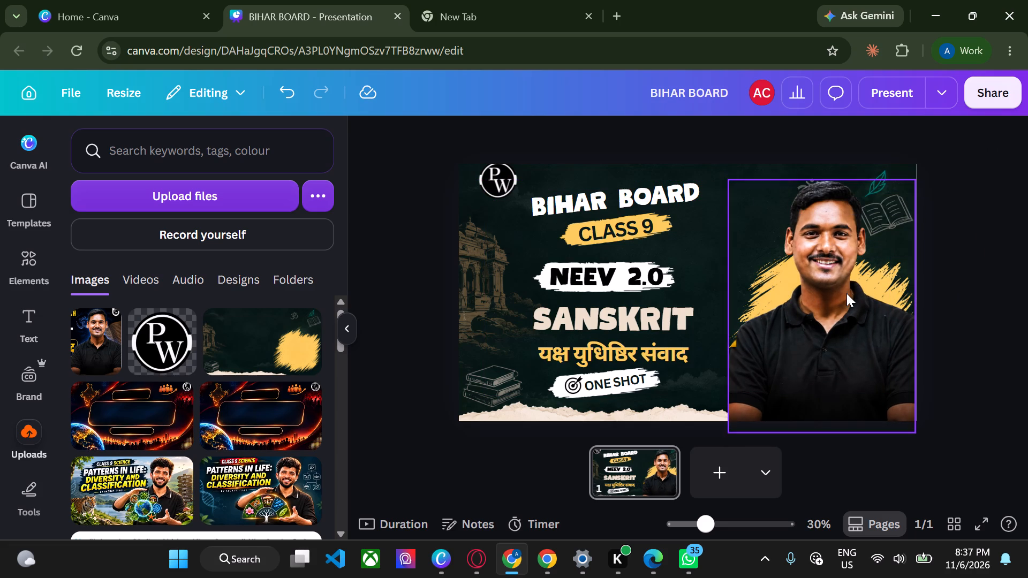
Shrink the teacher cutout on the title slide and place it flush in the slide's lower-right corner.
{"action": "left_click", "coordinate": [846, 293]}
{"action": "left_click", "coordinate": [761, 215]}
{"action": "left_click", "coordinate": [746, 270]}
{"action": "left_click_drag", "start_coordinate": [778, 237], "coordinate": [756, 329]}
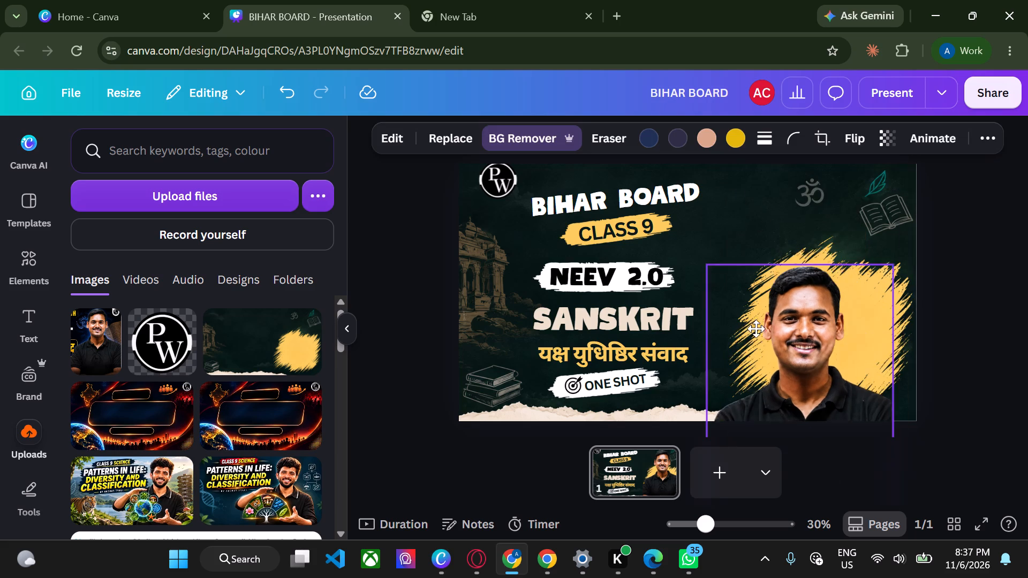
{"action": "left_click_drag", "start_coordinate": [756, 329], "coordinate": [755, 329]}
{"action": "left_click_drag", "start_coordinate": [705, 273], "coordinate": [734, 297]}
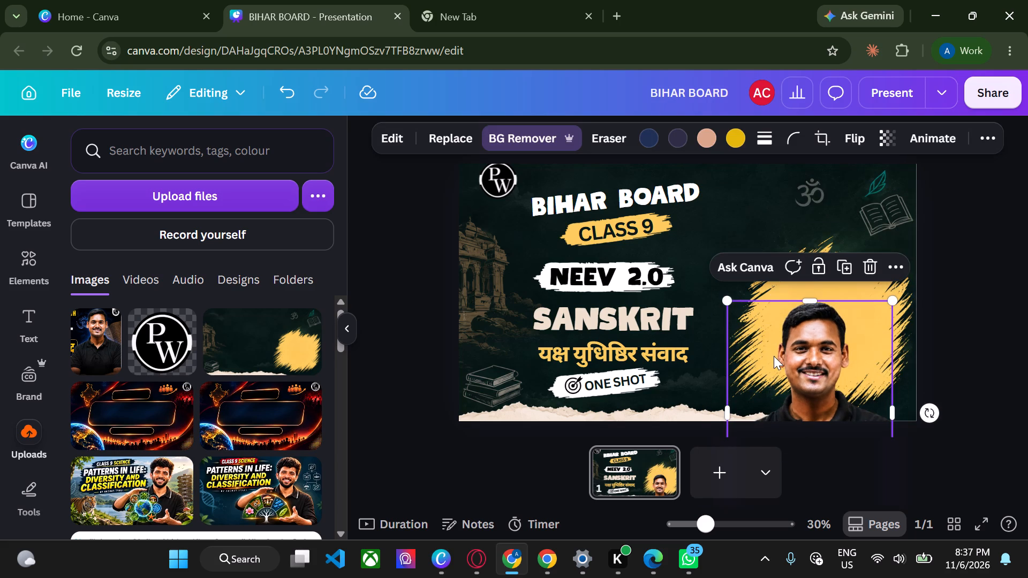
{"action": "left_click_drag", "start_coordinate": [774, 356], "coordinate": [788, 253]}
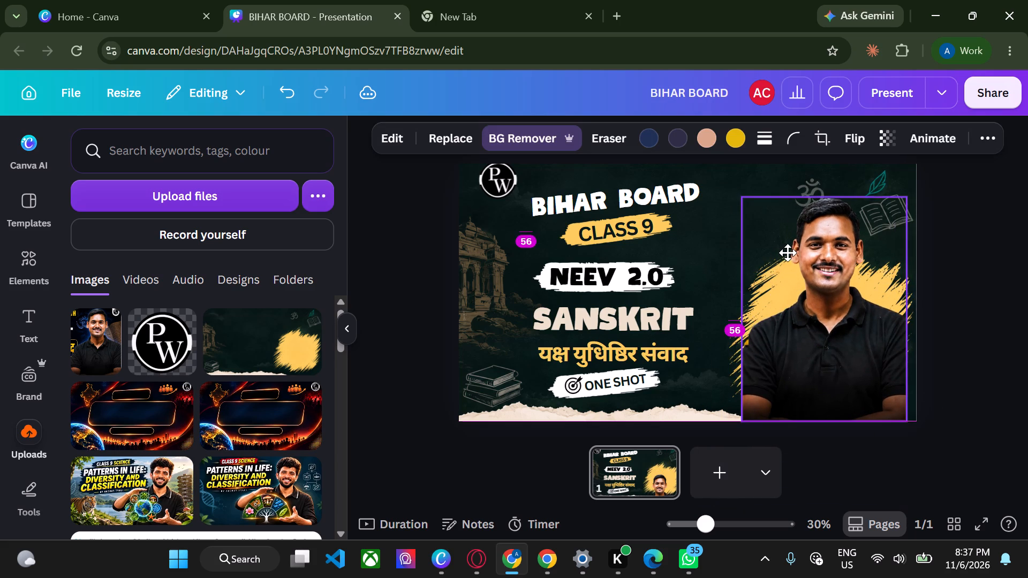
{"action": "left_click_drag", "start_coordinate": [788, 253], "coordinate": [798, 252]}
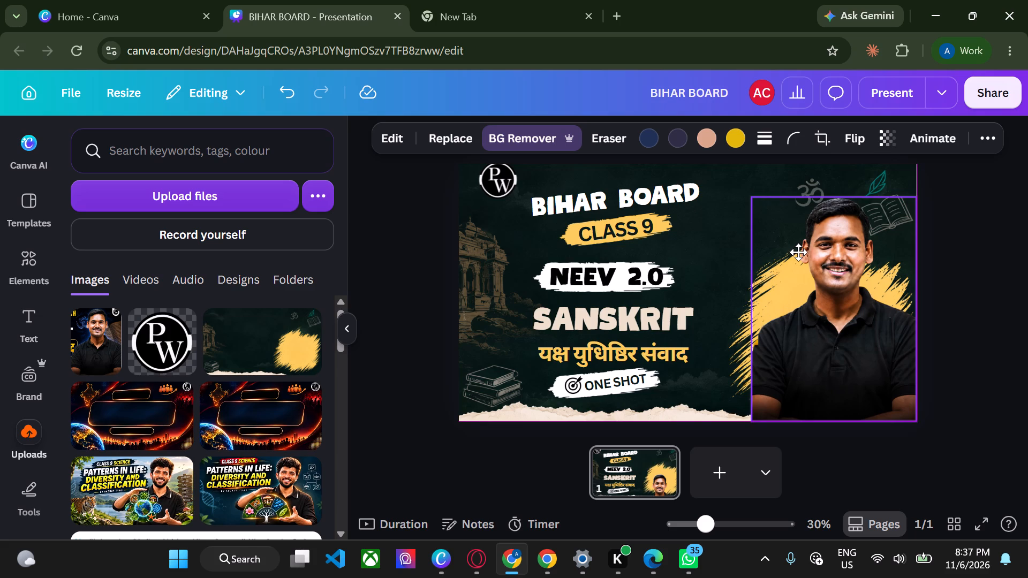
{"action": "left_click", "coordinate": [735, 355]}
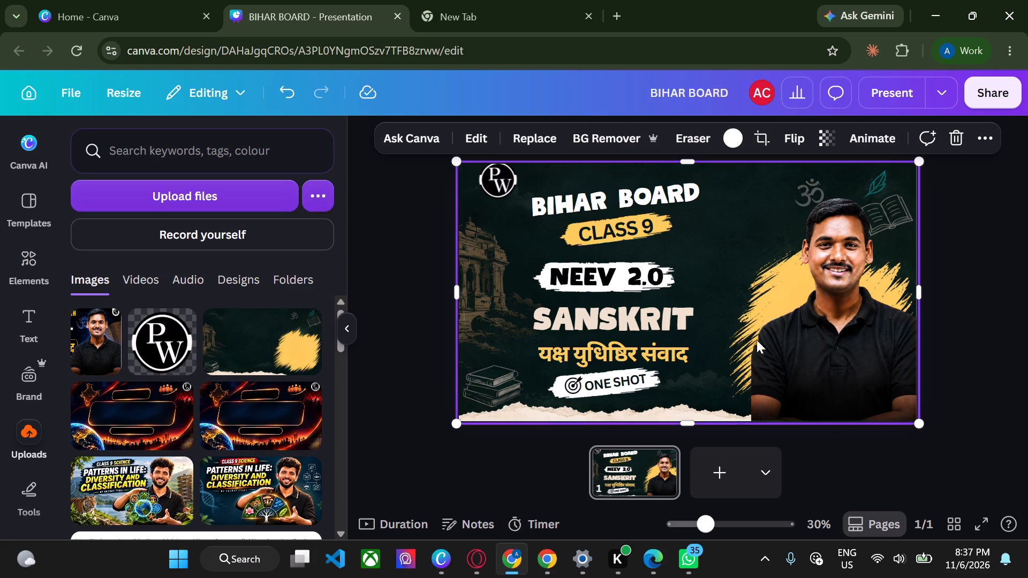
{"action": "left_click", "coordinate": [740, 367]}
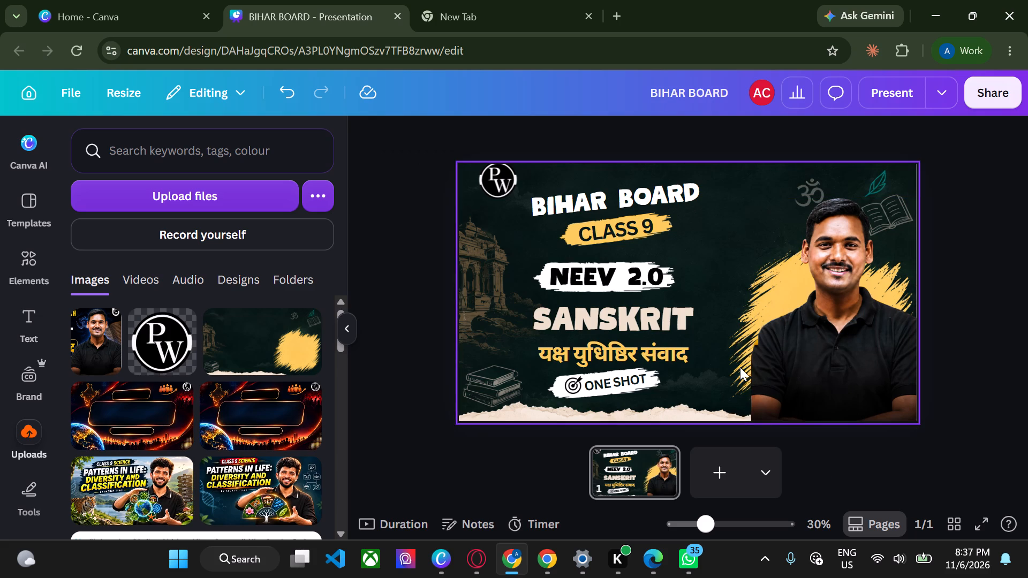
Shift the teacher cutout toward the slide text and extend its outer side to the slide's right edge.
{"action": "left_click_drag", "start_coordinate": [849, 344], "coordinate": [828, 341]}
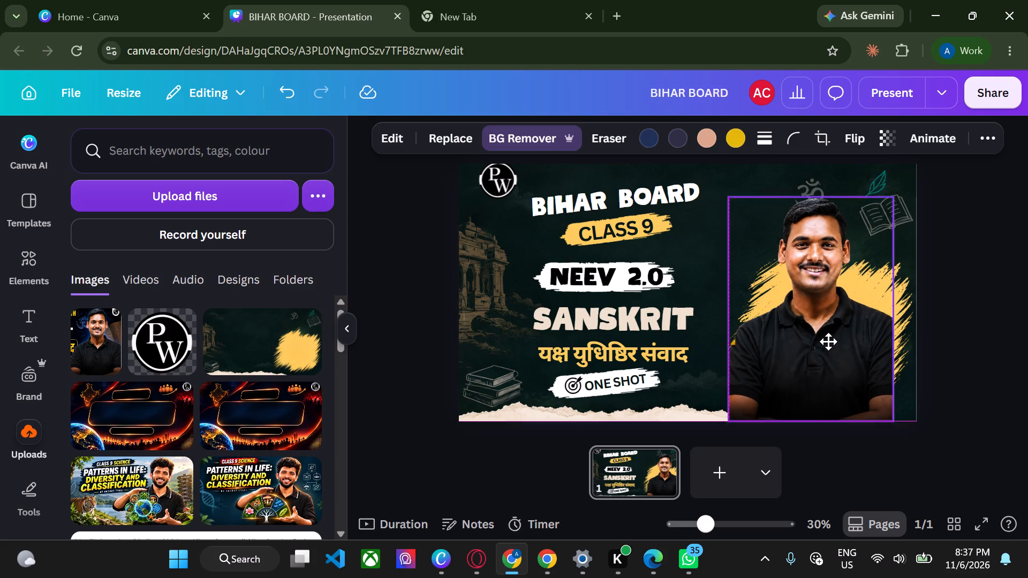
{"action": "left_click_drag", "start_coordinate": [828, 341], "coordinate": [828, 340]}
{"action": "left_click", "coordinate": [825, 348]}
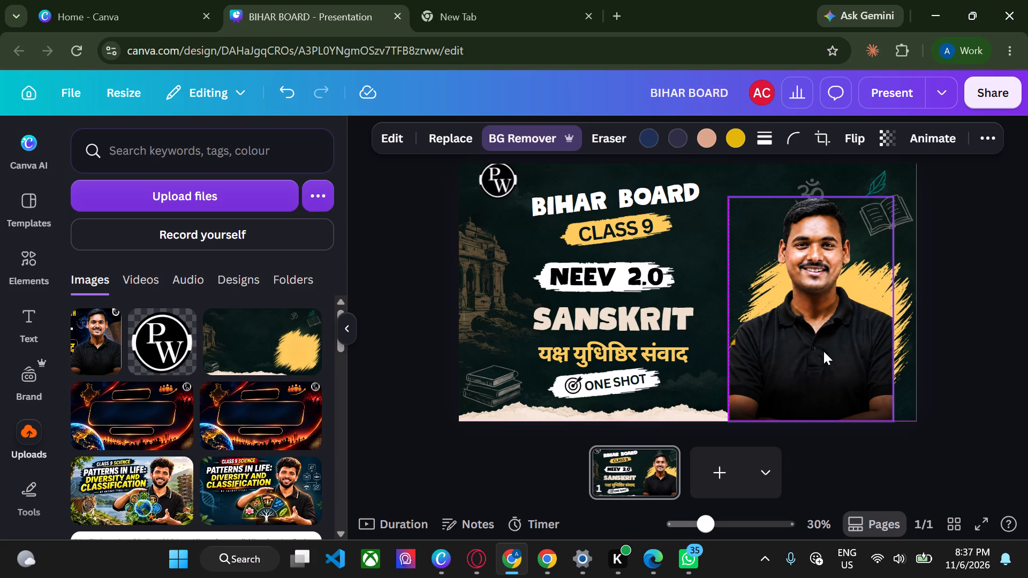
{"action": "left_click_drag", "start_coordinate": [890, 323], "coordinate": [919, 323]}
{"action": "left_click", "coordinate": [997, 281]}
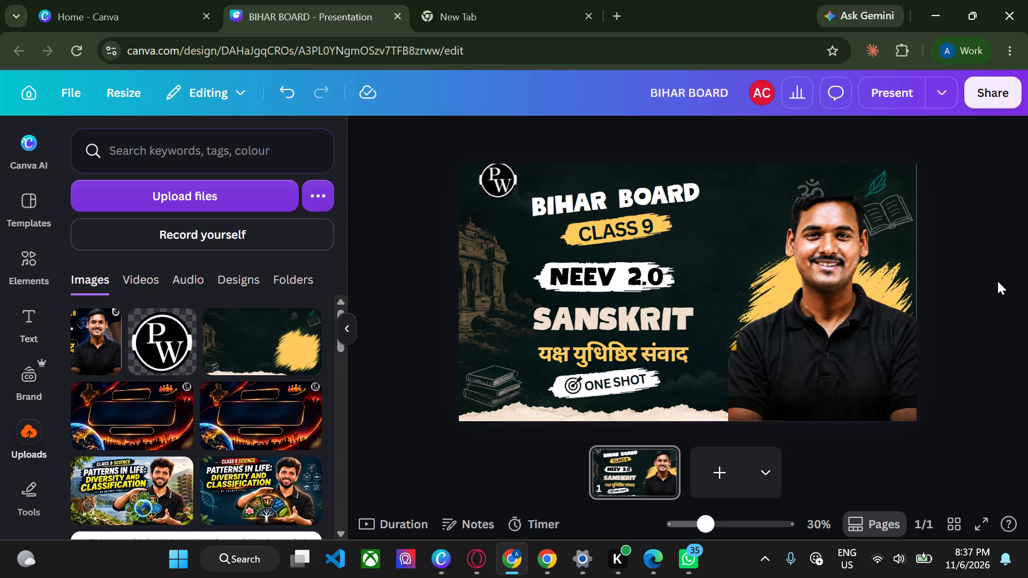
Reduce the teacher cutout further and seat it over the yellow brush patch against the slide's bottom and right edges.
{"action": "left_click", "coordinate": [785, 315]}
{"action": "left_click_drag", "start_coordinate": [817, 295], "coordinate": [826, 241]}
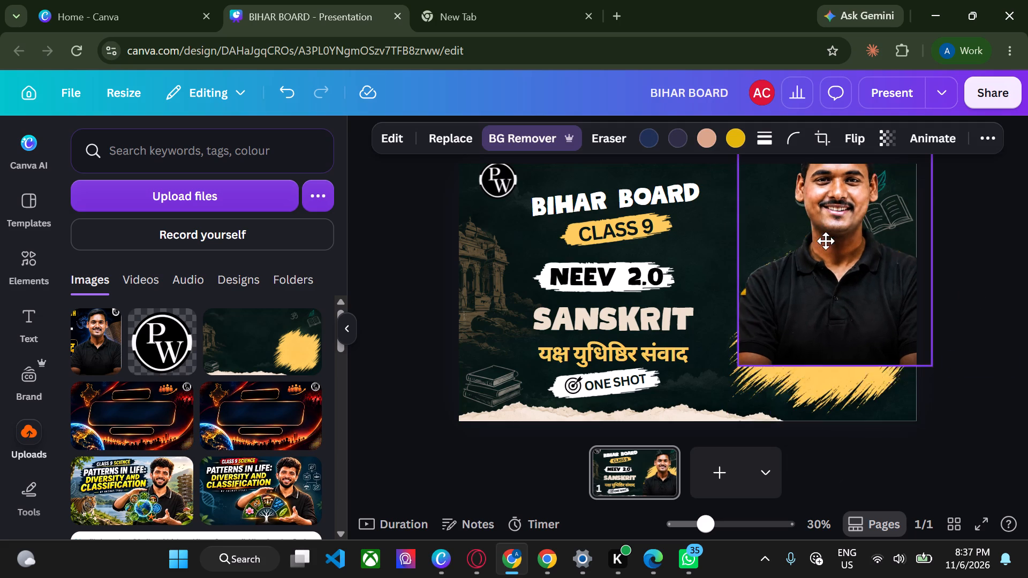
{"action": "left_click_drag", "start_coordinate": [826, 241], "coordinate": [810, 304]}
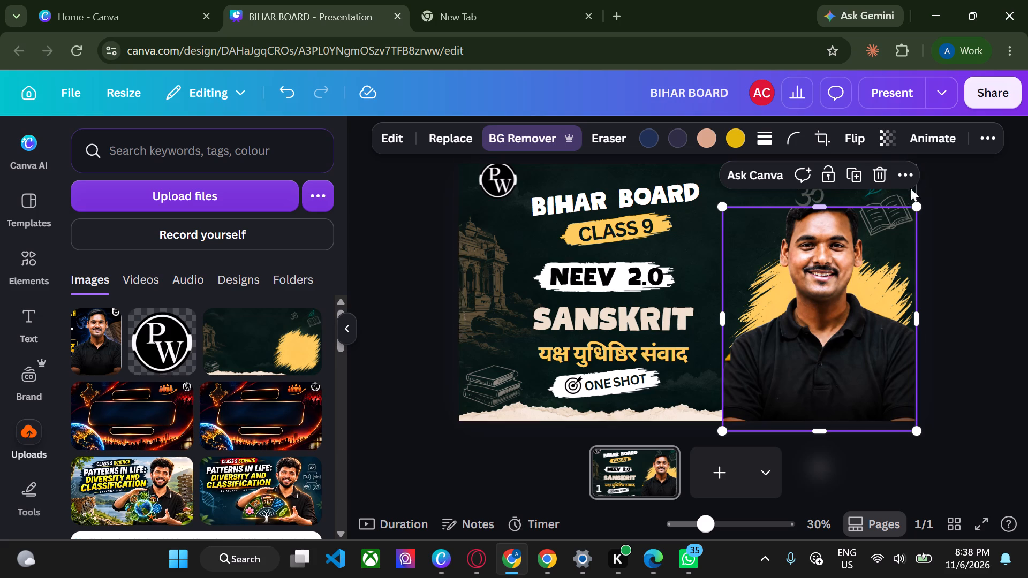
{"action": "left_click_drag", "start_coordinate": [914, 203], "coordinate": [903, 227]}
{"action": "left_click_drag", "start_coordinate": [825, 340], "coordinate": [845, 334]}
{"action": "left_click", "coordinate": [986, 309]}
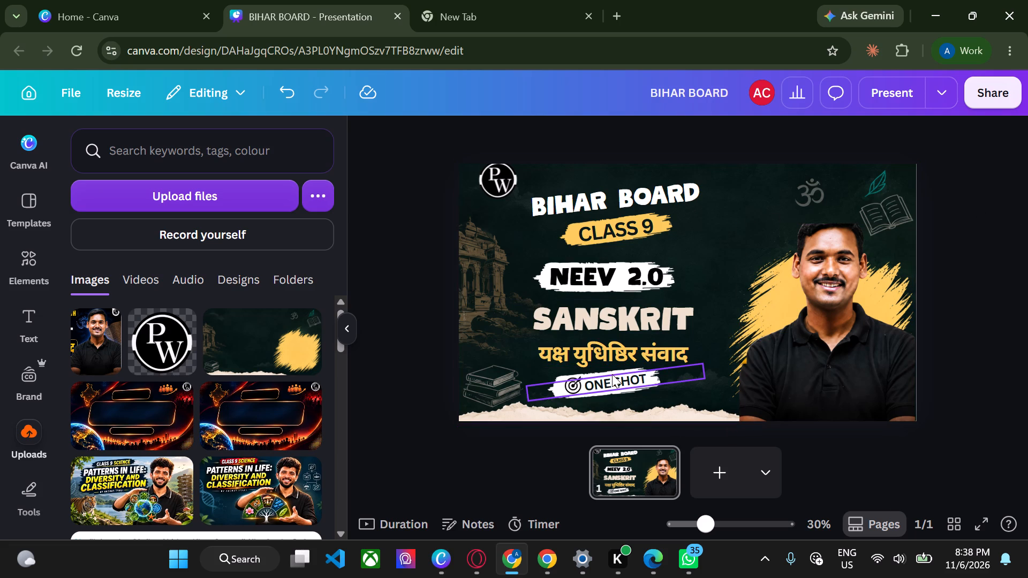
Recolour the ONE SHOT text on the title slide to the dark red from the Brand Kit palette.
{"action": "triple_click", "coordinate": [600, 381]}
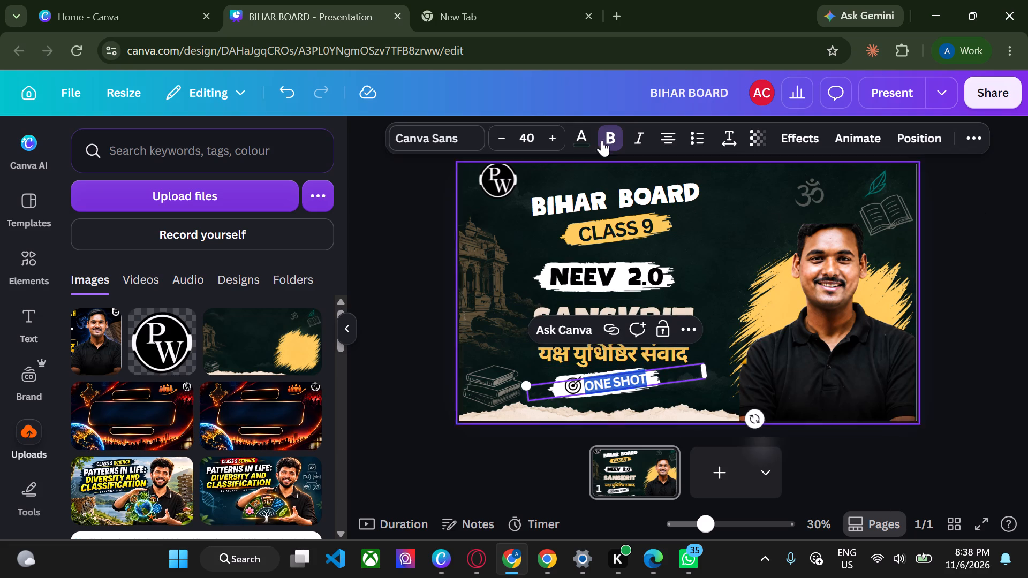
{"action": "left_click", "coordinate": [575, 139]}
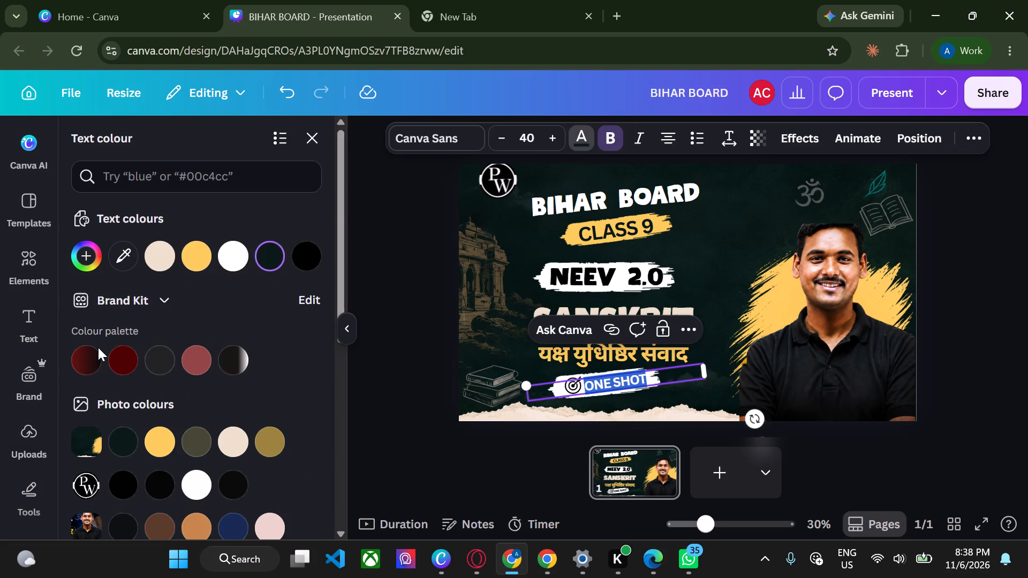
{"action": "left_click", "coordinate": [116, 358]}
{"action": "triple_click", "coordinate": [400, 347]}
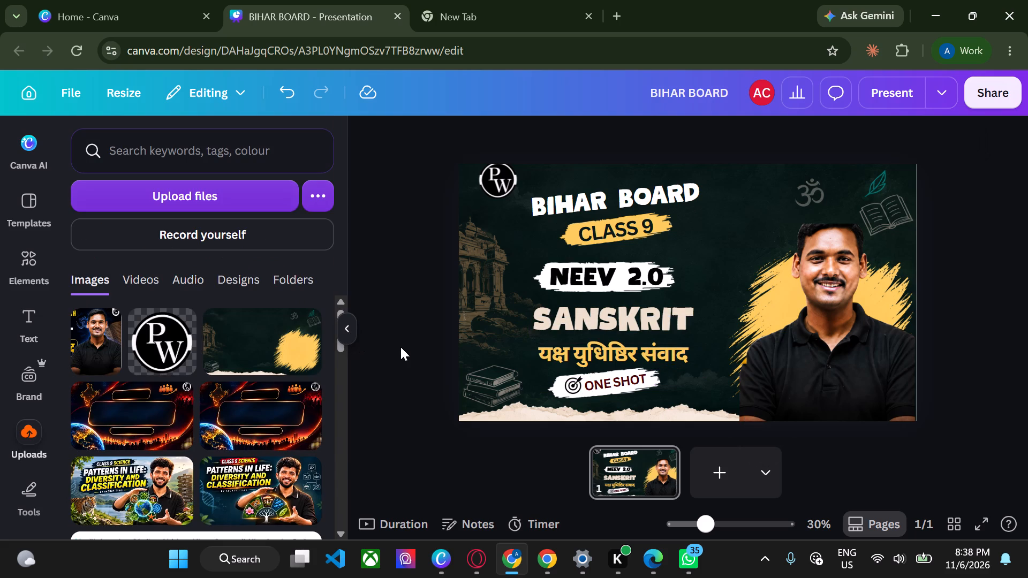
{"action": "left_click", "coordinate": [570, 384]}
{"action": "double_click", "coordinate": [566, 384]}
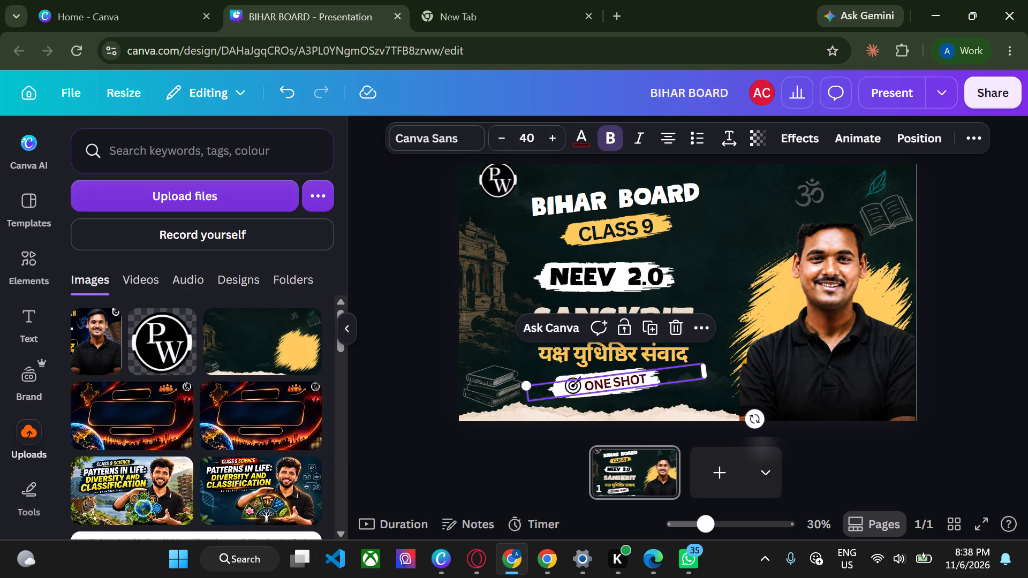
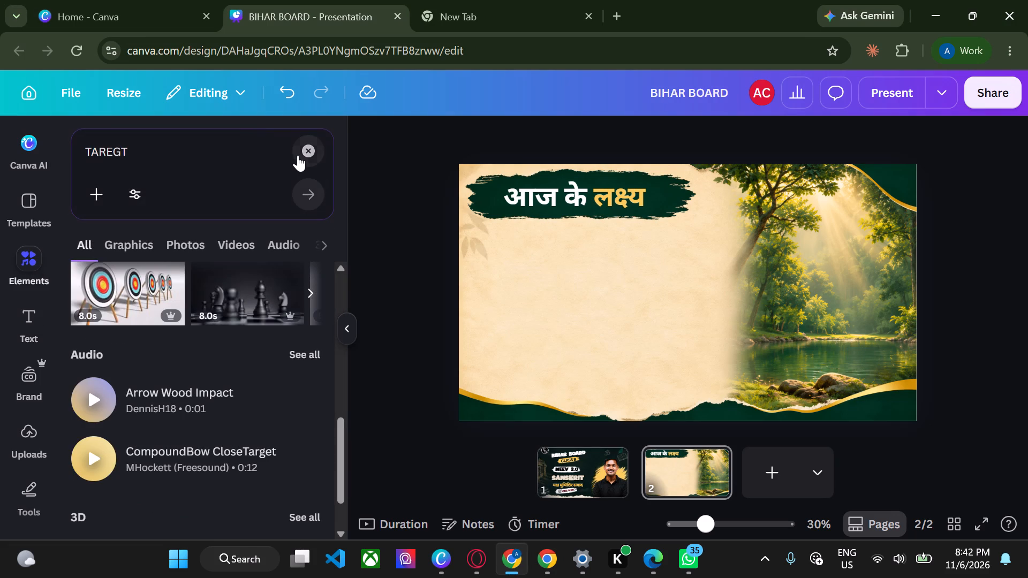
{"action": "left_click", "coordinate": [298, 155]}
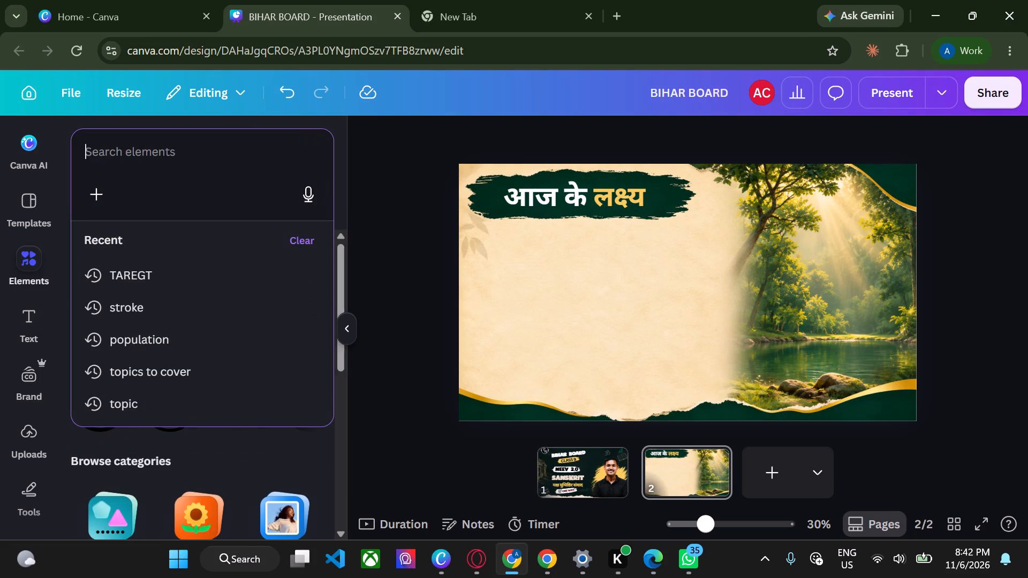
{"action": "type", "text": "curved rectang"}
{"action": "type", "text": "e outline"}
{"action": "key", "text": "Return"}
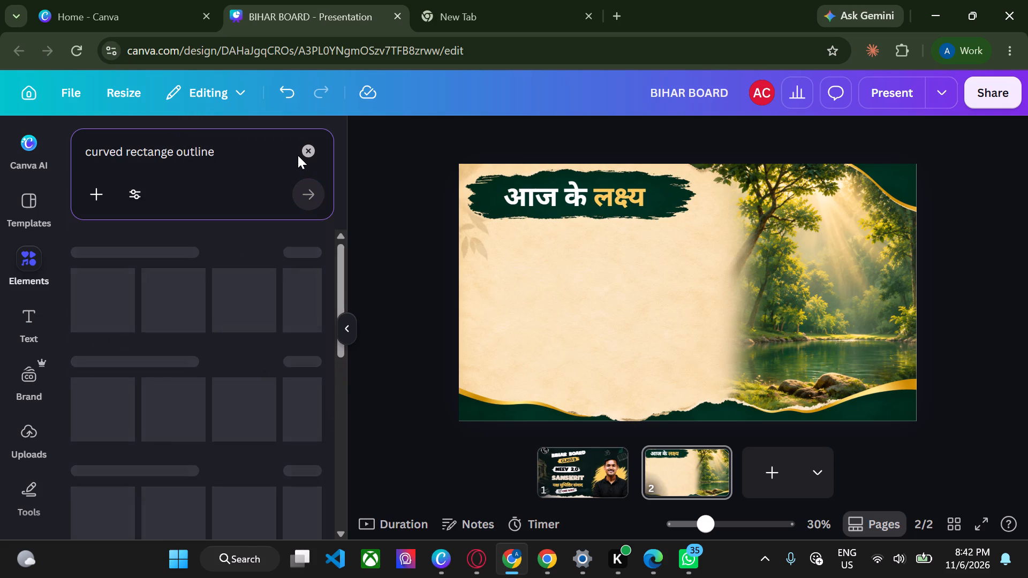
{"action": "scroll", "coordinate": [194, 392], "scroll_direction": "down", "scroll_amount": 1}
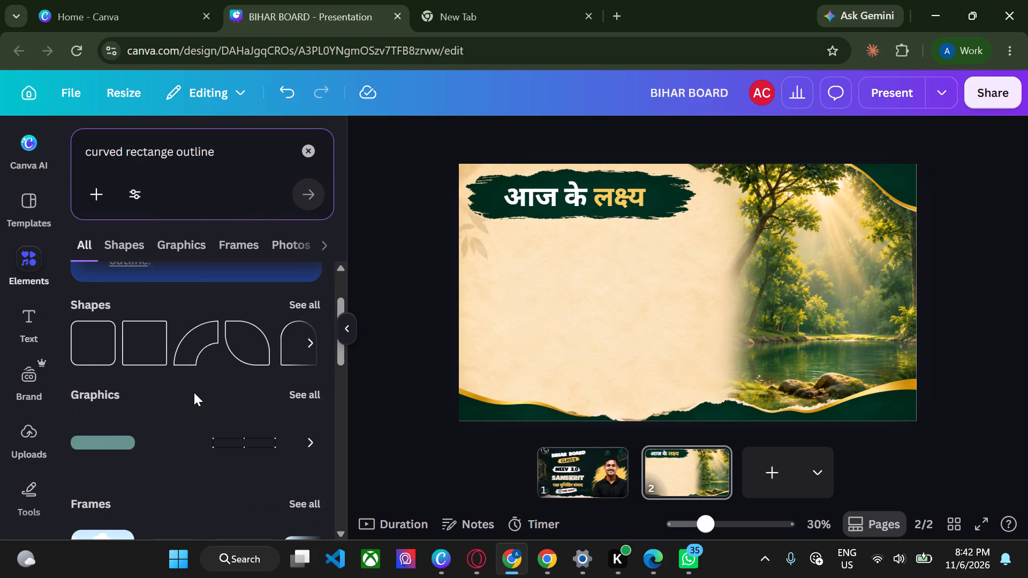
{"action": "left_click", "coordinate": [308, 393]}
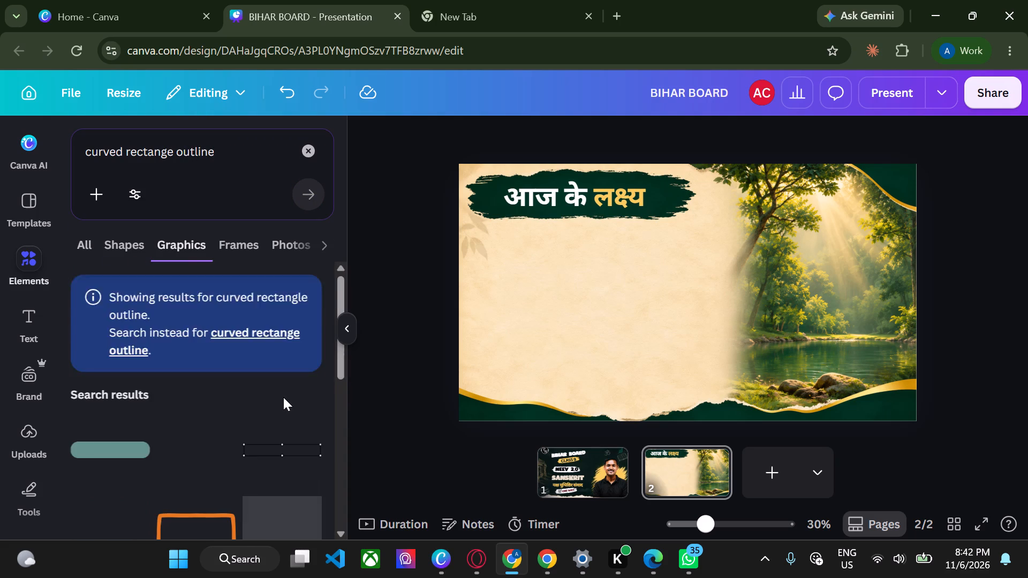
{"action": "scroll", "coordinate": [283, 397], "scroll_direction": "down", "scroll_amount": 3}
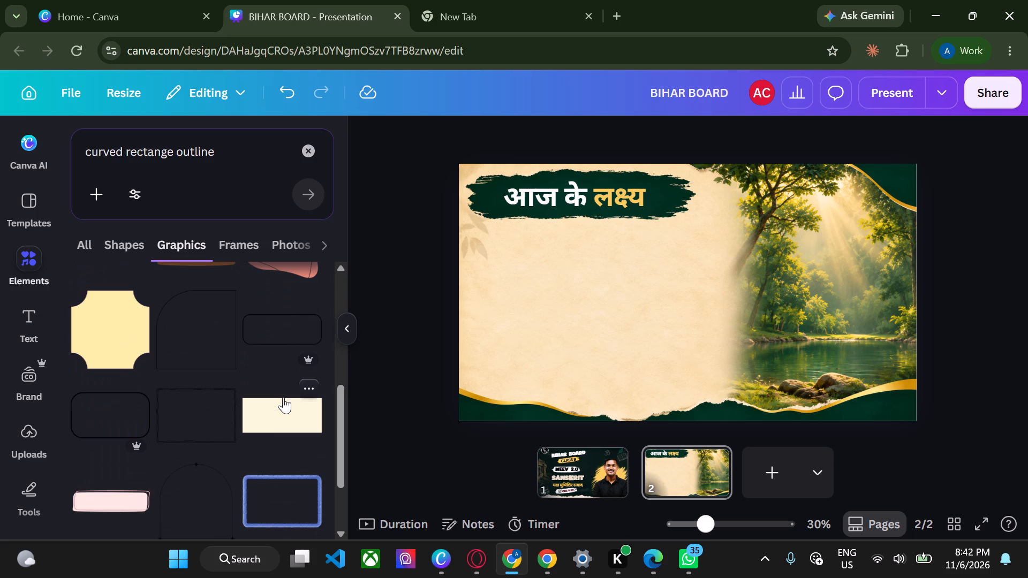
{"action": "scroll", "coordinate": [192, 430], "scroll_direction": "down", "scroll_amount": 1}
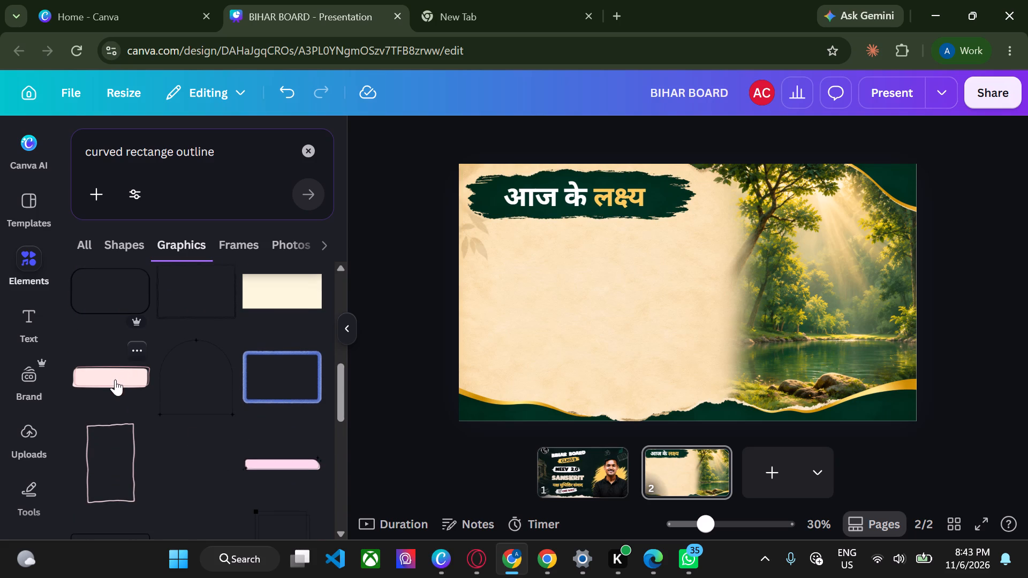
{"action": "scroll", "coordinate": [115, 379], "scroll_direction": "down", "scroll_amount": 2}
{"action": "scroll", "coordinate": [176, 462], "scroll_direction": "down", "scroll_amount": 2}
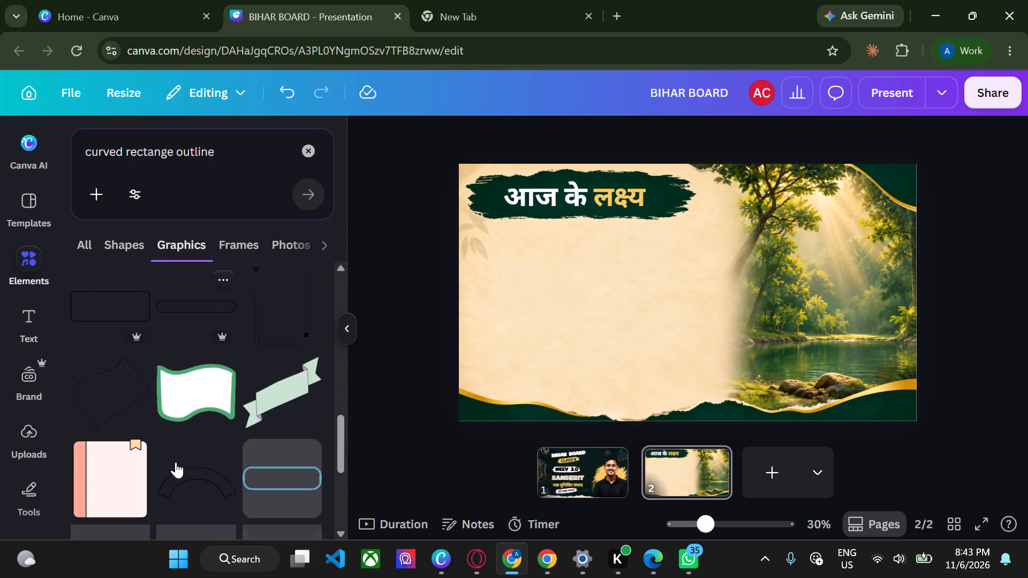
{"action": "scroll", "coordinate": [176, 462], "scroll_direction": "down", "scroll_amount": 1}
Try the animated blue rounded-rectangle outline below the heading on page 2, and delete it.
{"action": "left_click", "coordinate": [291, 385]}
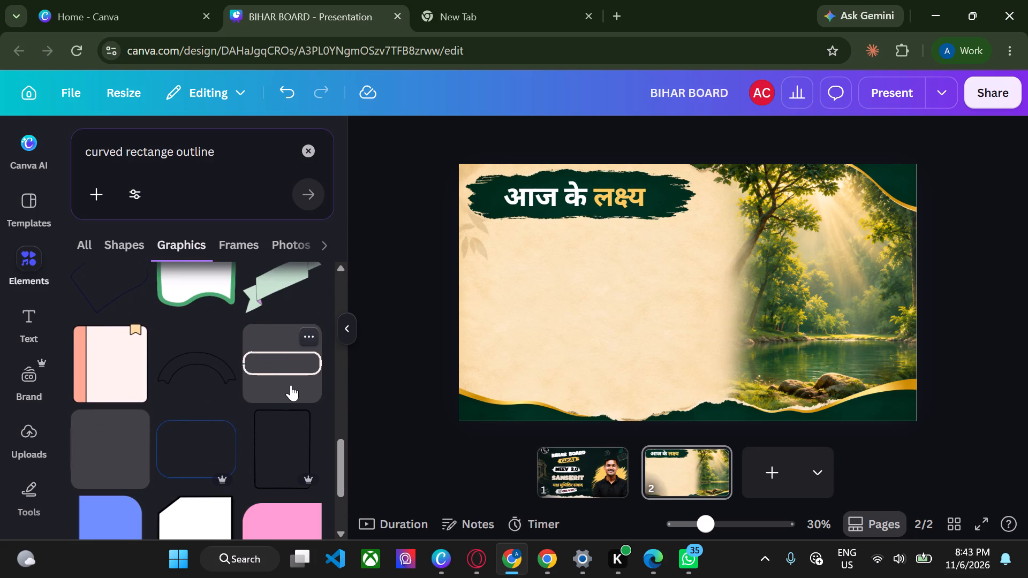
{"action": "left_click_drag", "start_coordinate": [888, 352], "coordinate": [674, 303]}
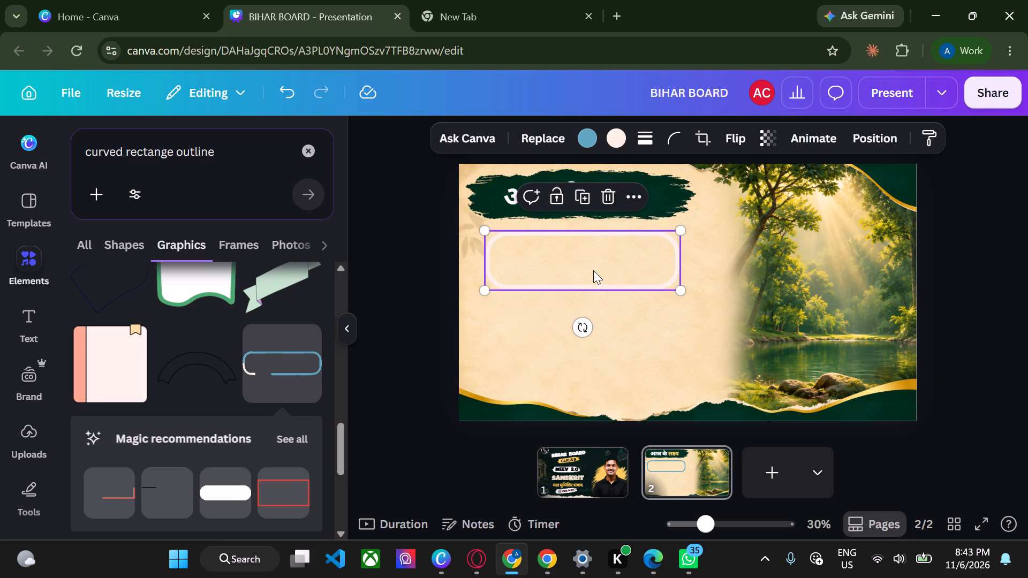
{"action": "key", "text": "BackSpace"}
Browse further through the curved rectangle outline graphics for a suitable objective panel frame.
{"action": "scroll", "coordinate": [163, 465], "scroll_direction": "down", "scroll_amount": 1}
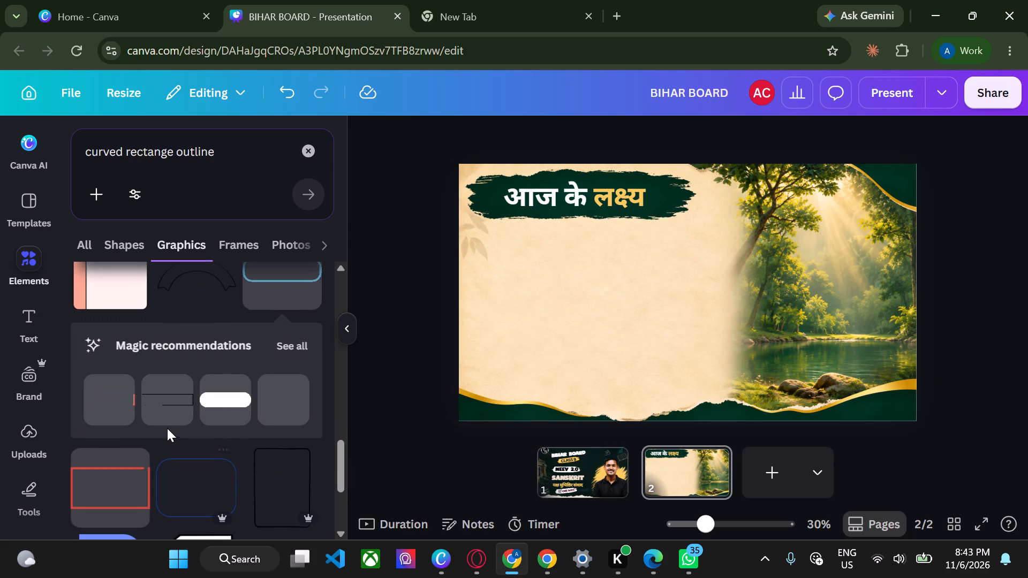
{"action": "left_click", "coordinate": [167, 425]}
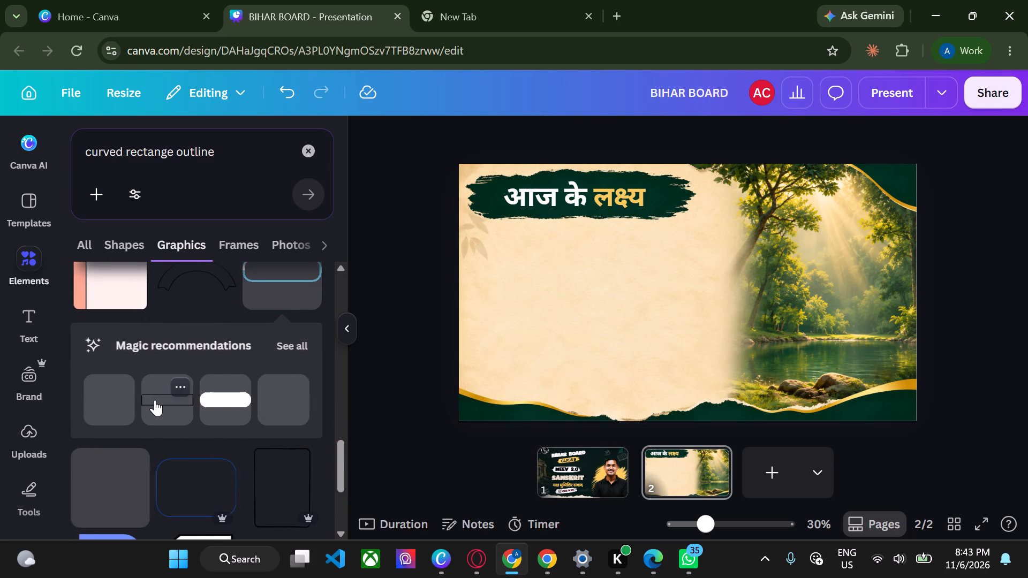
{"action": "scroll", "coordinate": [155, 400], "scroll_direction": "down", "scroll_amount": 3}
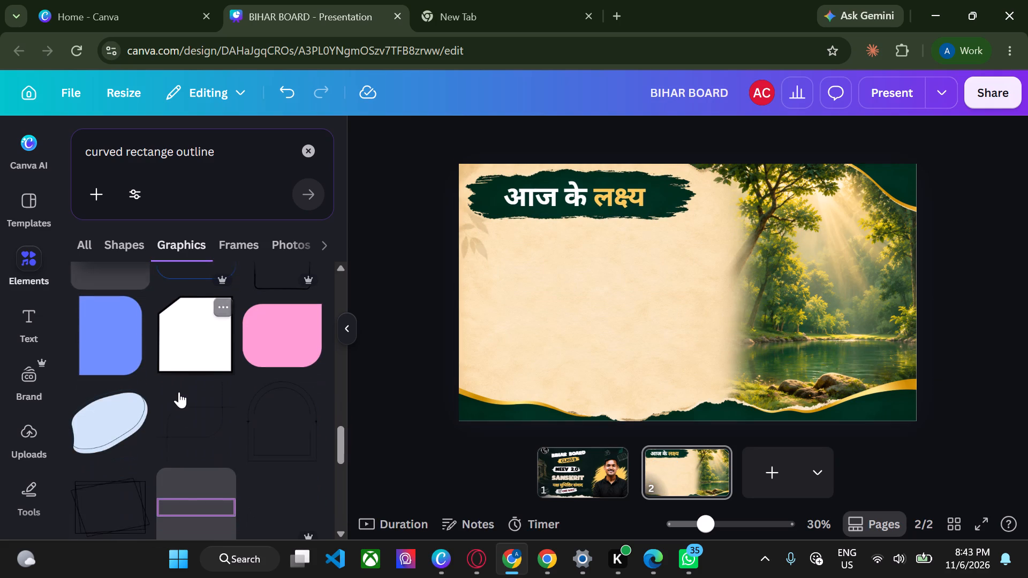
{"action": "scroll", "coordinate": [179, 392], "scroll_direction": "down", "scroll_amount": 2}
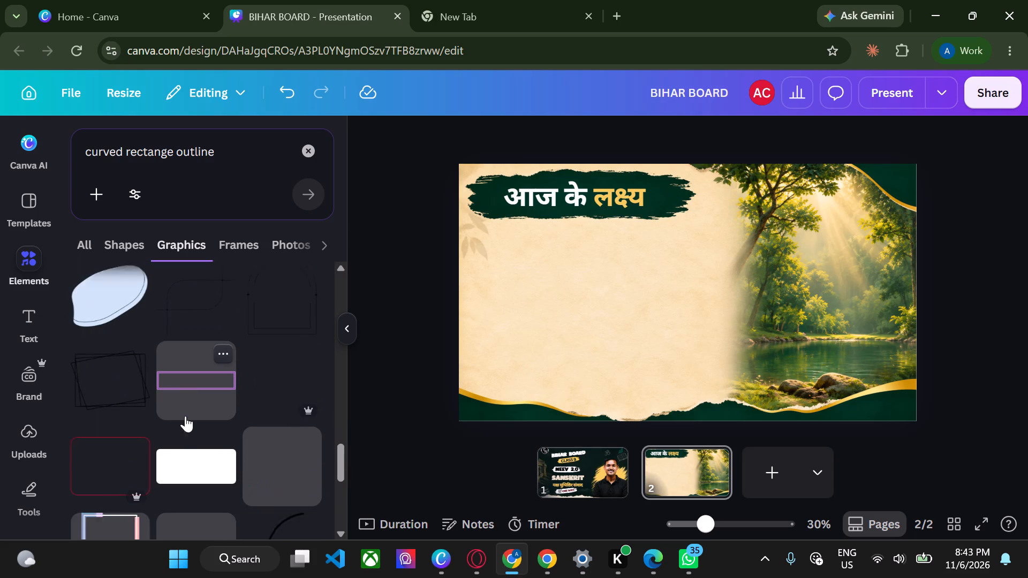
{"action": "scroll", "coordinate": [185, 416], "scroll_direction": "down", "scroll_amount": 3}
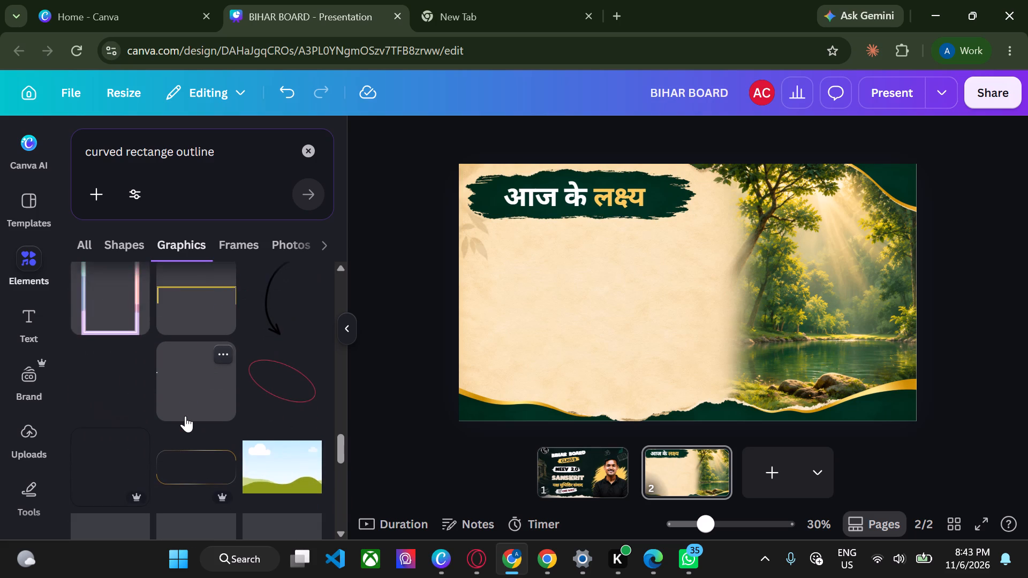
{"action": "scroll", "coordinate": [185, 416], "scroll_direction": "down", "scroll_amount": 7}
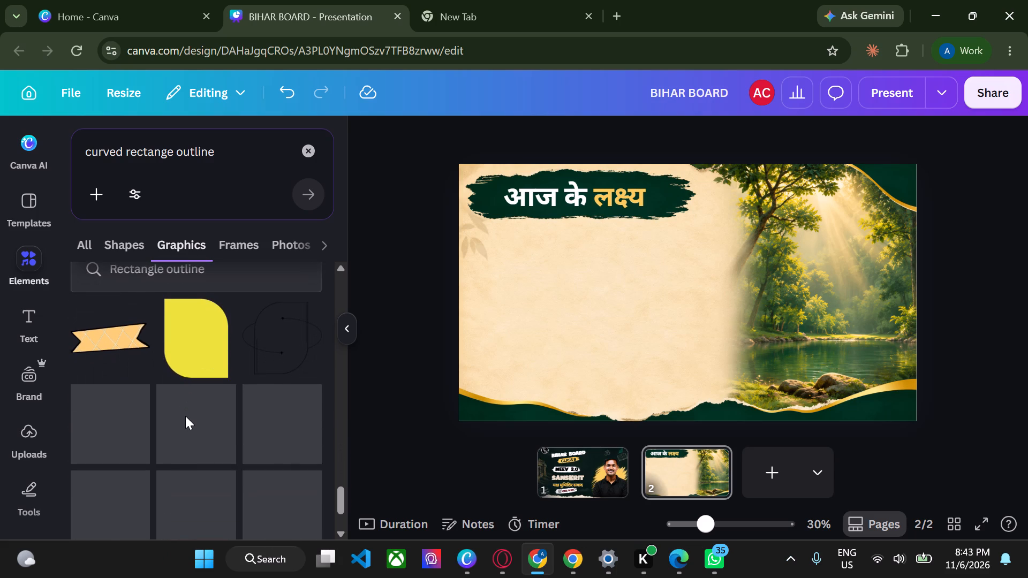
{"action": "scroll", "coordinate": [185, 416], "scroll_direction": "down", "scroll_amount": 2}
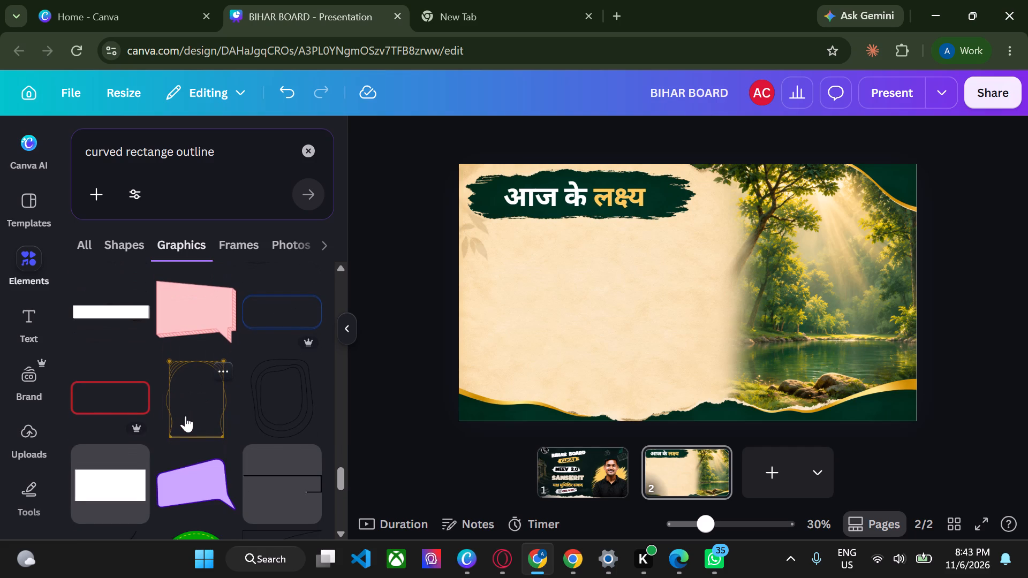
{"action": "scroll", "coordinate": [185, 416], "scroll_direction": "down", "scroll_amount": 3}
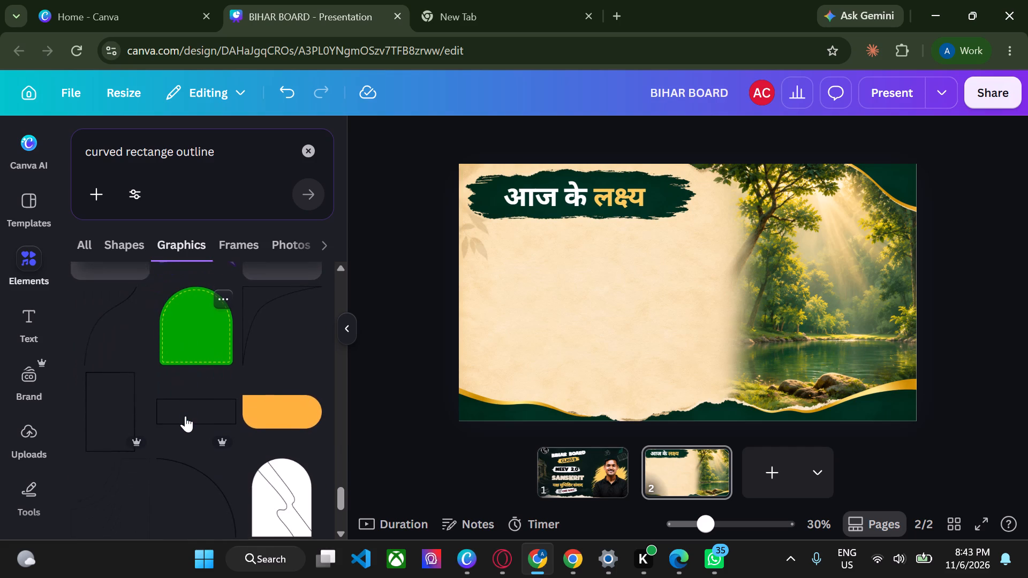
{"action": "scroll", "coordinate": [185, 416], "scroll_direction": "down", "scroll_amount": 2}
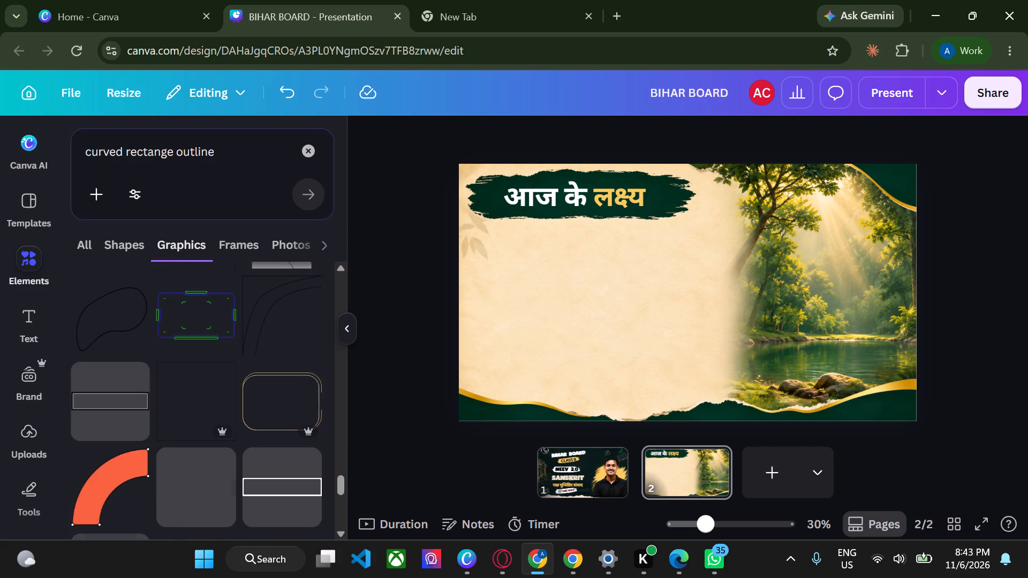
{"action": "scroll", "coordinate": [140, 402], "scroll_direction": "down", "scroll_amount": 1}
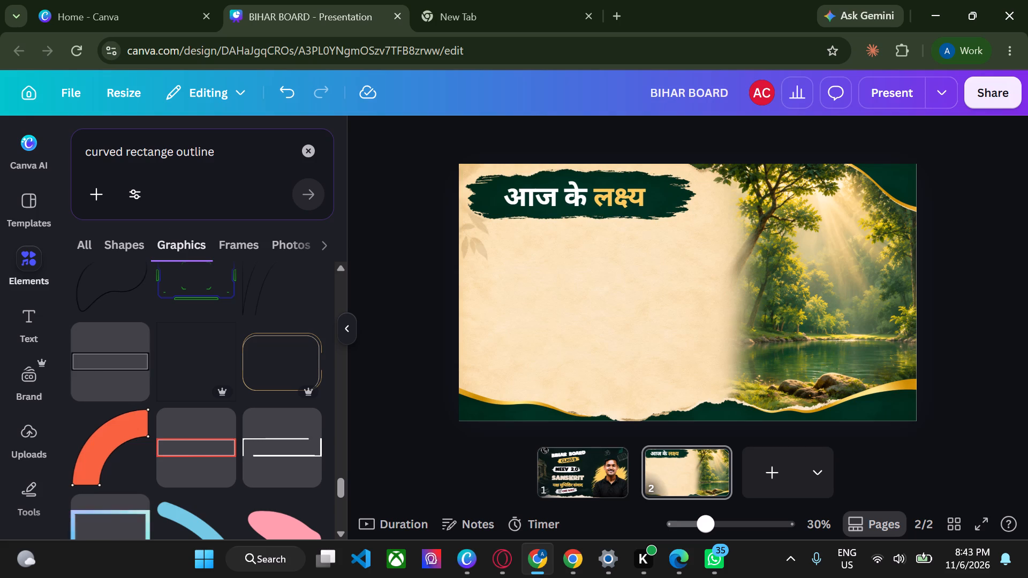
{"action": "left_click", "coordinate": [239, 163]}
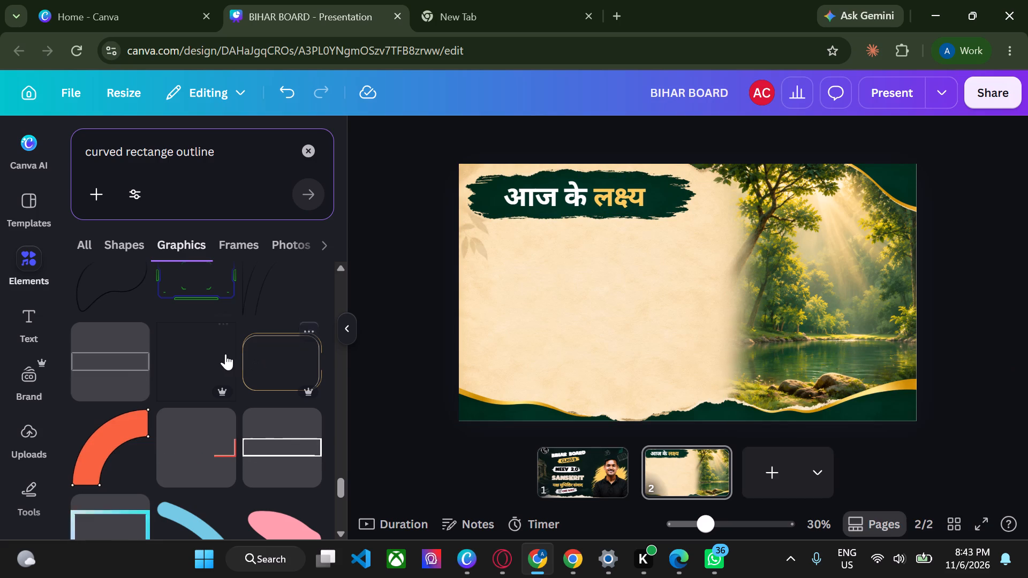
{"action": "scroll", "coordinate": [225, 354], "scroll_direction": "down", "scroll_amount": 3}
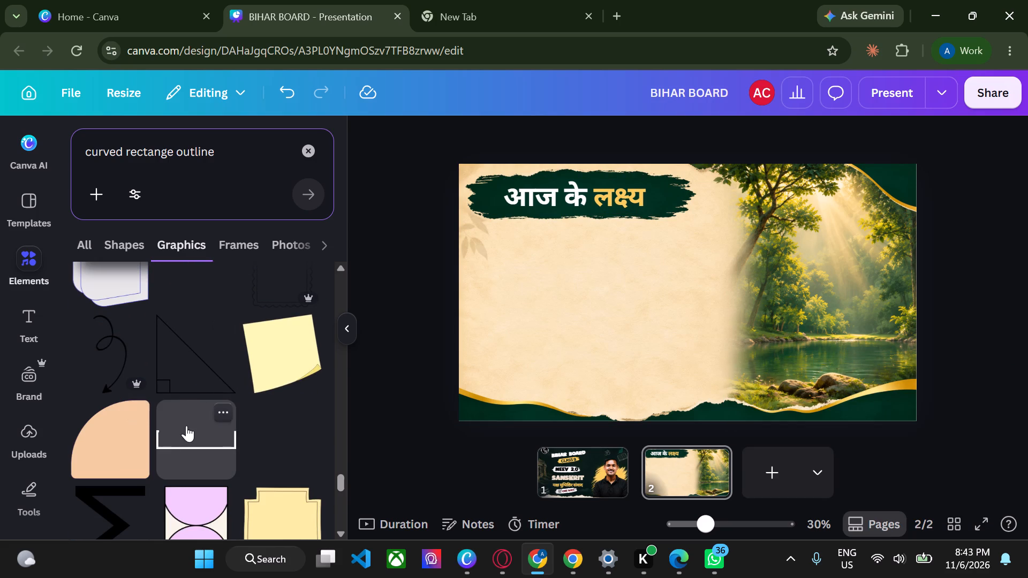
{"action": "scroll", "coordinate": [186, 425], "scroll_direction": "down", "scroll_amount": 2}
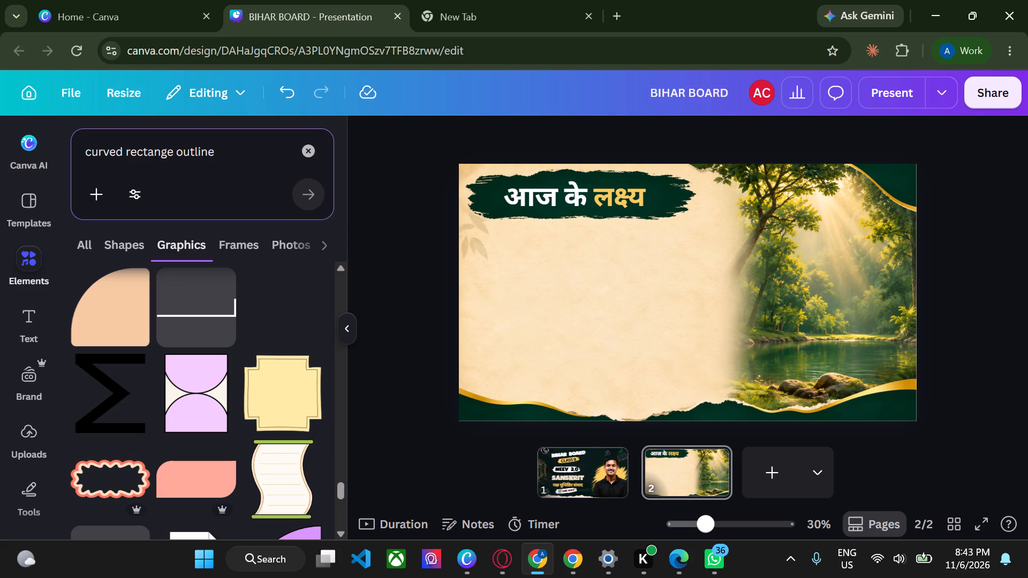
Refine the graphics search to "curved rectange outline static" and examine the results for a non-animated frame.
{"action": "left_click", "coordinate": [220, 150]}
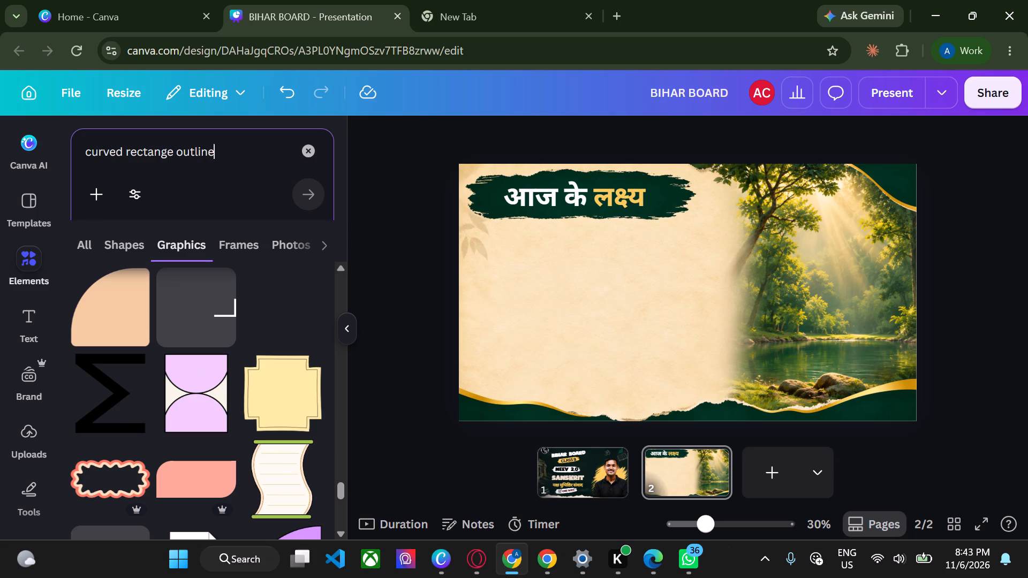
{"action": "key", "text": "space"}
{"action": "type", "text": "static"}
{"action": "key", "text": "Return"}
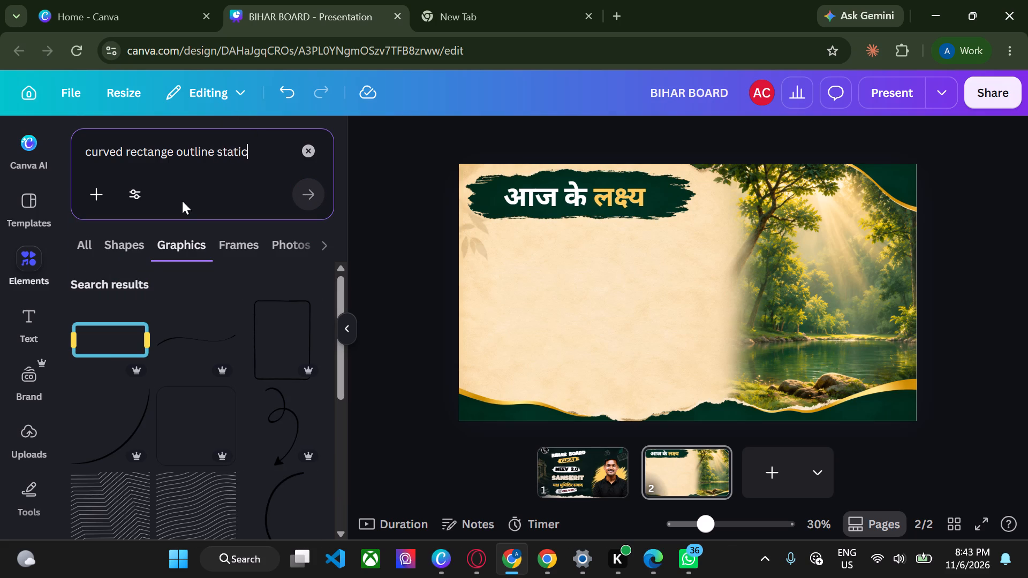
{"action": "scroll", "coordinate": [199, 398], "scroll_direction": "down", "scroll_amount": 3}
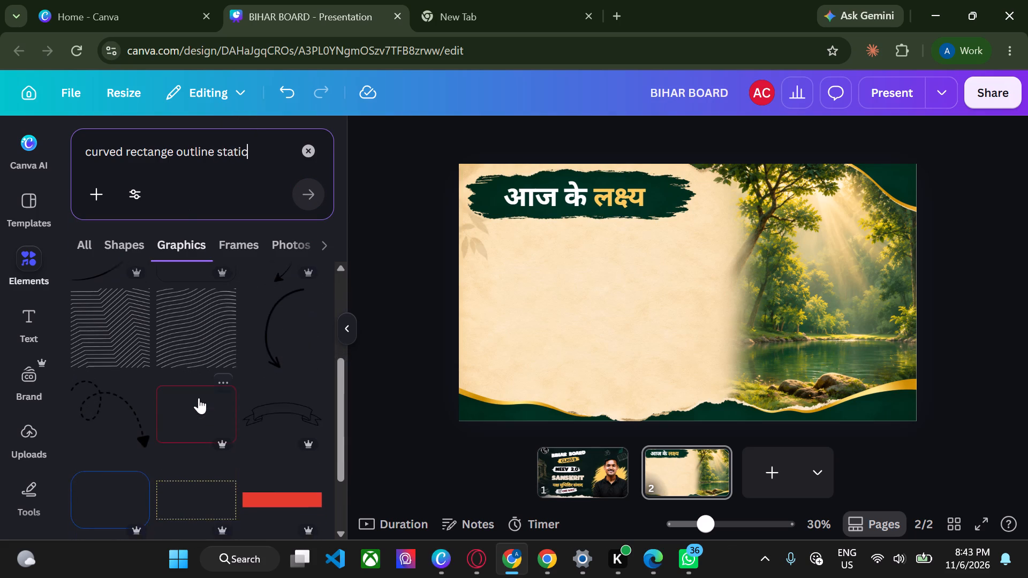
{"action": "scroll", "coordinate": [199, 398], "scroll_direction": "down", "scroll_amount": 2}
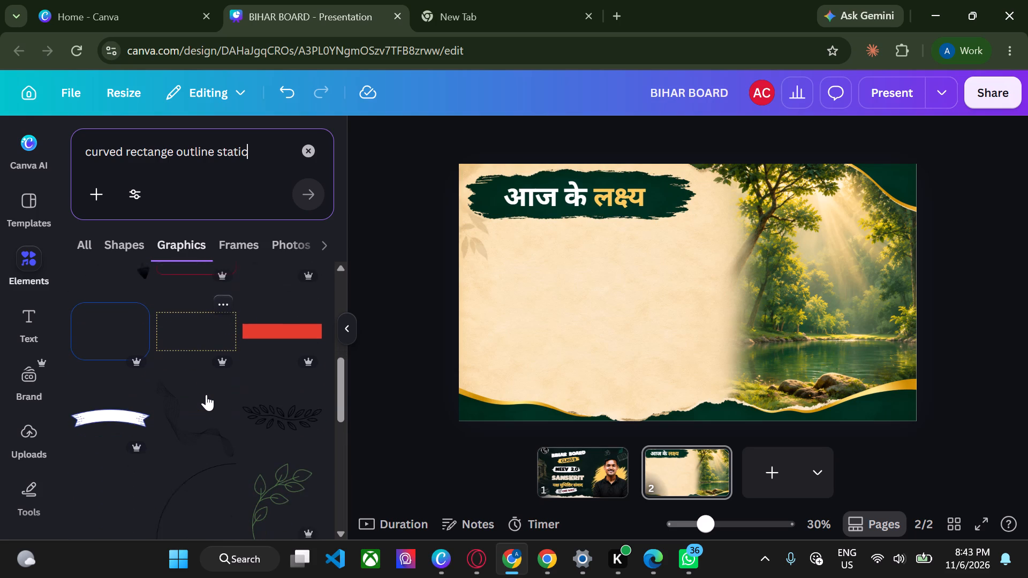
{"action": "scroll", "coordinate": [206, 394], "scroll_direction": "down", "scroll_amount": 1}
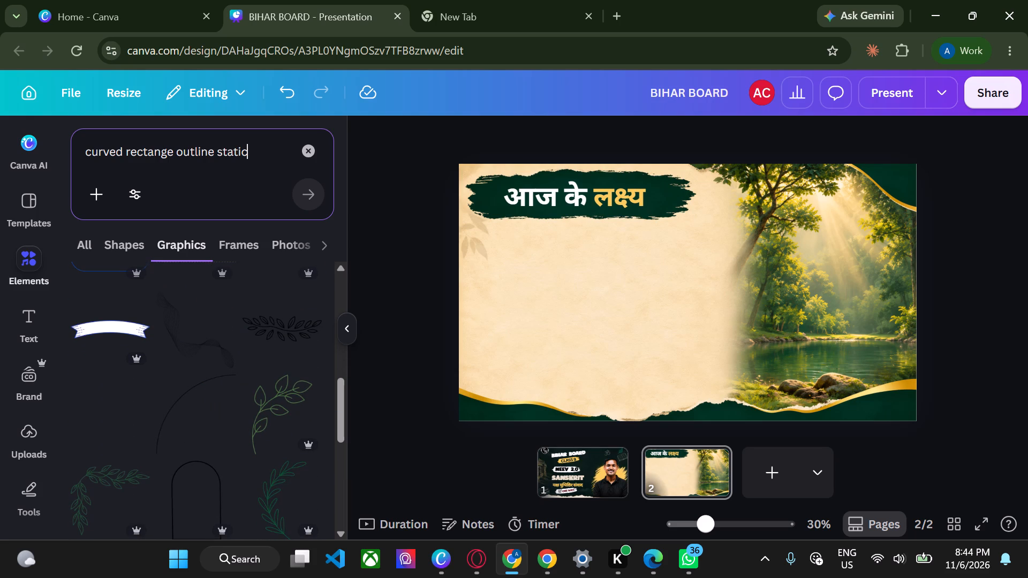
Narrow the graphics search to "curved rectange outline static thin" and look through the results.
{"action": "key", "text": "space"}
{"action": "type", "text": "thin"}
{"action": "key", "text": "Return"}
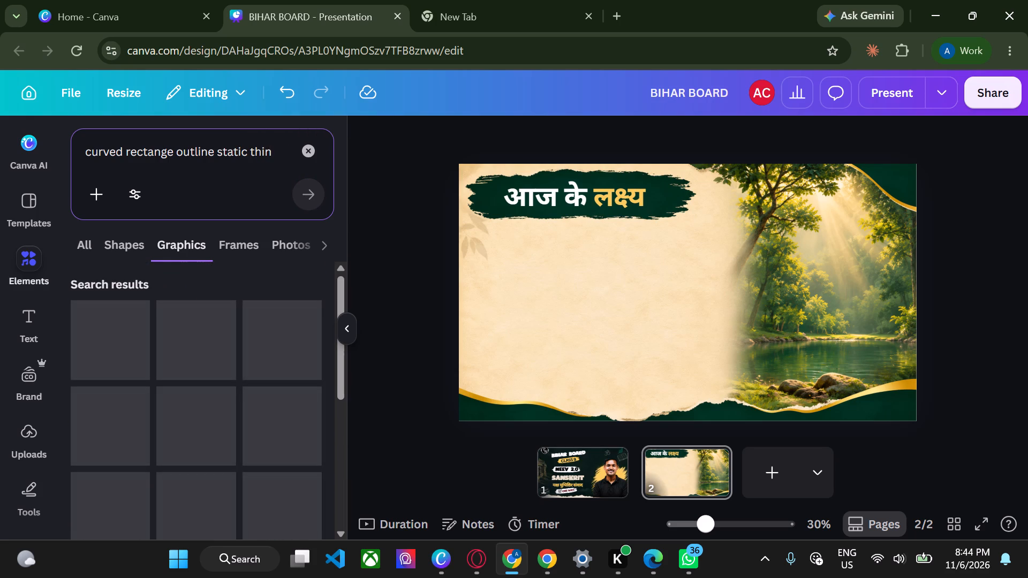
{"action": "scroll", "coordinate": [208, 378], "scroll_direction": "down", "scroll_amount": 1}
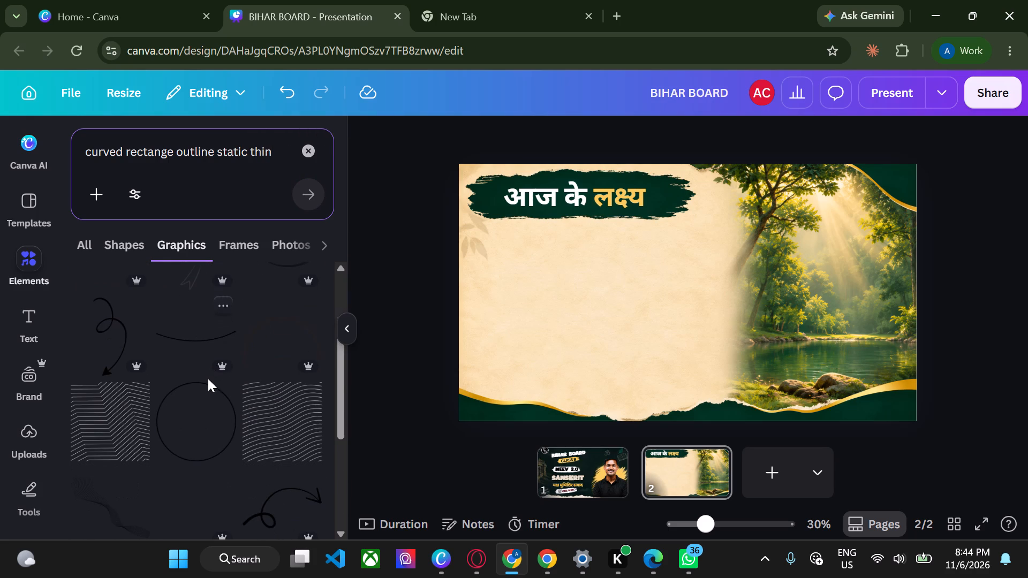
Search the elements for "rectangle thin" and look through all the graphics results.
{"action": "left_click", "coordinate": [306, 140]}
{"action": "type", "text": "rectangle thin"}
{"action": "key", "text": "Return"}
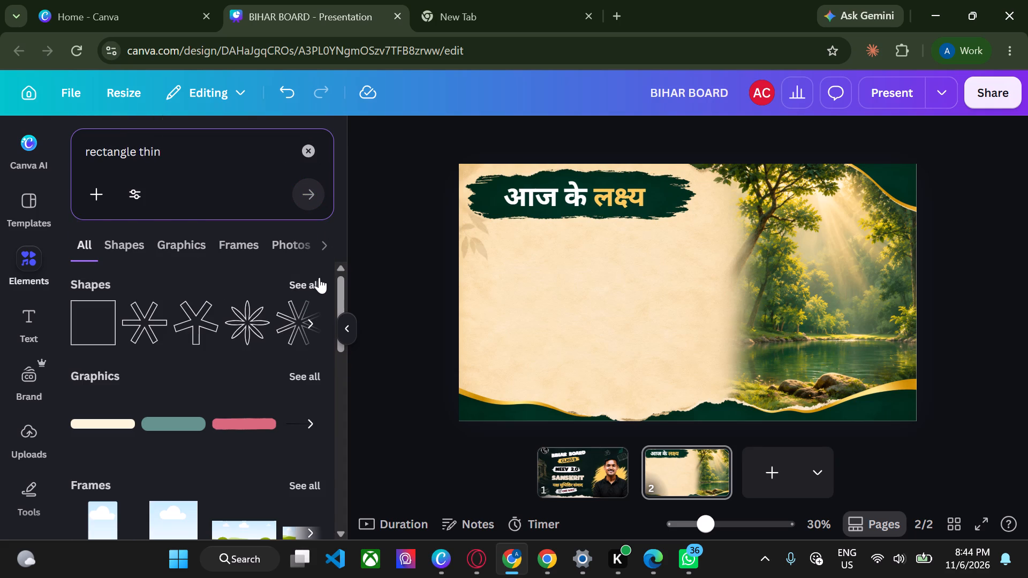
{"action": "left_click", "coordinate": [302, 379]}
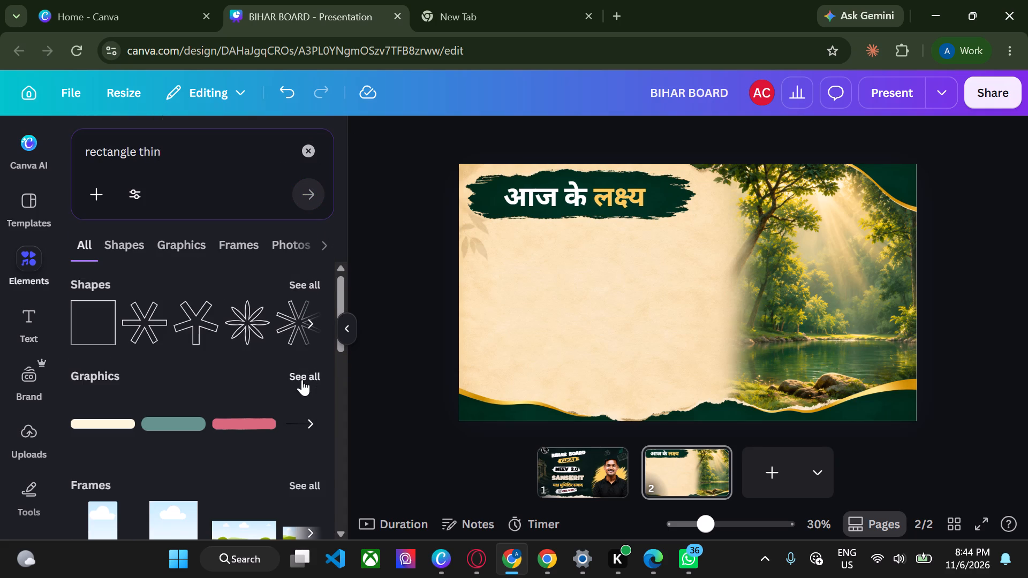
{"action": "scroll", "coordinate": [200, 408], "scroll_direction": "down", "scroll_amount": 1}
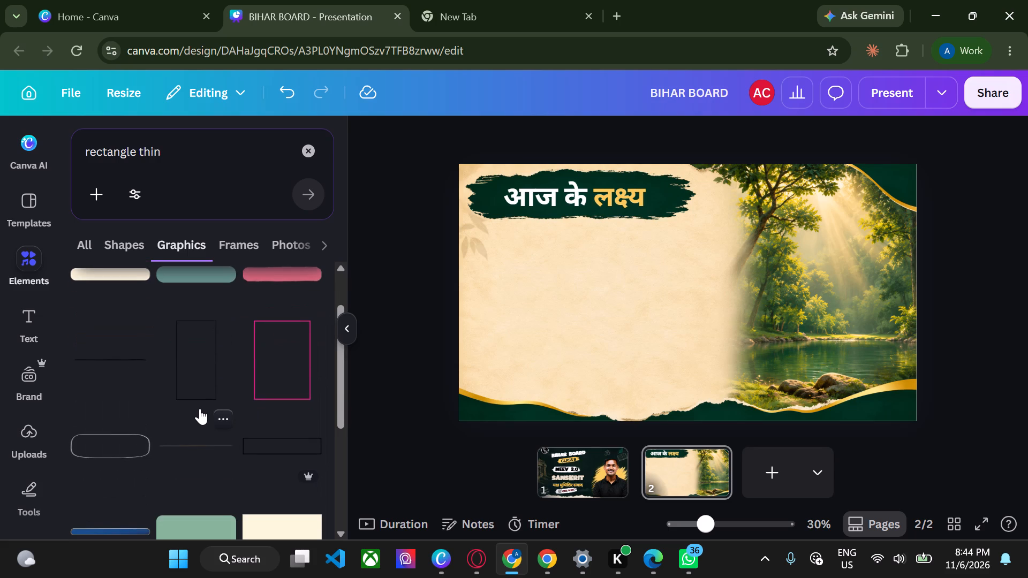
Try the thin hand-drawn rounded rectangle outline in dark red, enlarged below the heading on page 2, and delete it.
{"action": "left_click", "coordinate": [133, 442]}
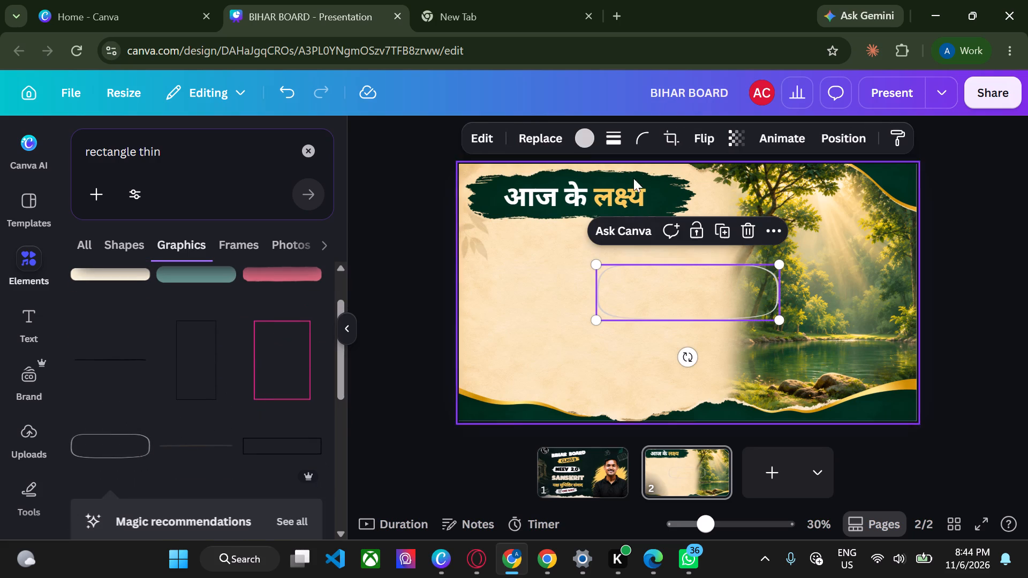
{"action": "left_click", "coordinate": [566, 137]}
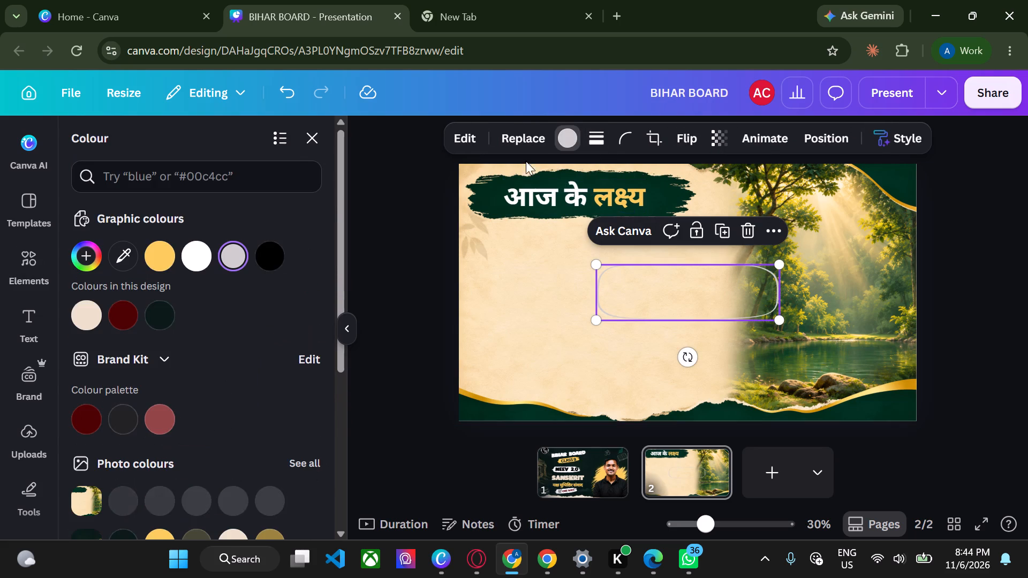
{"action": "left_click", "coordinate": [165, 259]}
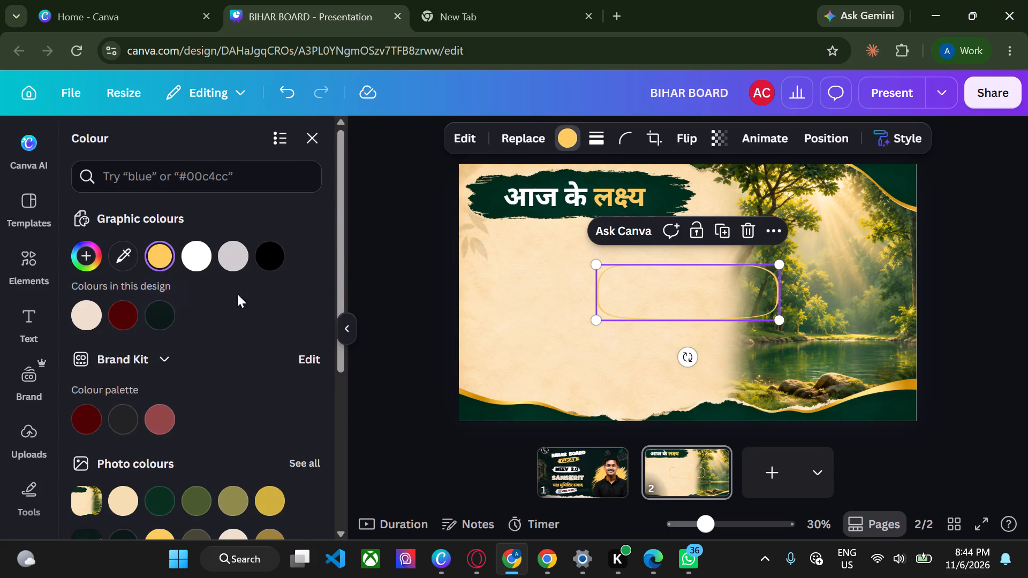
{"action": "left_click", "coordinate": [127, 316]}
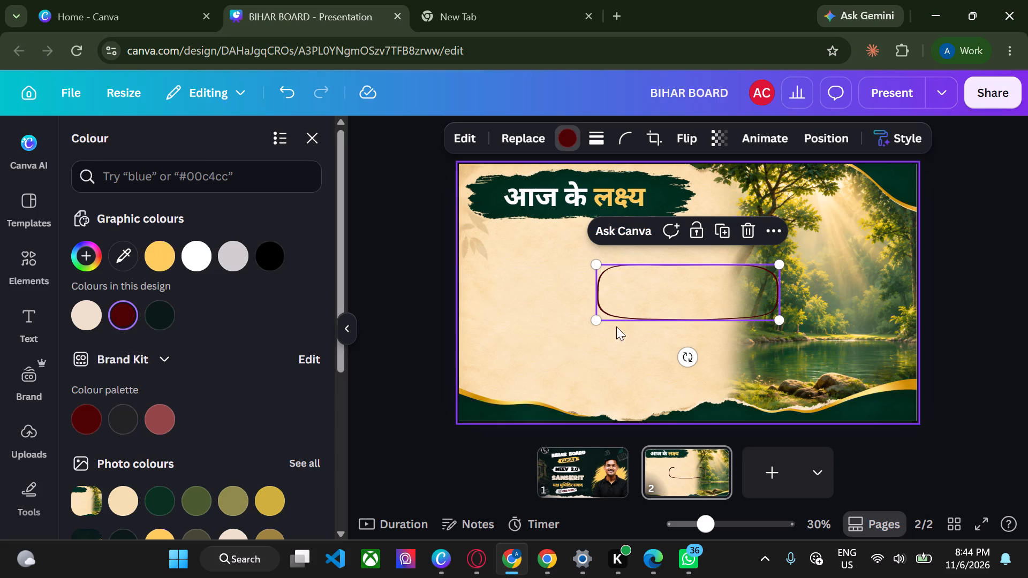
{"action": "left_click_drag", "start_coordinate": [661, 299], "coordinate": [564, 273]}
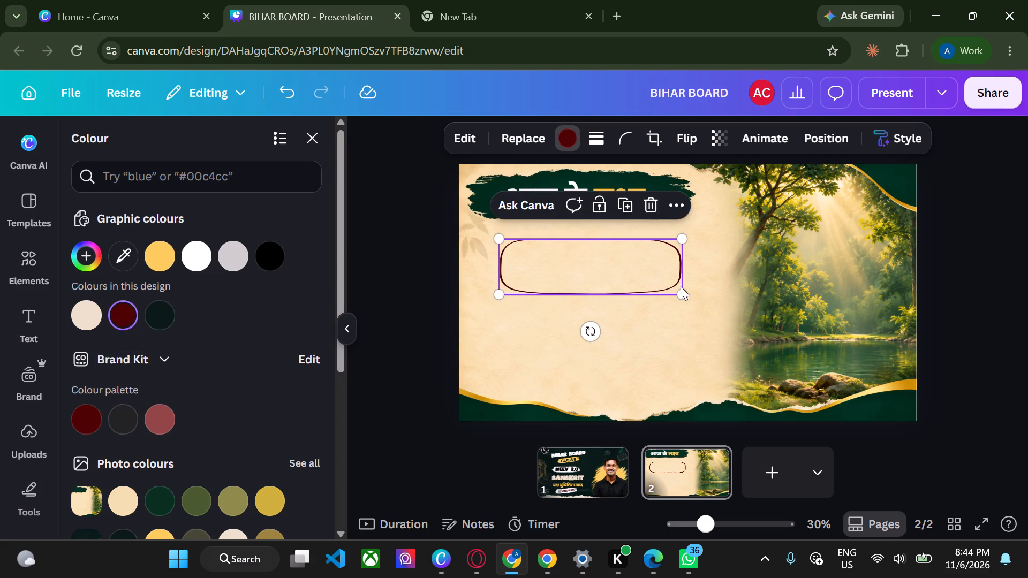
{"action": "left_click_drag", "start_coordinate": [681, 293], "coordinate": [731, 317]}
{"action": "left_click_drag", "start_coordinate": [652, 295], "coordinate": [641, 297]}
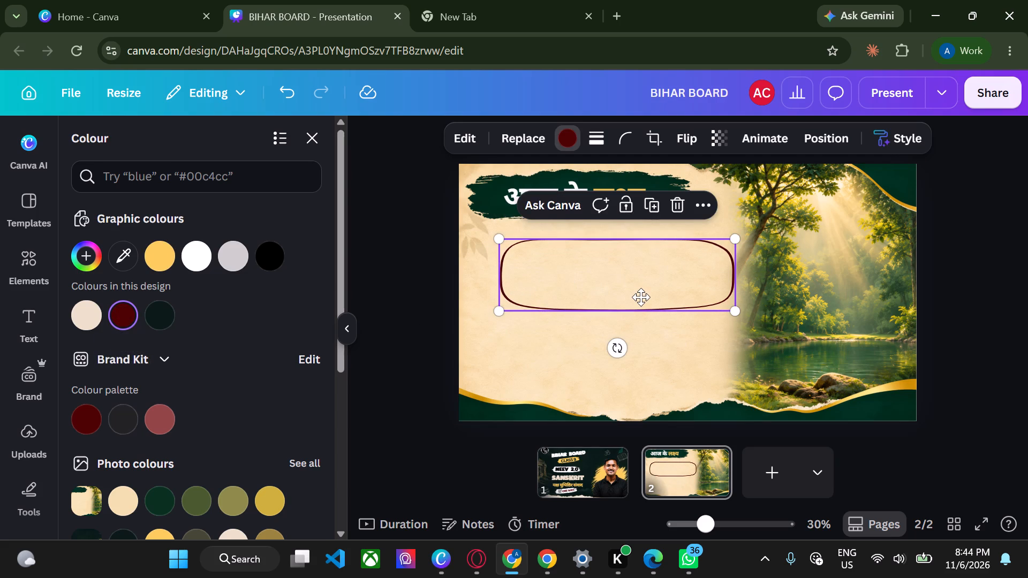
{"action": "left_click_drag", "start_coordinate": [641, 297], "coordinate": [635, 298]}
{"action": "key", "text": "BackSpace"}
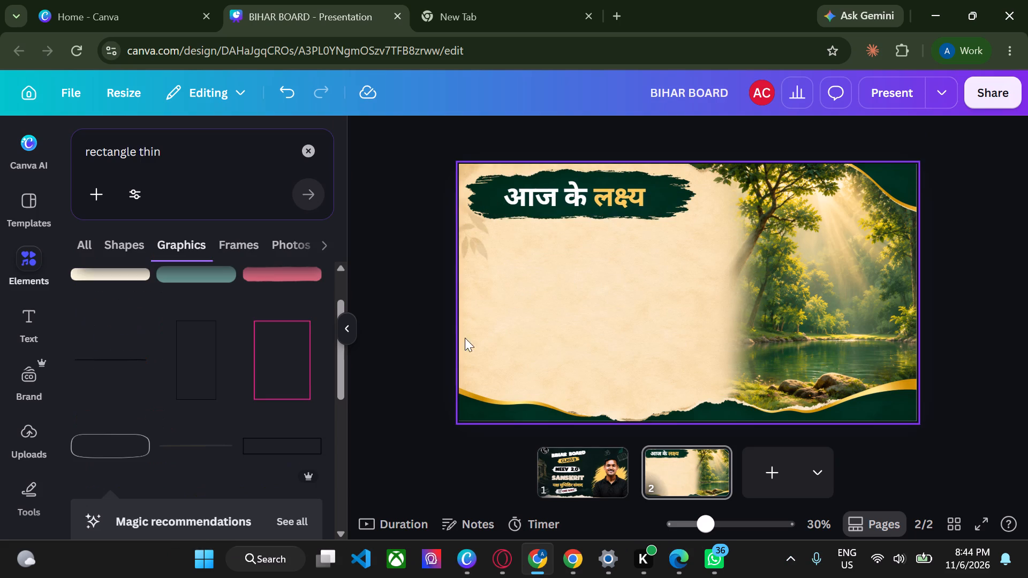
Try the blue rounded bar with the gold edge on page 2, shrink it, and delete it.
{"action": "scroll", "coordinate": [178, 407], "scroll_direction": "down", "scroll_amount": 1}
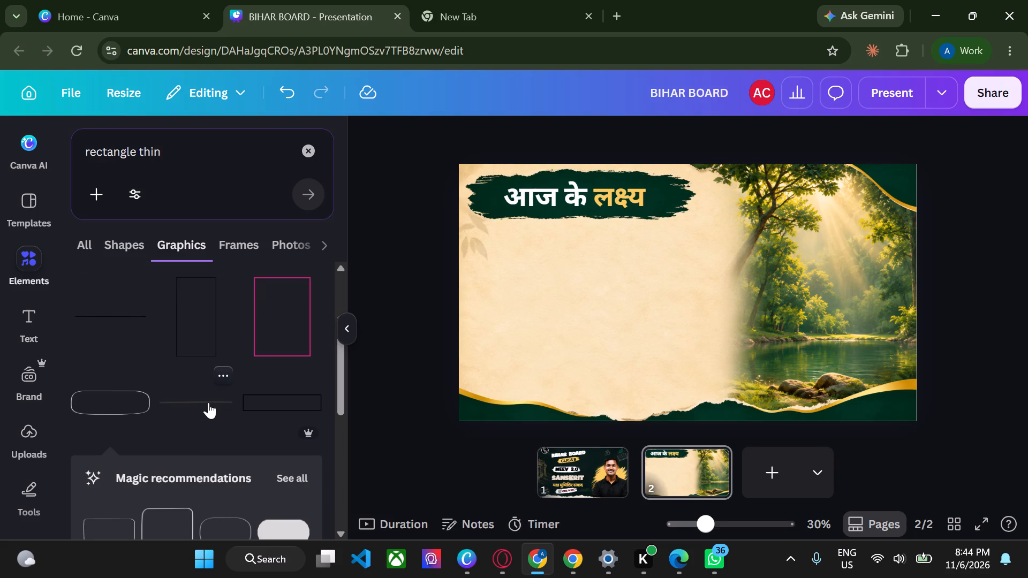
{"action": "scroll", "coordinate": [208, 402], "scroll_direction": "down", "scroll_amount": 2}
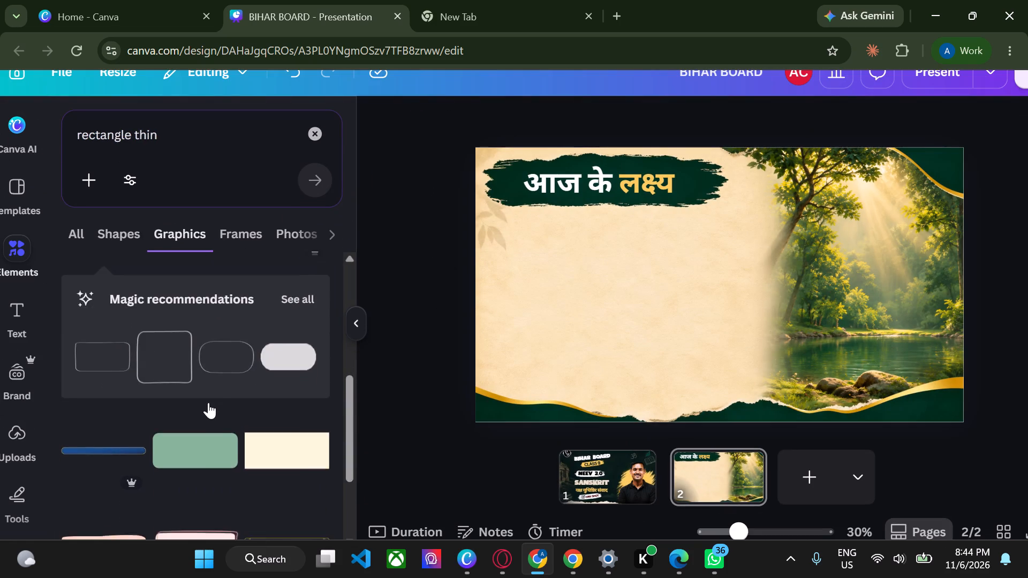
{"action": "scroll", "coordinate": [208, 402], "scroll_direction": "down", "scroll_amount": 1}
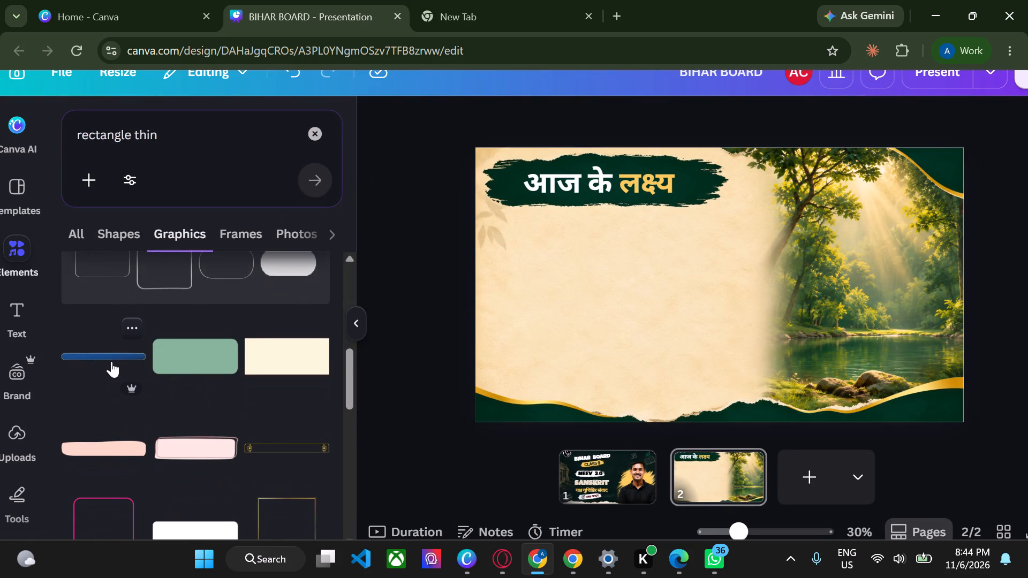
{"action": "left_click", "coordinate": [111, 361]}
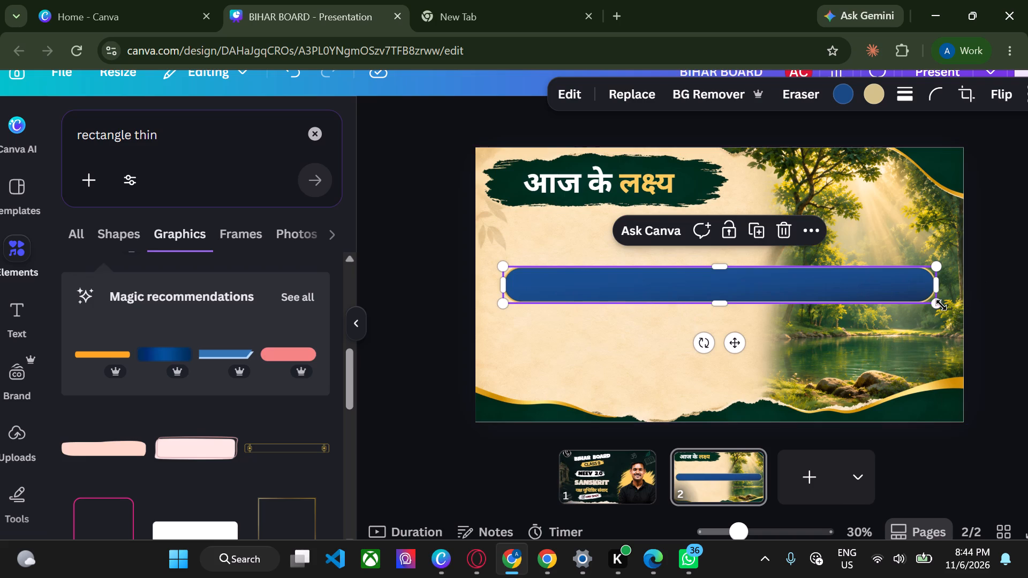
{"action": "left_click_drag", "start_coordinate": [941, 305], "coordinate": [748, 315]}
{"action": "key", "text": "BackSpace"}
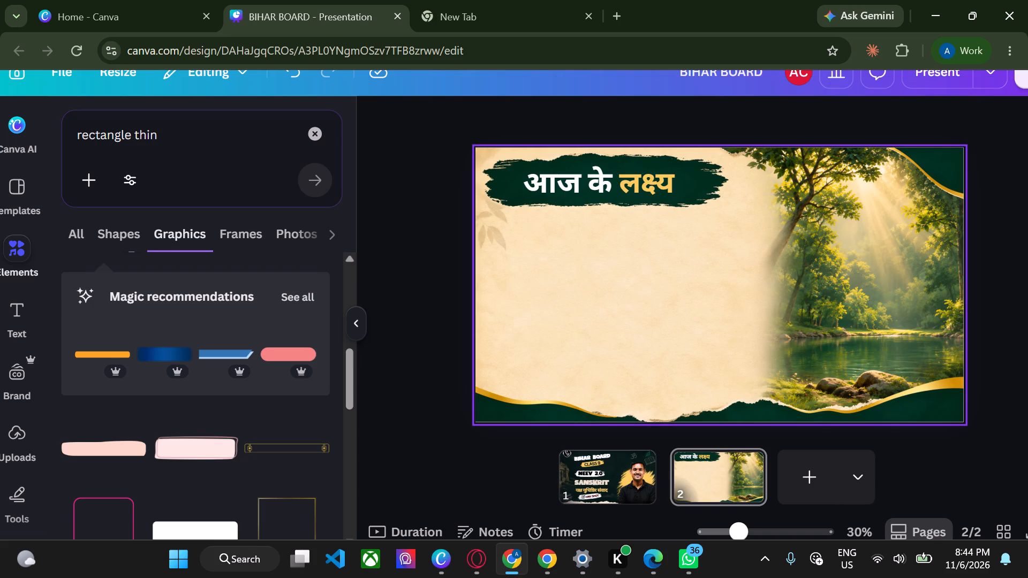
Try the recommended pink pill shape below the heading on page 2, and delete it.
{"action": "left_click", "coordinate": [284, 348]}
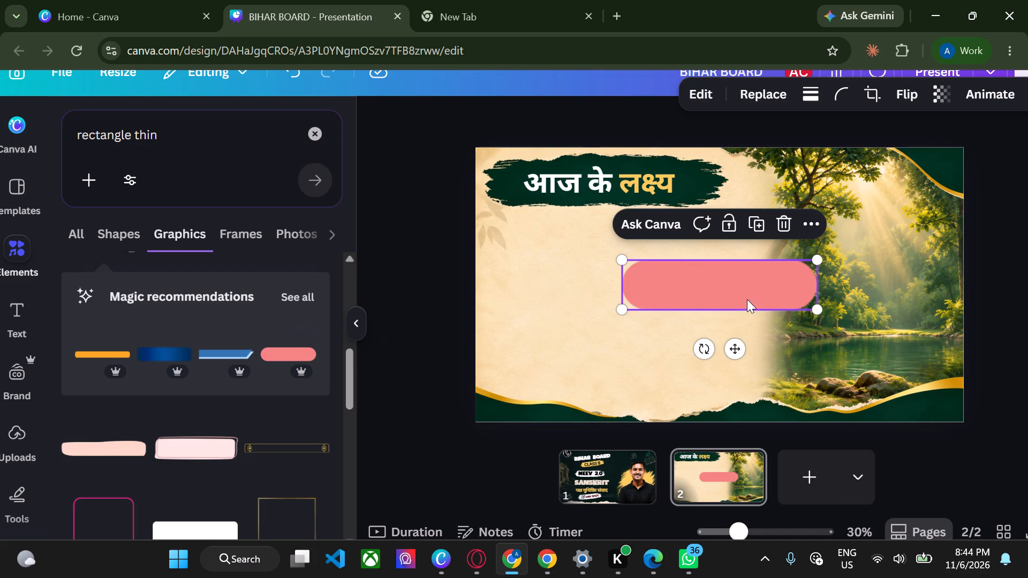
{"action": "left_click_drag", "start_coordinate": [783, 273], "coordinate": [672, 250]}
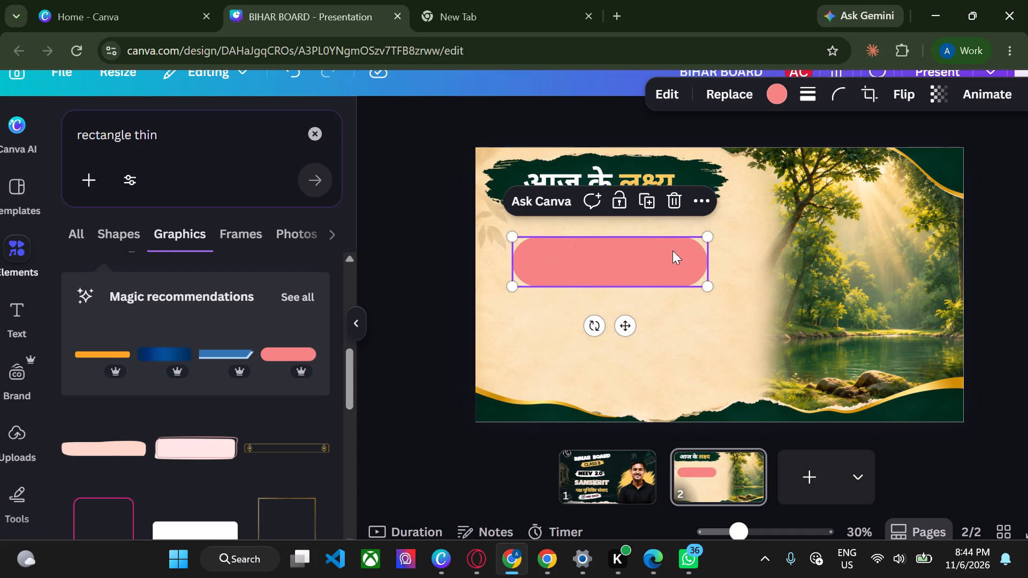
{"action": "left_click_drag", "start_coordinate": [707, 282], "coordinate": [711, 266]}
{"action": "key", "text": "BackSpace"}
Add the thin gold rectangle frame with square end ornaments and place it below the heading on page 2.
{"action": "scroll", "coordinate": [266, 388], "scroll_direction": "down", "scroll_amount": 1}
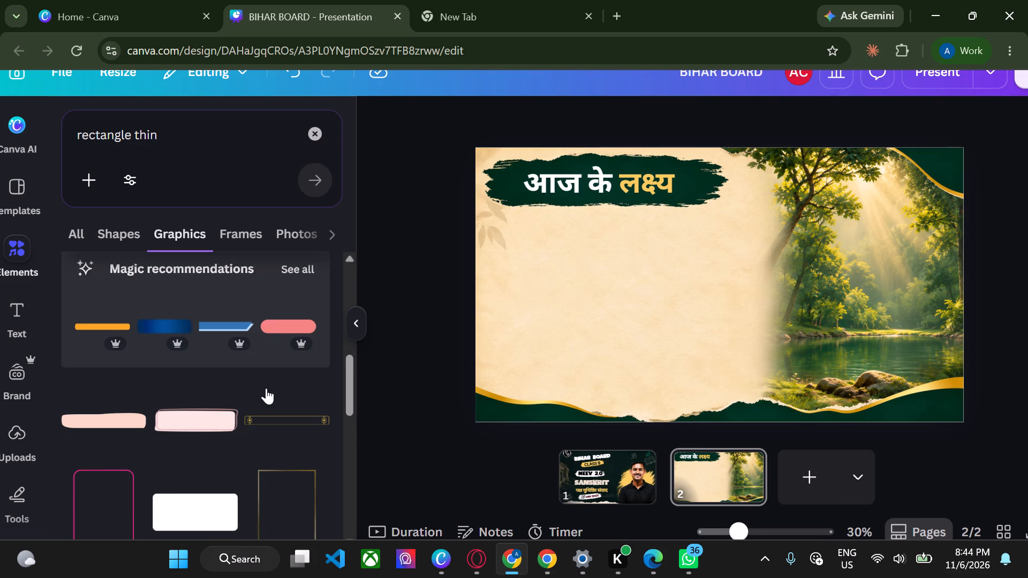
{"action": "left_click", "coordinate": [278, 386]}
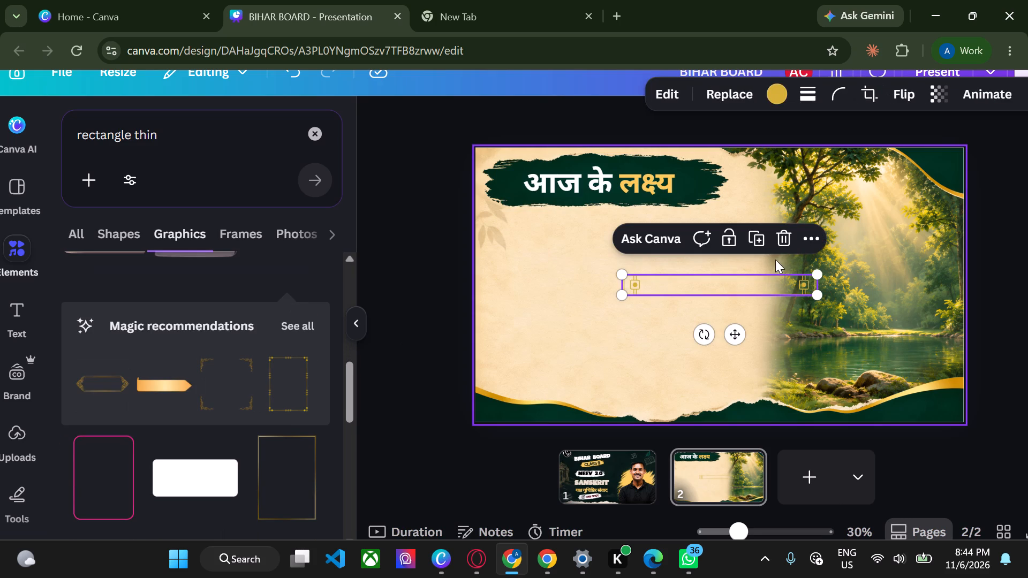
{"action": "left_click_drag", "start_coordinate": [762, 268], "coordinate": [695, 275]}
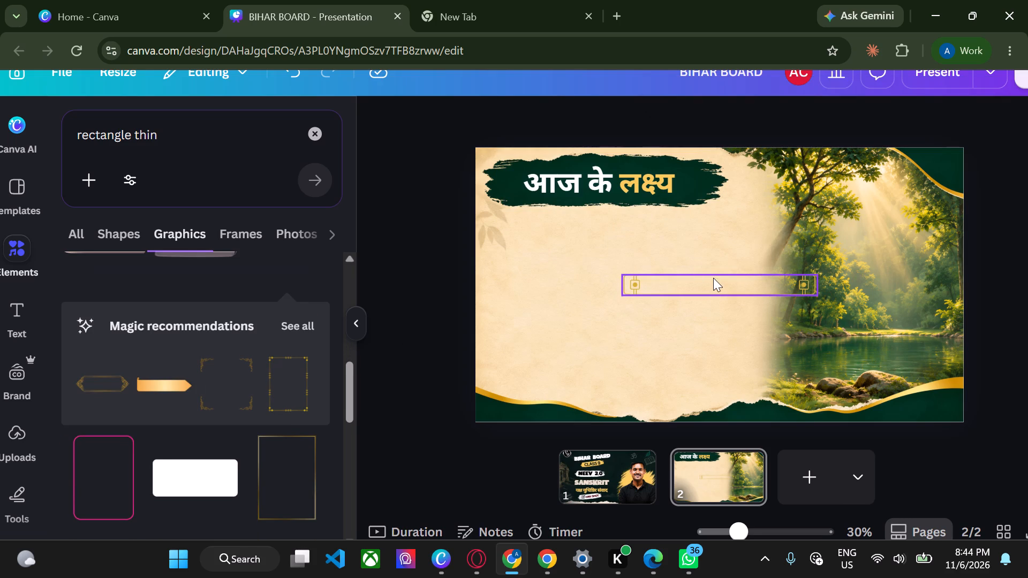
{"action": "left_click_drag", "start_coordinate": [713, 283], "coordinate": [602, 249]}
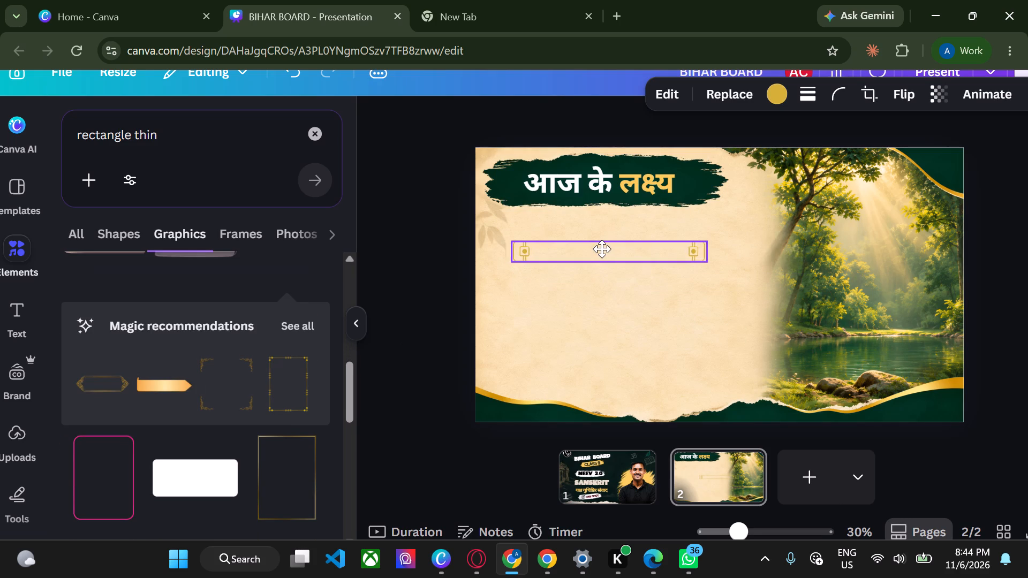
{"action": "left_click_drag", "start_coordinate": [602, 249], "coordinate": [598, 248]}
Recolour the ornamental frame dark green, #092f1f, from the background photo's colours.
{"action": "left_click", "coordinate": [772, 90]}
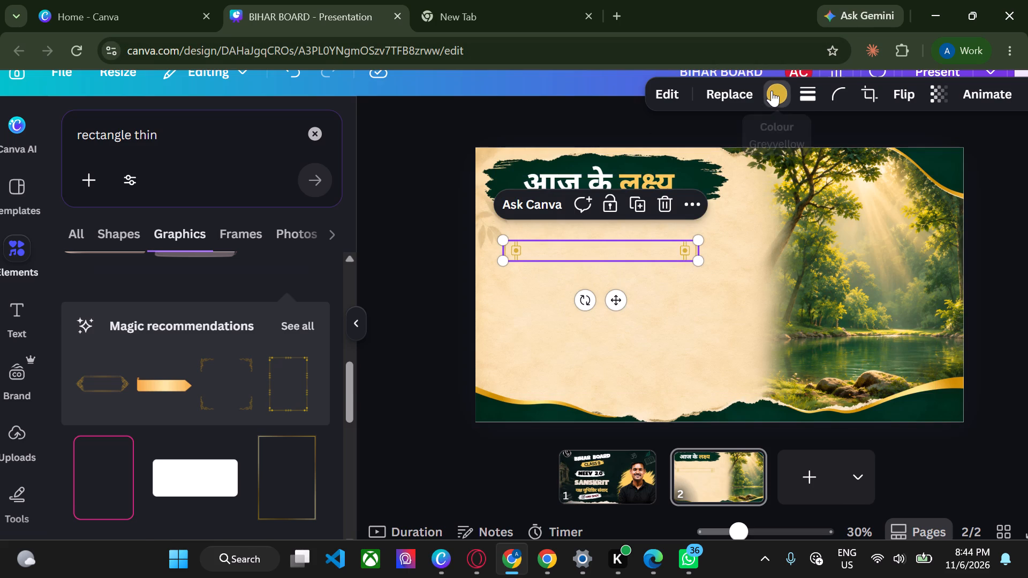
{"action": "scroll", "coordinate": [156, 435], "scroll_direction": "down", "scroll_amount": 1}
{"action": "left_click", "coordinate": [160, 413]}
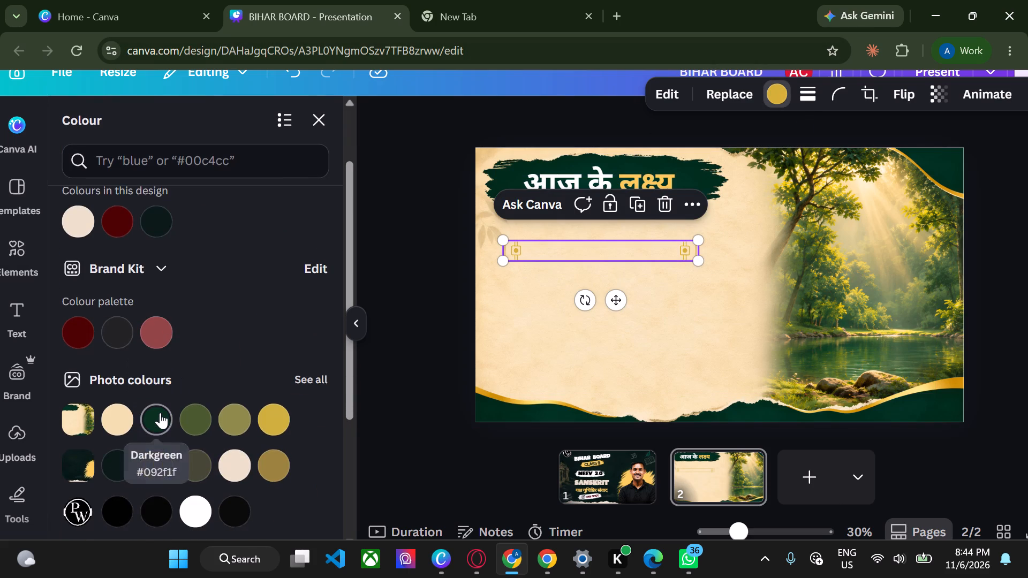
{"action": "double_click", "coordinate": [359, 303]}
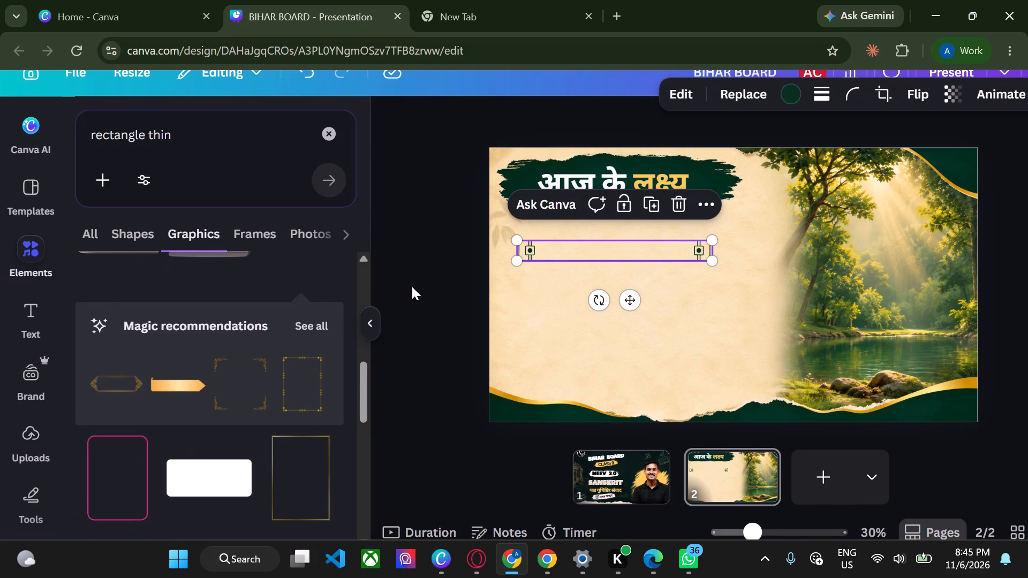
{"action": "double_click", "coordinate": [412, 286]}
Duplicate the green ornamental frame twice, stacking the copies directly below the original for three objective panels.
{"action": "left_click", "coordinate": [587, 260]}
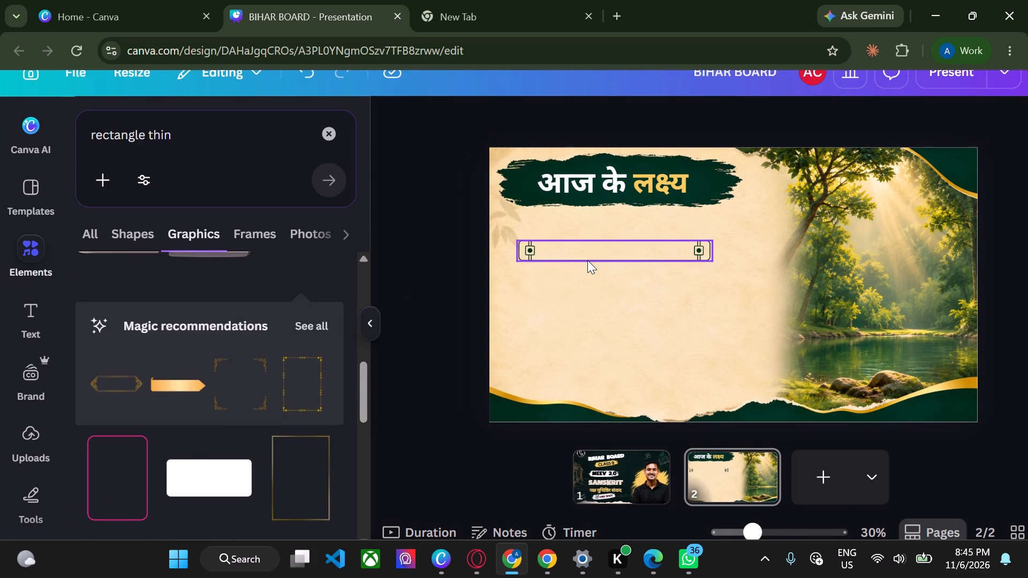
{"action": "left_click_drag", "start_coordinate": [587, 260], "coordinate": [587, 294], "text": "alt"}
{"action": "left_click_drag", "start_coordinate": [587, 294], "coordinate": [587, 328], "text": "alt"}
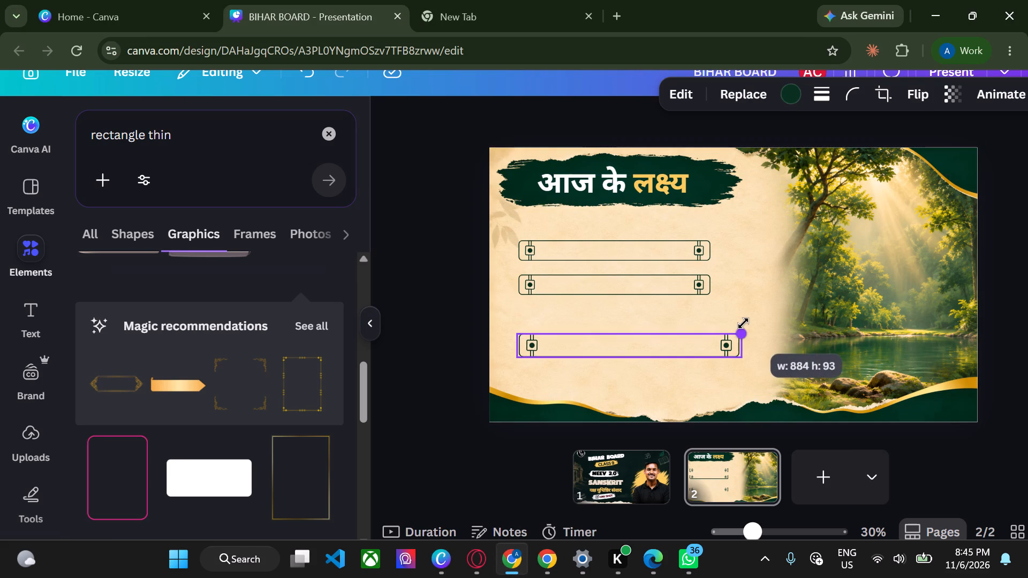
{"action": "left_click_drag", "start_coordinate": [743, 323], "coordinate": [745, 322]}
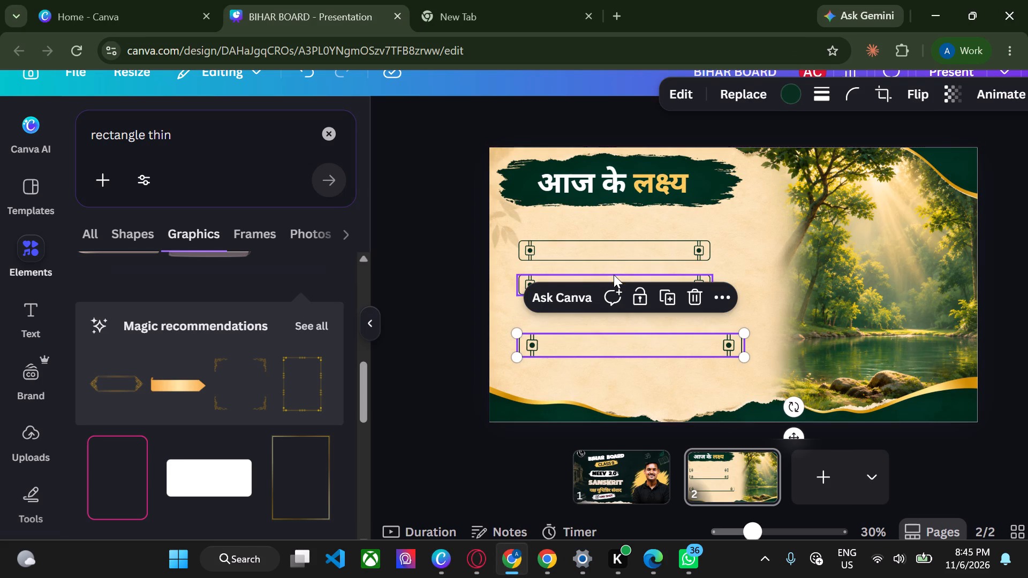
Move the middle ornamental frame down to widen its gap from the top frame.
{"action": "left_click", "coordinate": [614, 275]}
{"action": "left_click", "coordinate": [614, 275]}
{"action": "left_click_drag", "start_coordinate": [614, 278], "coordinate": [614, 283]}
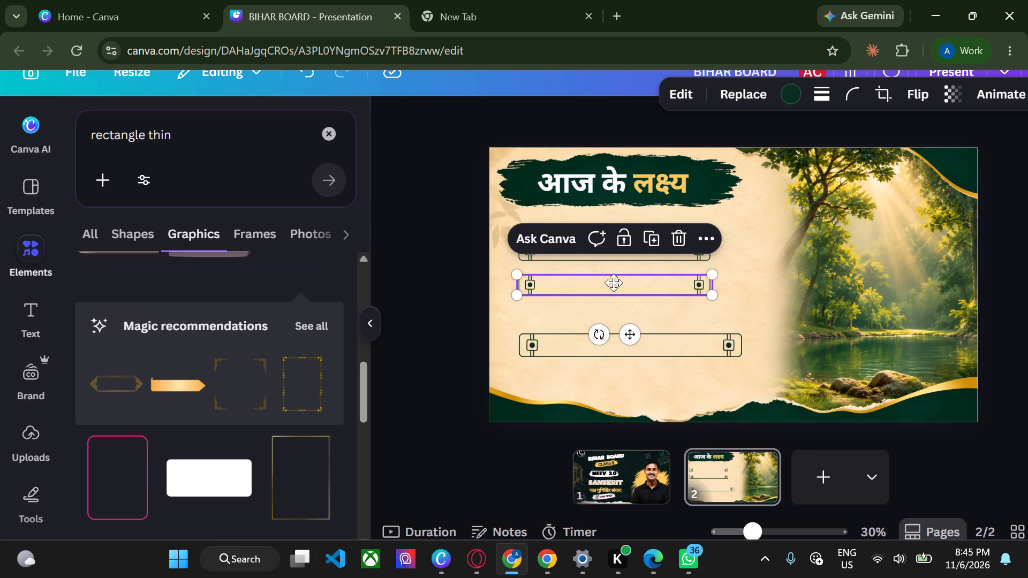
{"action": "left_click_drag", "start_coordinate": [614, 283], "coordinate": [614, 290]}
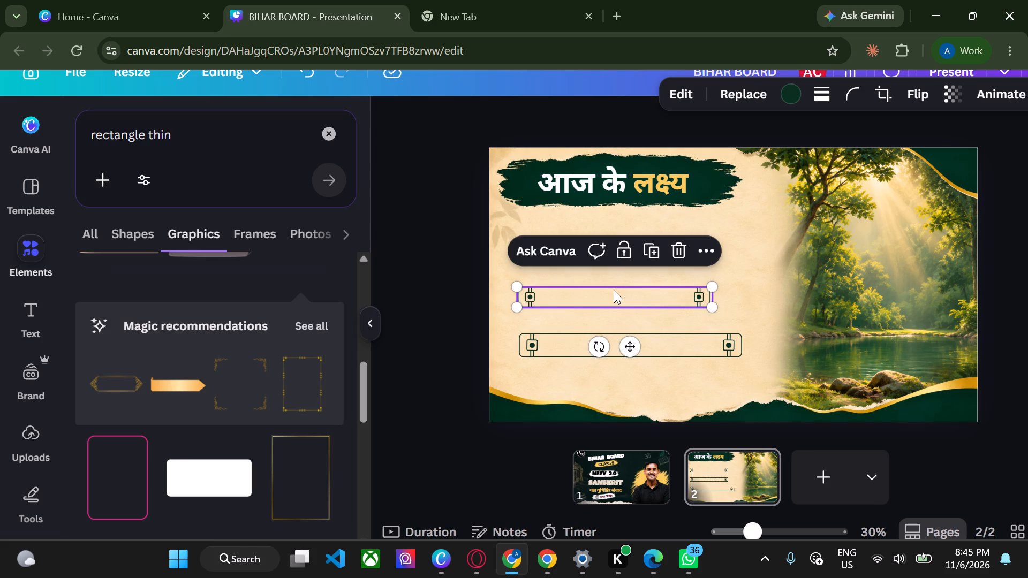
Enlarge the middle and top ornamental frames to match the width of the bottom frame.
{"action": "left_click", "coordinate": [614, 290]}
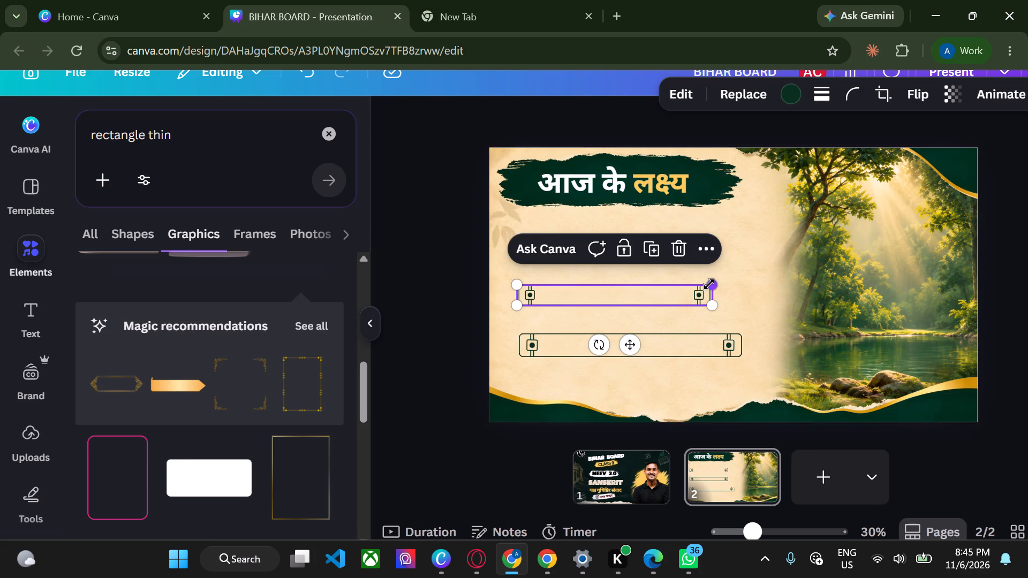
{"action": "left_click_drag", "start_coordinate": [709, 284], "coordinate": [735, 278]}
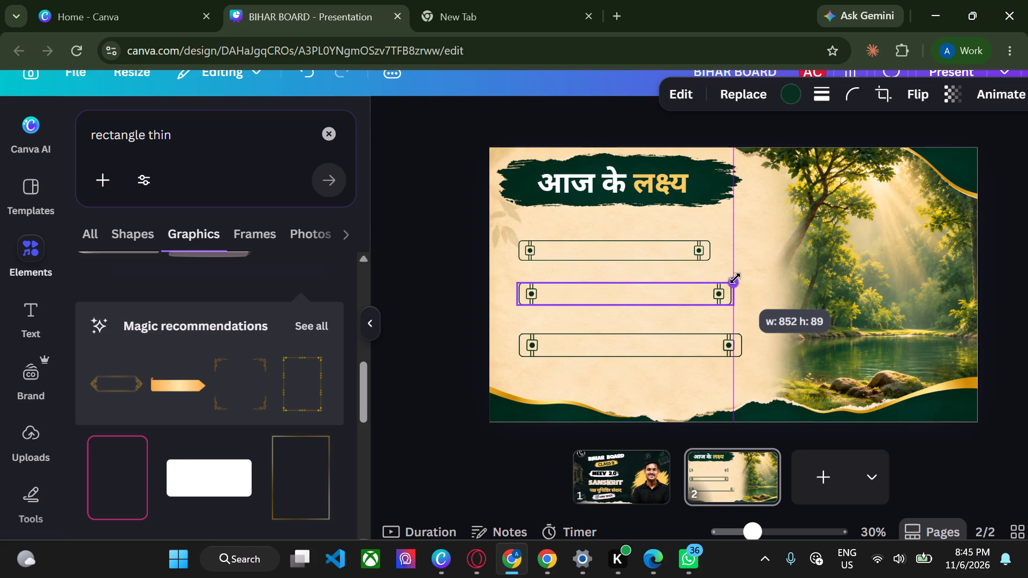
{"action": "left_click_drag", "start_coordinate": [735, 278], "coordinate": [740, 281]}
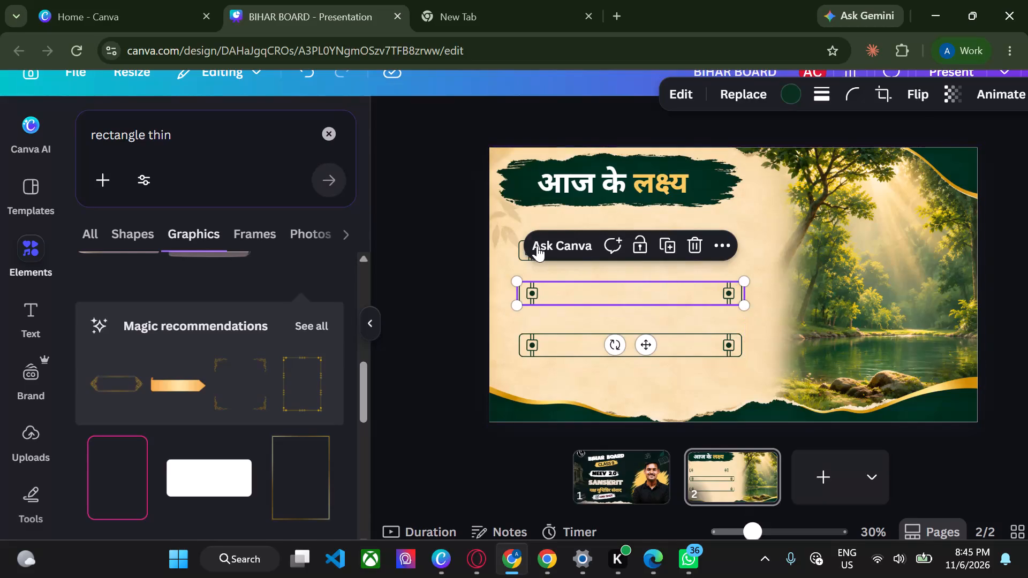
{"action": "left_click", "coordinate": [521, 245]}
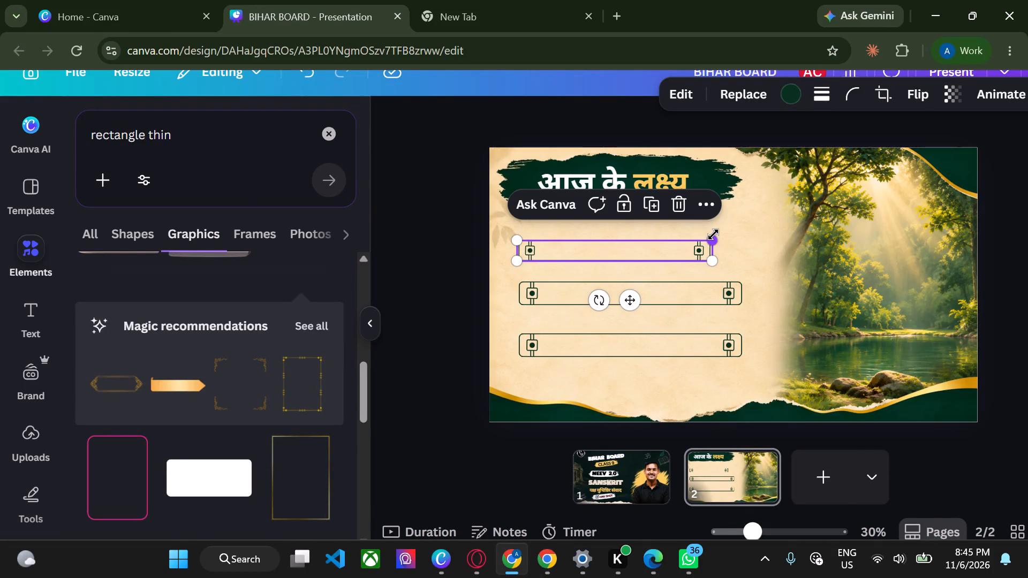
{"action": "left_click_drag", "start_coordinate": [713, 234], "coordinate": [742, 227]}
{"action": "left_click", "coordinate": [425, 391]}
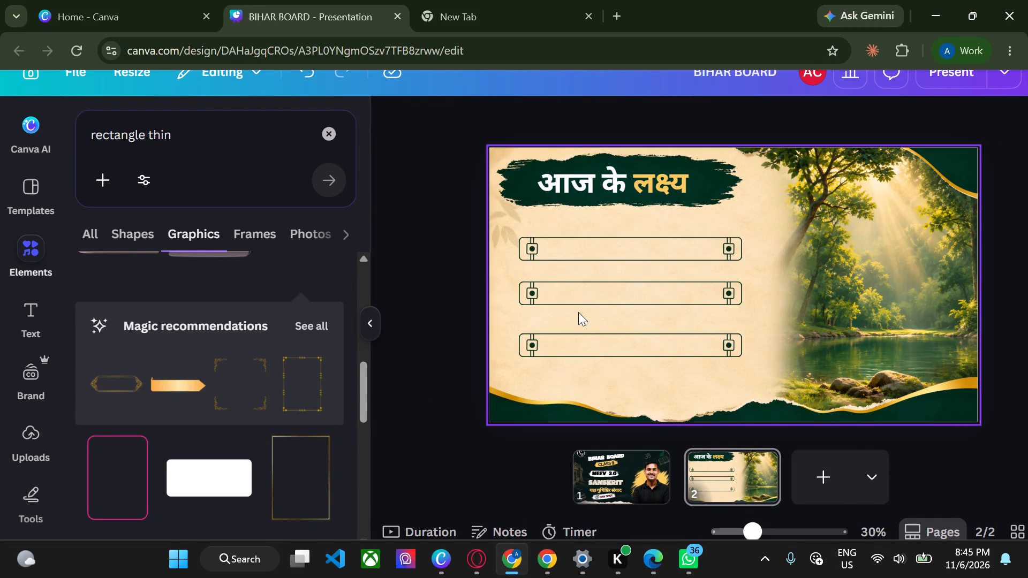
Move the middle ornamental frame slightly down so the three frames are evenly spaced.
{"action": "left_click_drag", "start_coordinate": [645, 286], "coordinate": [645, 291]}
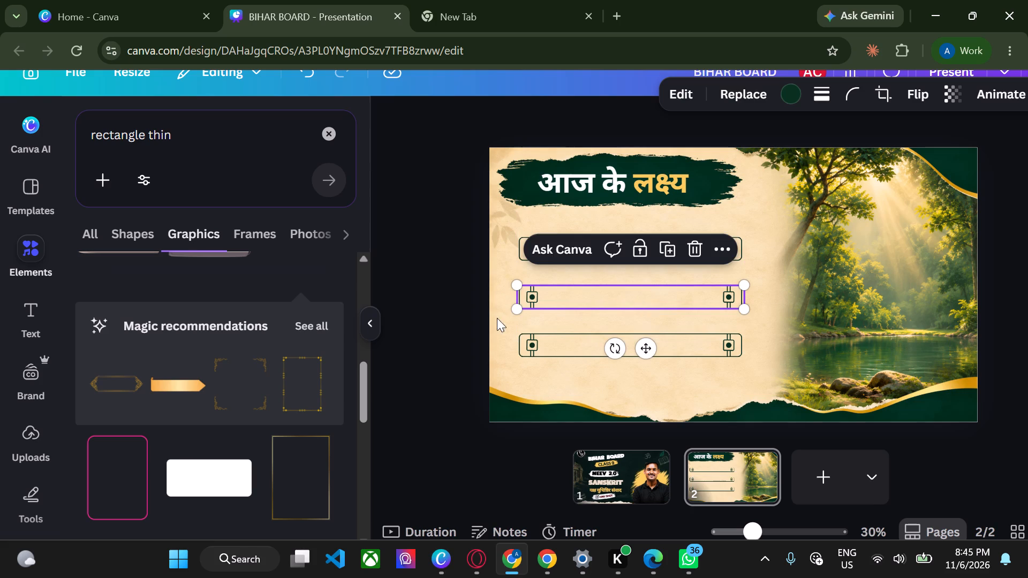
{"action": "left_click", "coordinate": [460, 331]}
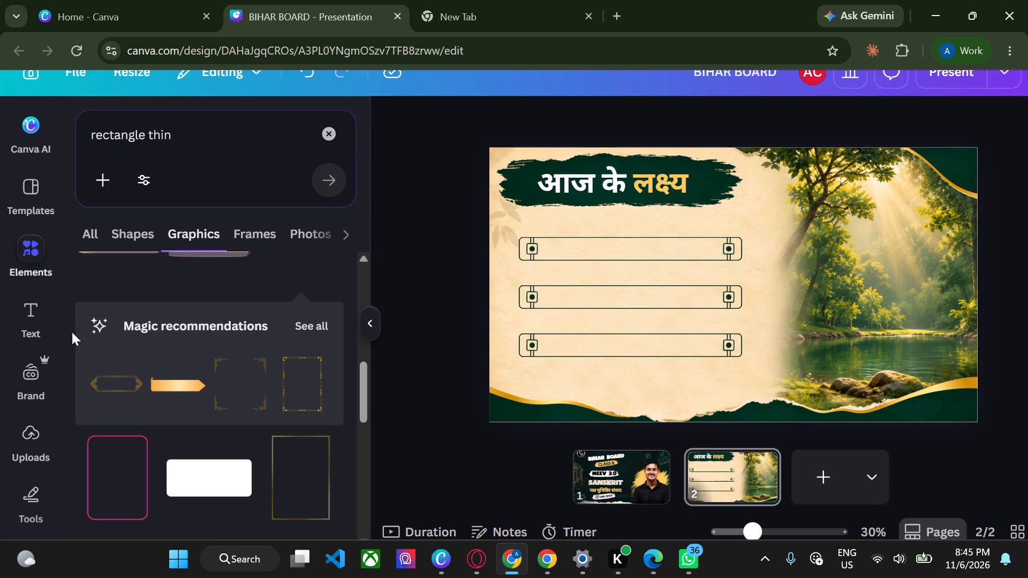
Add a subtitle text box containing the copied objective "यक्ष-युधिष्ठिरसंवादः – पाठस्य संक्षिप्तः परिचयः।" and make it bold.
{"action": "left_click", "coordinate": [35, 316]}
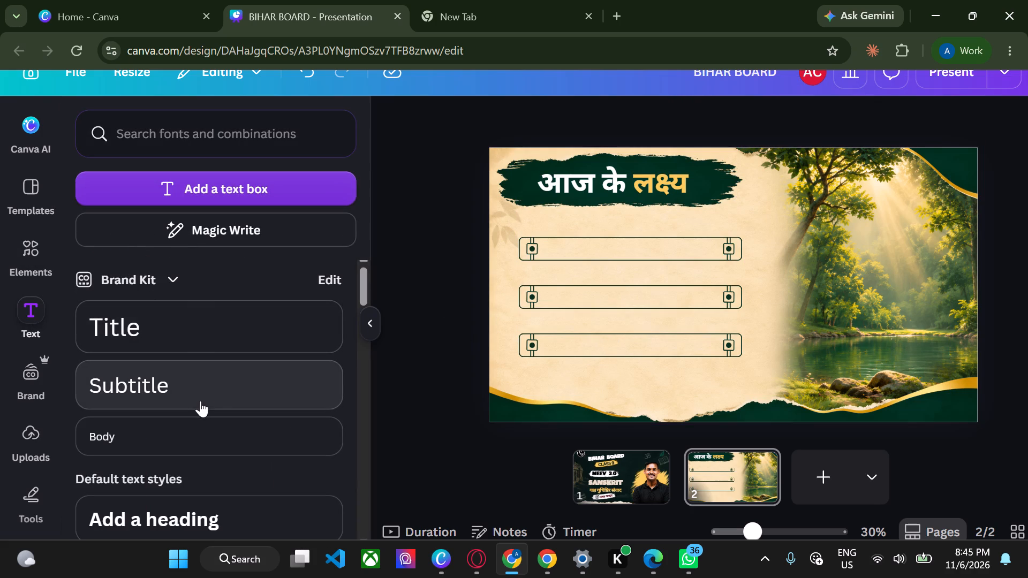
{"action": "left_click", "coordinate": [220, 396]}
{"action": "key", "text": "BackSpace"}
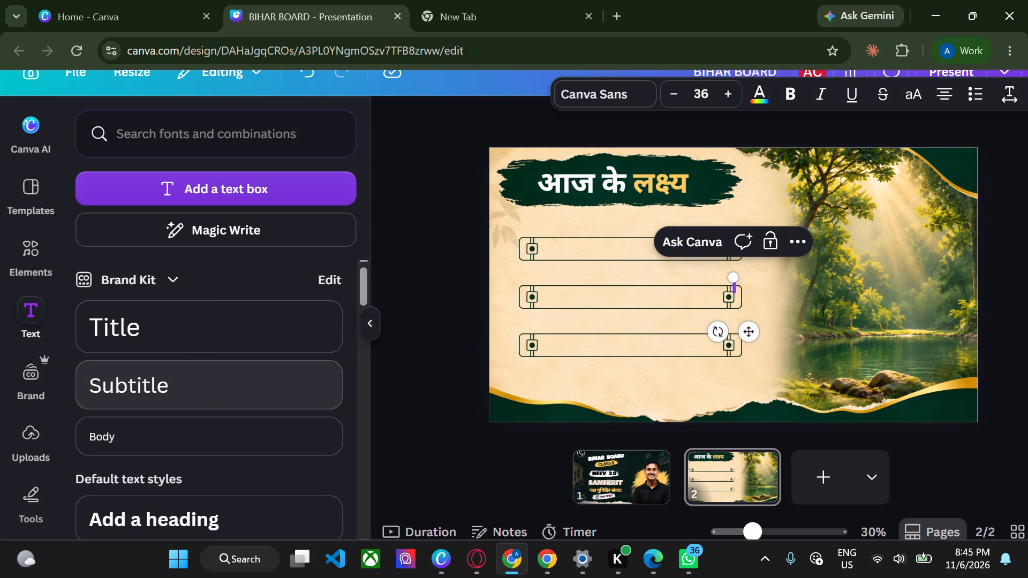
{"action": "key", "text": "ctrl+v"}
{"action": "key", "text": "ctrl+a"}
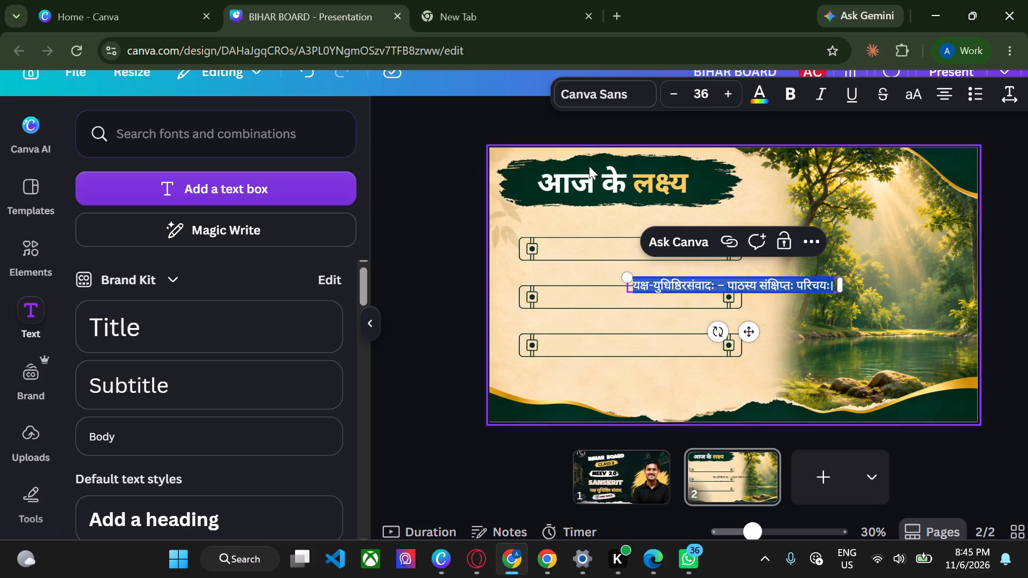
{"action": "left_click", "coordinate": [779, 88]}
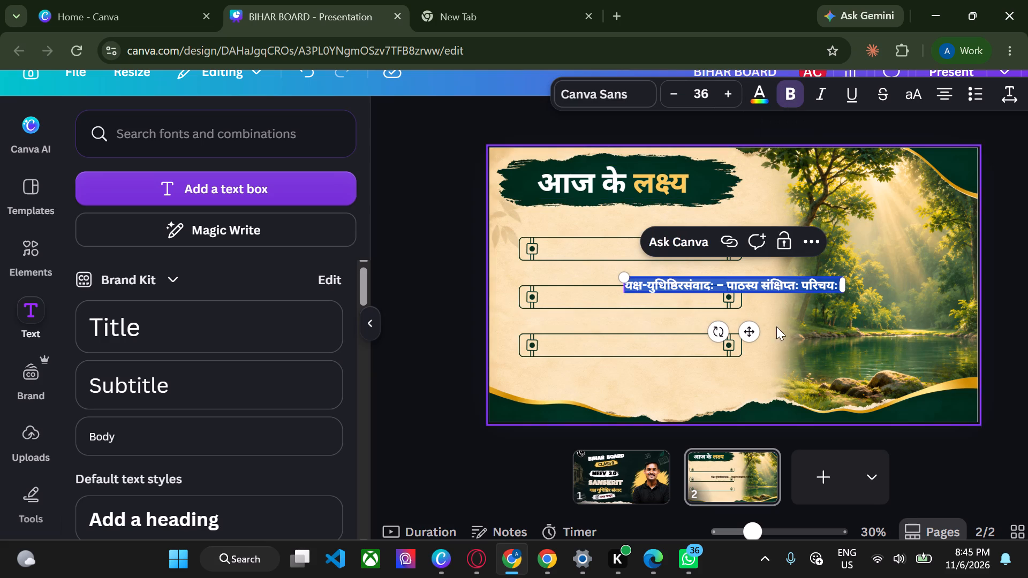
Move the objective text onto the top ornamental frame, starting just after its first ornament.
{"action": "left_click_drag", "start_coordinate": [748, 337], "coordinate": [679, 294]}
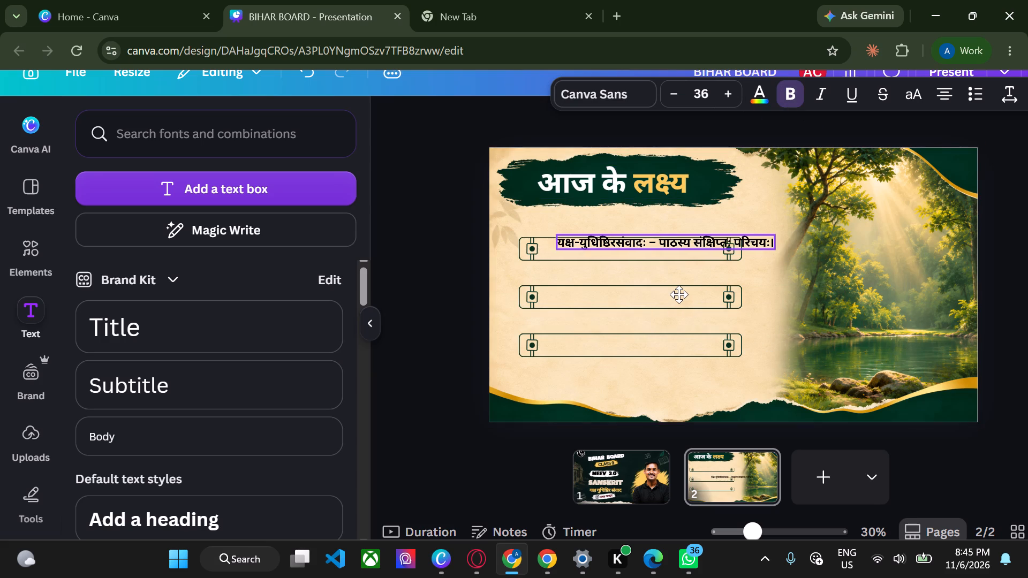
{"action": "left_click_drag", "start_coordinate": [679, 294], "coordinate": [672, 302]}
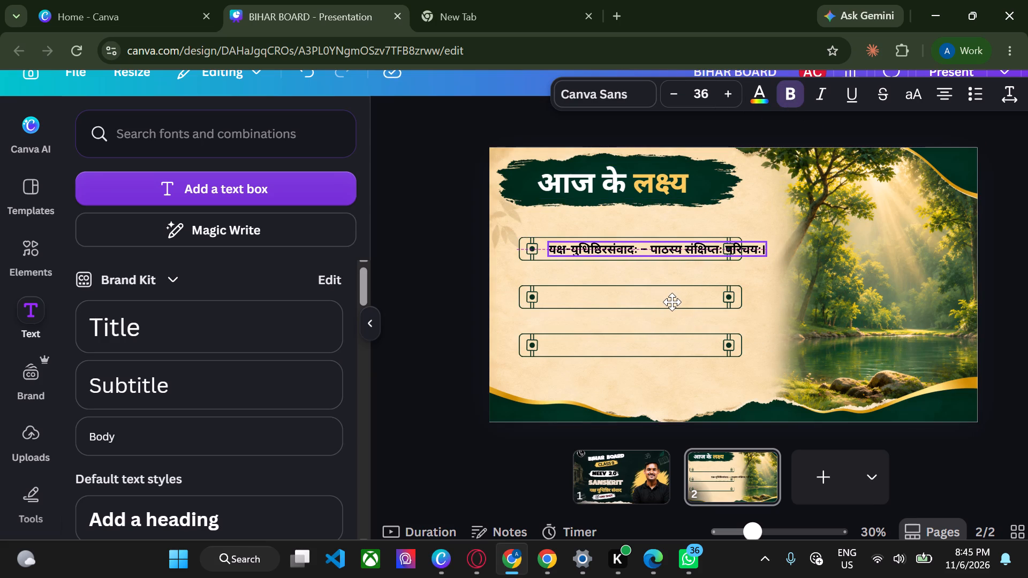
{"action": "left_click_drag", "start_coordinate": [672, 302], "coordinate": [672, 300]}
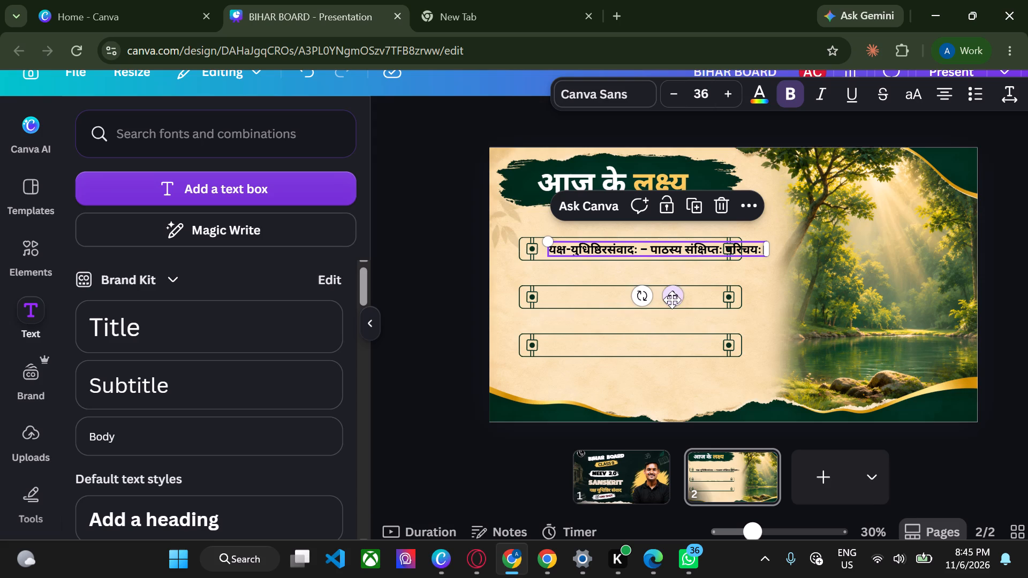
{"action": "left_click", "coordinate": [413, 322]}
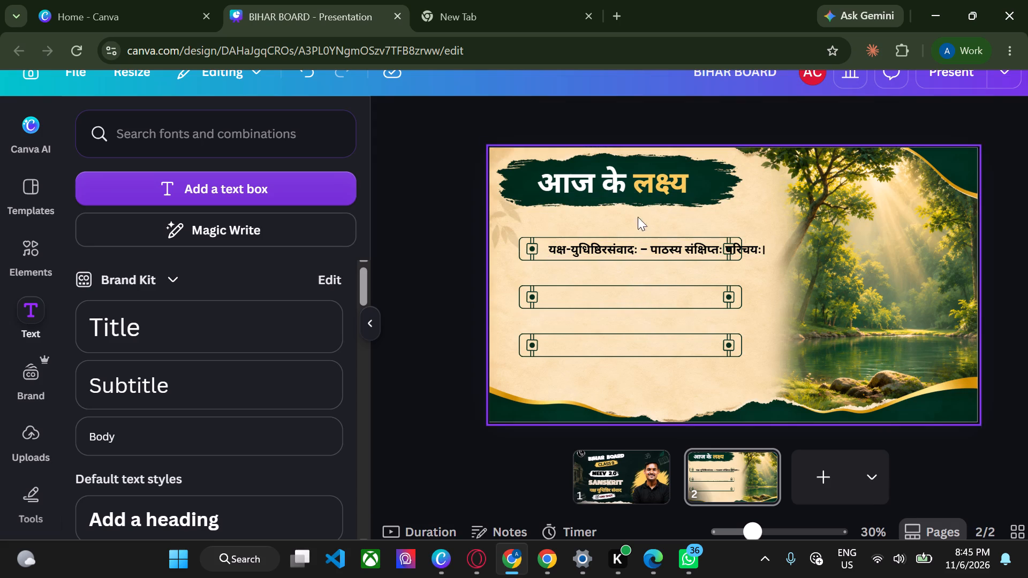
Narrow the objective's text box to fit between the top frame's ornaments, wrapping the text onto two lines.
{"action": "left_click", "coordinate": [655, 247]}
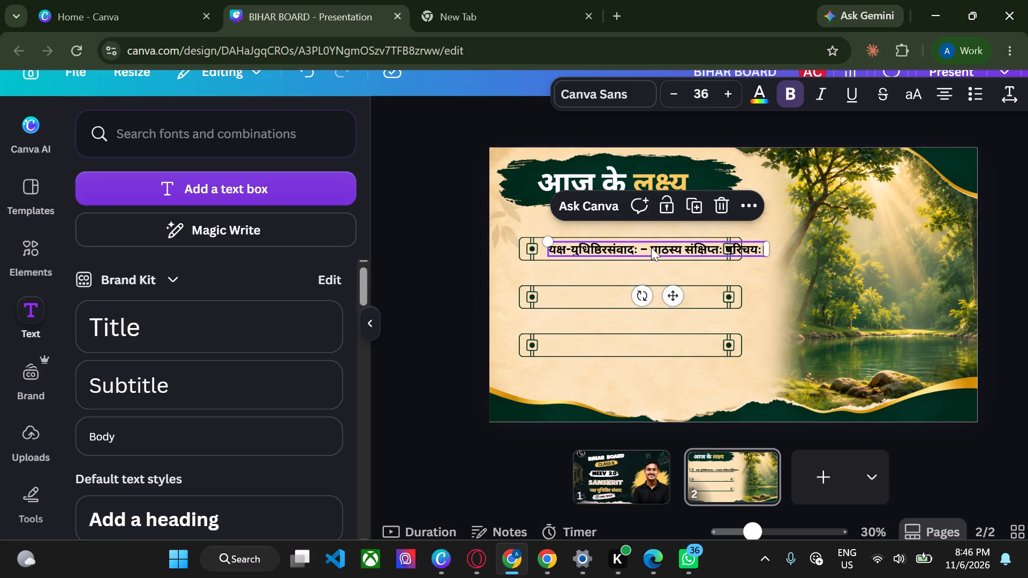
{"action": "left_click", "coordinate": [651, 247]}
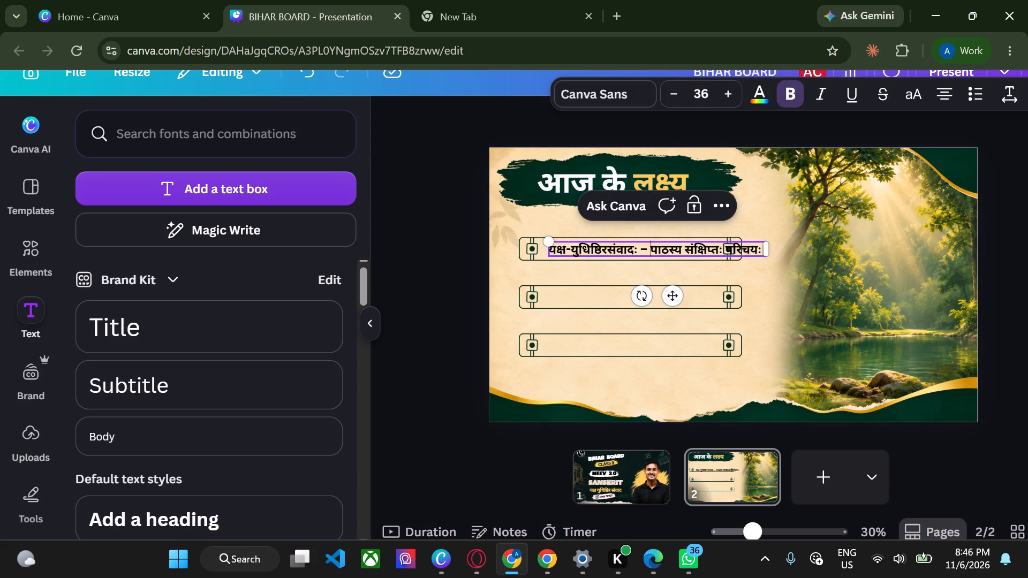
{"action": "left_click_drag", "start_coordinate": [766, 248], "coordinate": [746, 248]}
{"action": "left_click_drag", "start_coordinate": [746, 248], "coordinate": [708, 248]}
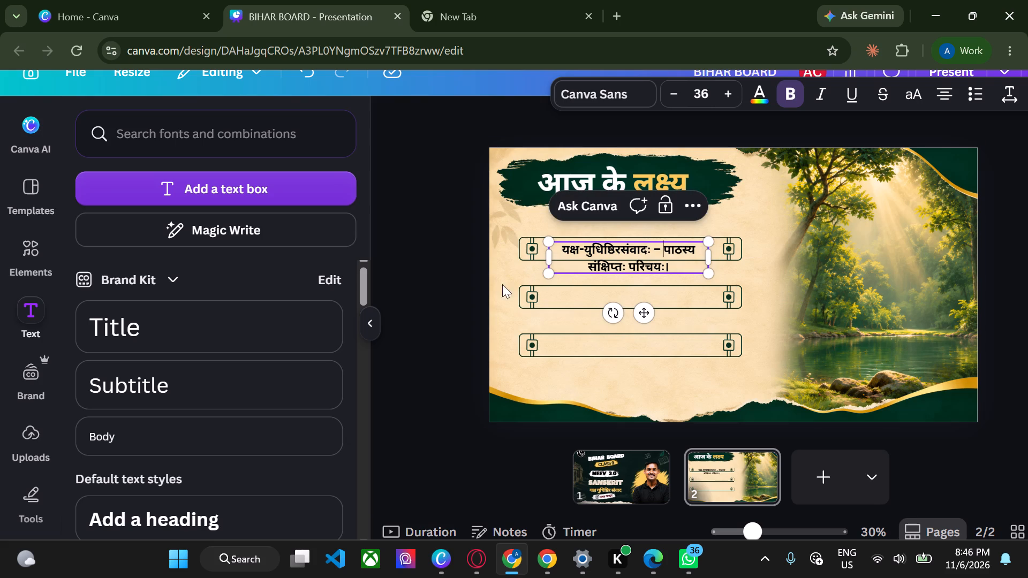
{"action": "left_click", "coordinate": [434, 302]}
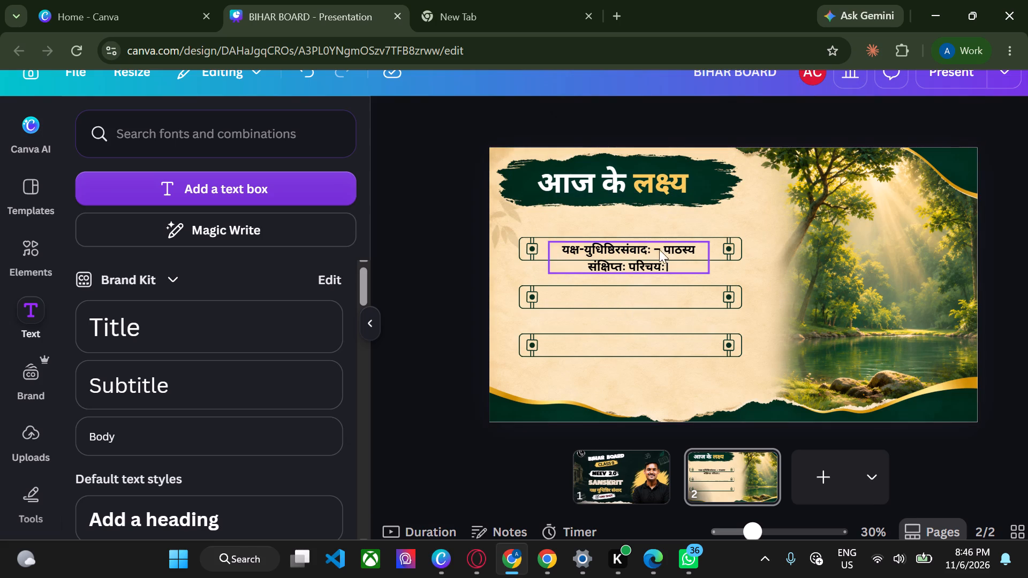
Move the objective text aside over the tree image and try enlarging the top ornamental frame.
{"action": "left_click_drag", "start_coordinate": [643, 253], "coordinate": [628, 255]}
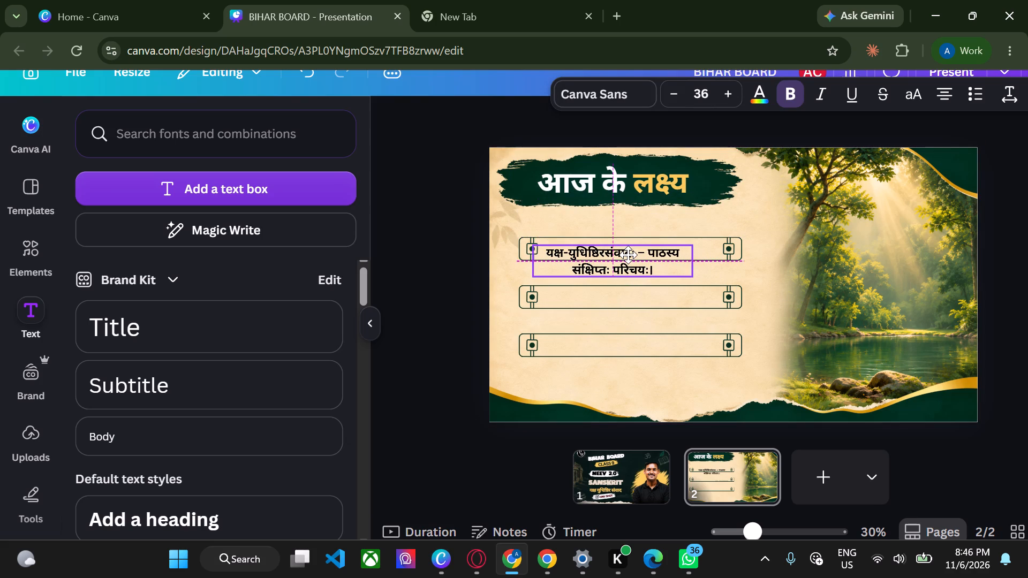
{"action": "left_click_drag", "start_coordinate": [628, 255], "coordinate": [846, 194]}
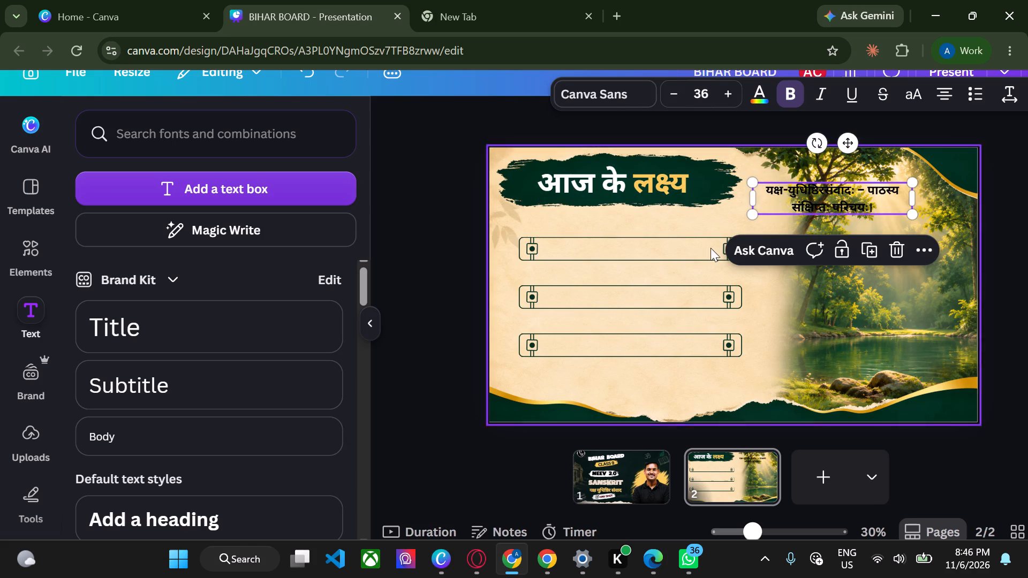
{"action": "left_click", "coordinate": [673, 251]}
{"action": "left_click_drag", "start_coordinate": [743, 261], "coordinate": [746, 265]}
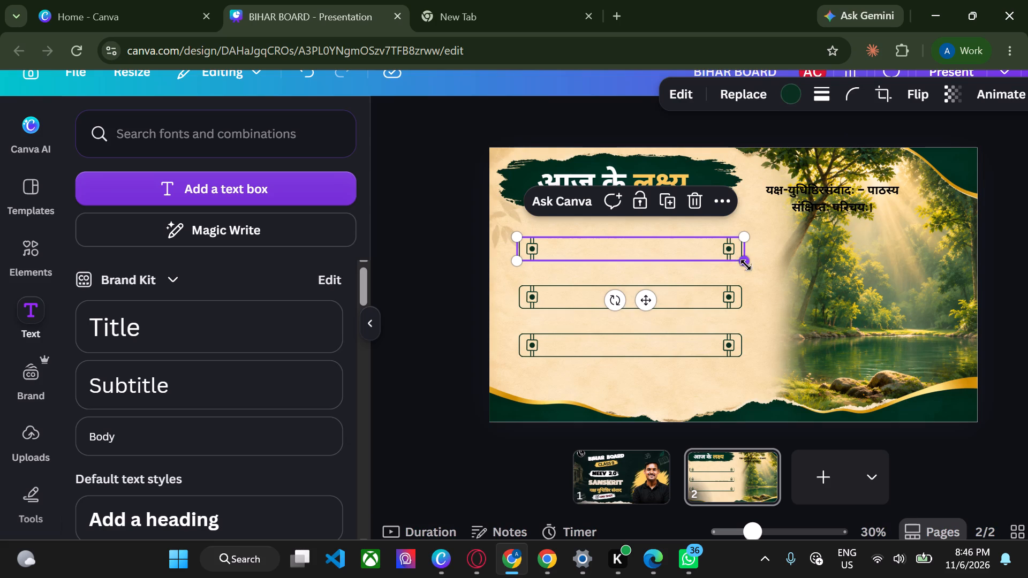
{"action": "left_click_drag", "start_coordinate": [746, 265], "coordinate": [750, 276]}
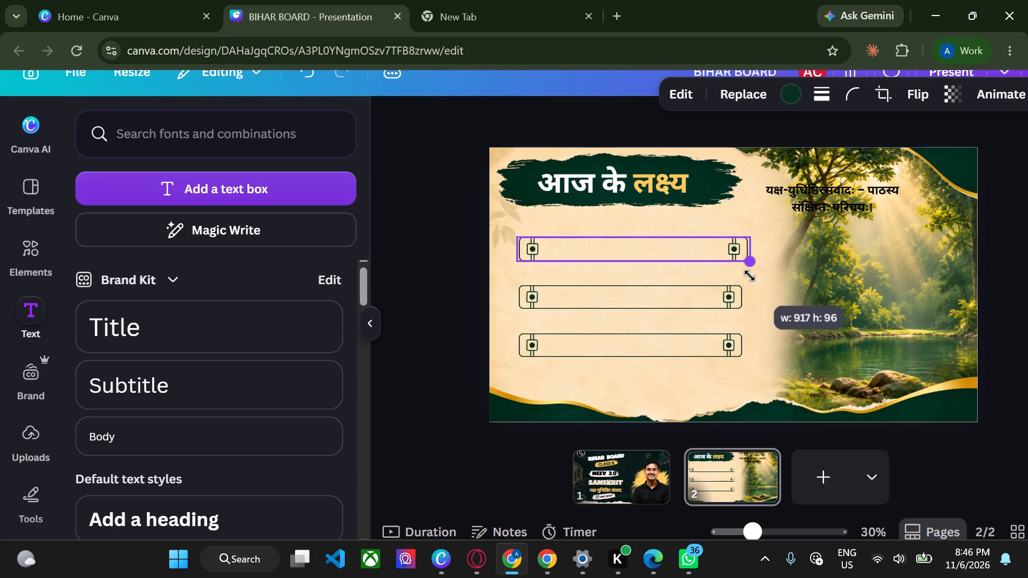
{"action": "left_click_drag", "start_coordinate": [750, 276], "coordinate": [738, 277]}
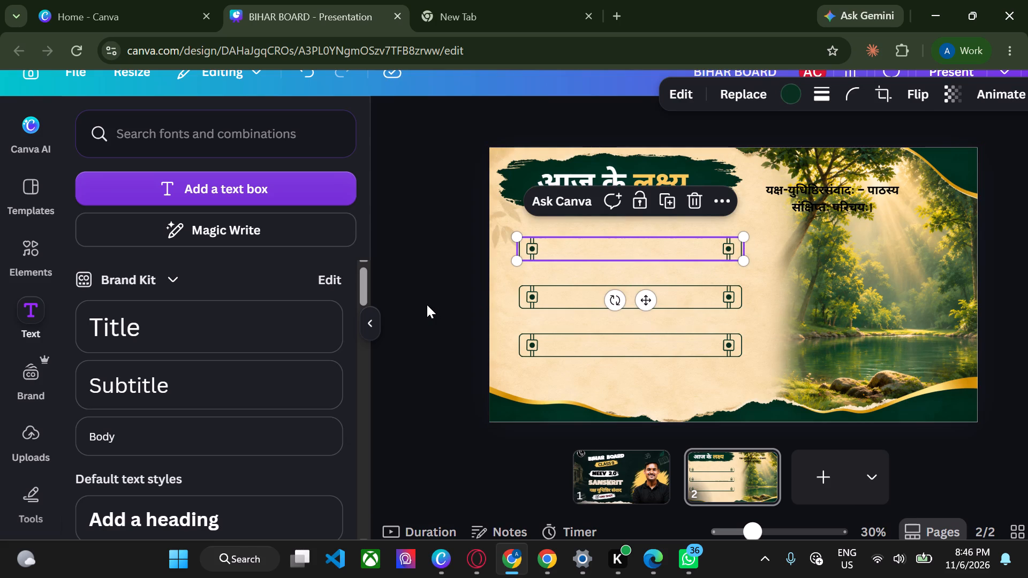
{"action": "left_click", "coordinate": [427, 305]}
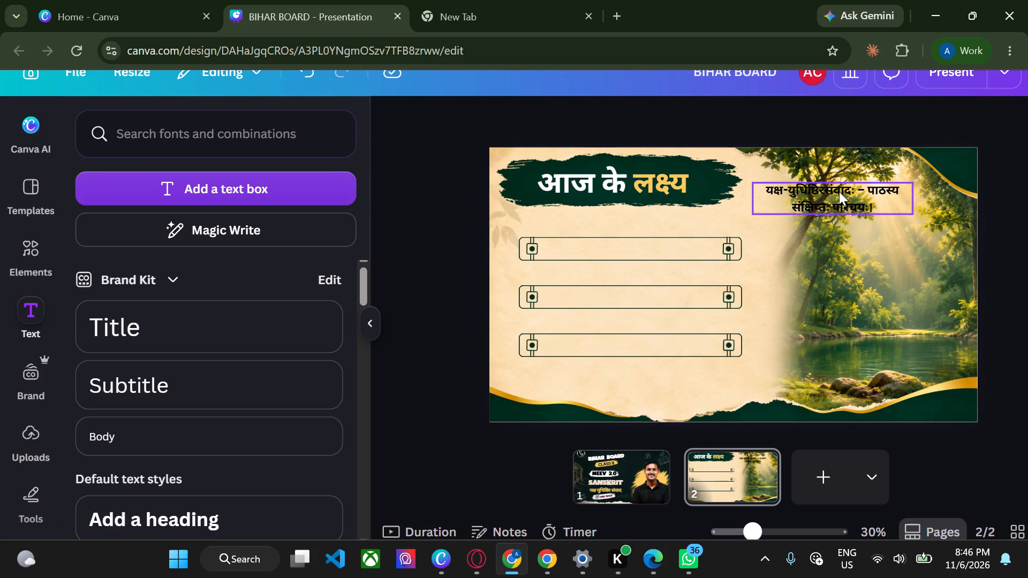
Move the two-line objective text back onto the top ornamental frame, centred under the slide title.
{"action": "left_click_drag", "start_coordinate": [839, 192], "coordinate": [624, 253]}
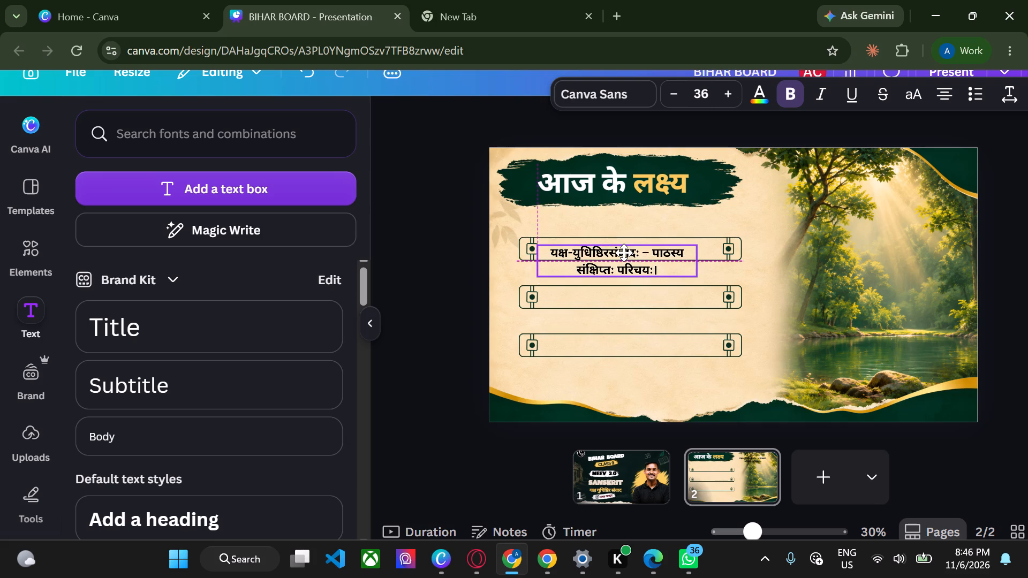
{"action": "left_click_drag", "start_coordinate": [624, 253], "coordinate": [621, 252]}
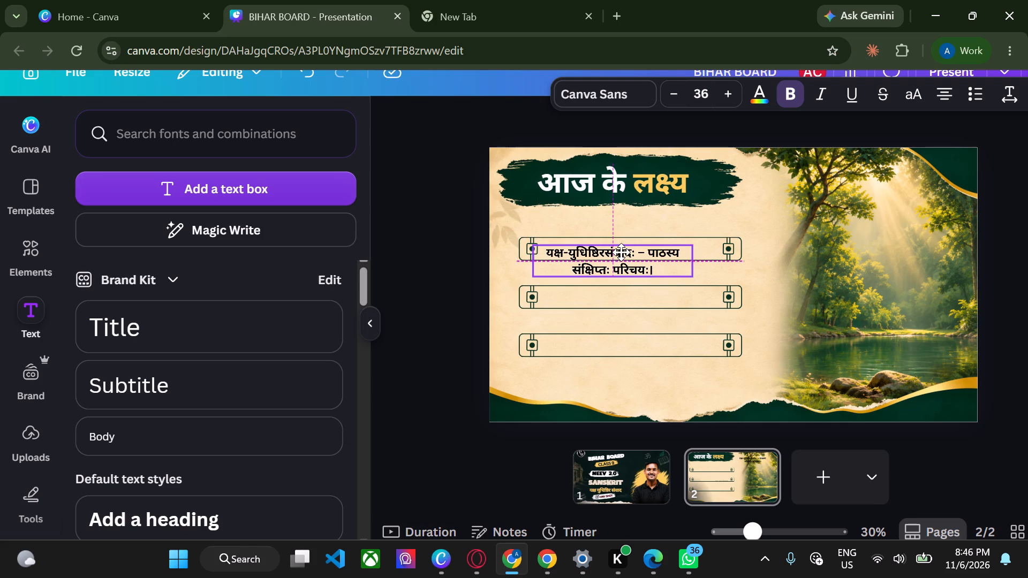
{"action": "left_click_drag", "start_coordinate": [621, 252], "coordinate": [618, 254]}
Delete "– पाठस्य संक्षिप्तः परिचयः।" from the objective text, keeping only "यक्ष-युधिष्ठिरसंवादः".
{"action": "left_click", "coordinate": [641, 263]}
{"action": "left_click_drag", "start_coordinate": [656, 268], "coordinate": [590, 269]}
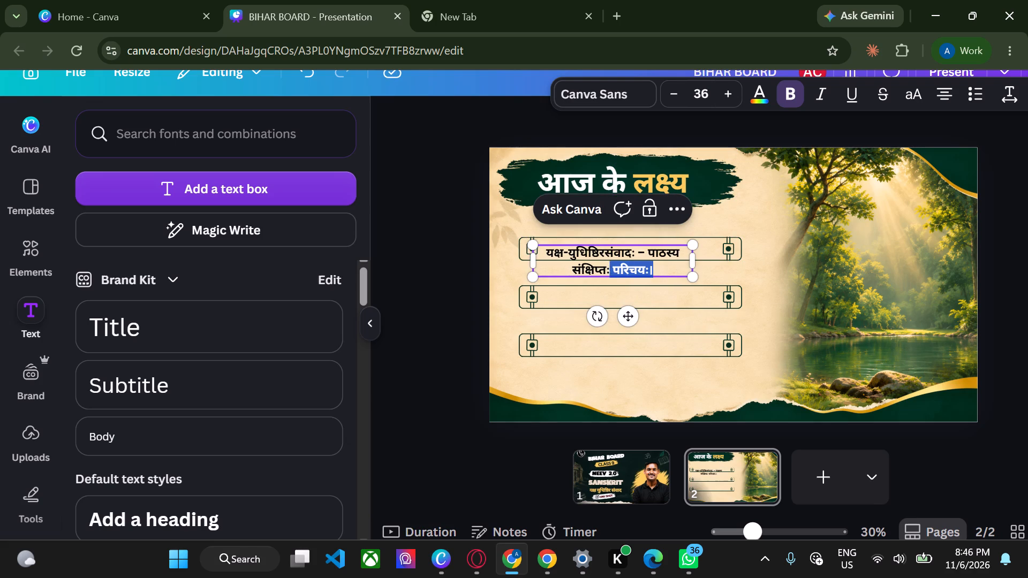
{"action": "left_click_drag", "start_coordinate": [590, 269], "coordinate": [650, 250]}
{"action": "key", "text": "BackSpace"}
{"action": "key", "text": "BackSpace"}
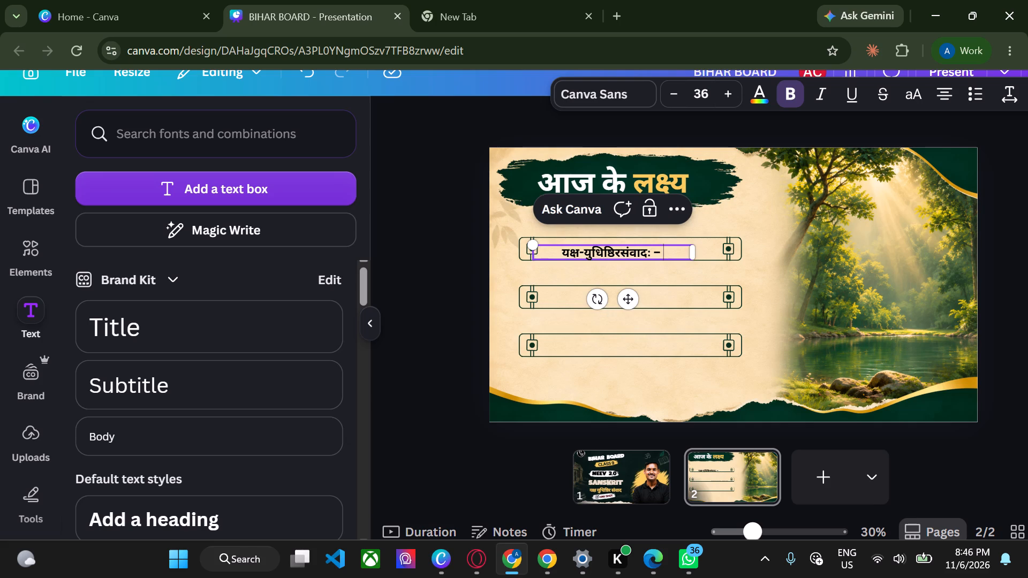
{"action": "key", "text": "BackSpace"}
{"action": "key", "text": "BackSpace"}
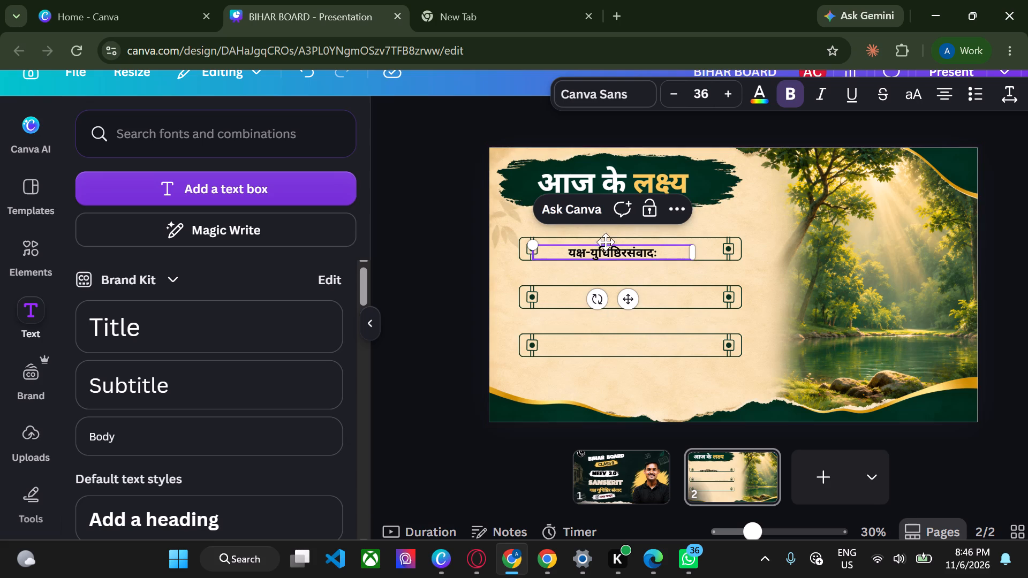
Increase the font size of the "यक्ष-युधिष्ठिरसंवादः" text to 42.
{"action": "key", "text": "ctrl+a"}
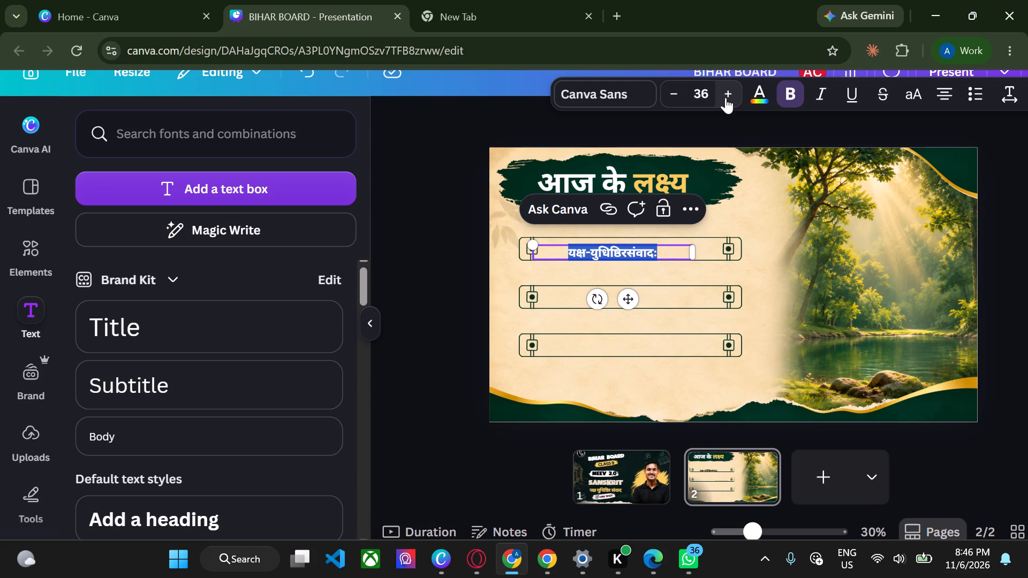
{"action": "triple_click", "coordinate": [725, 97]}
{"action": "triple_click", "coordinate": [725, 97]}
{"action": "double_click", "coordinate": [433, 342]}
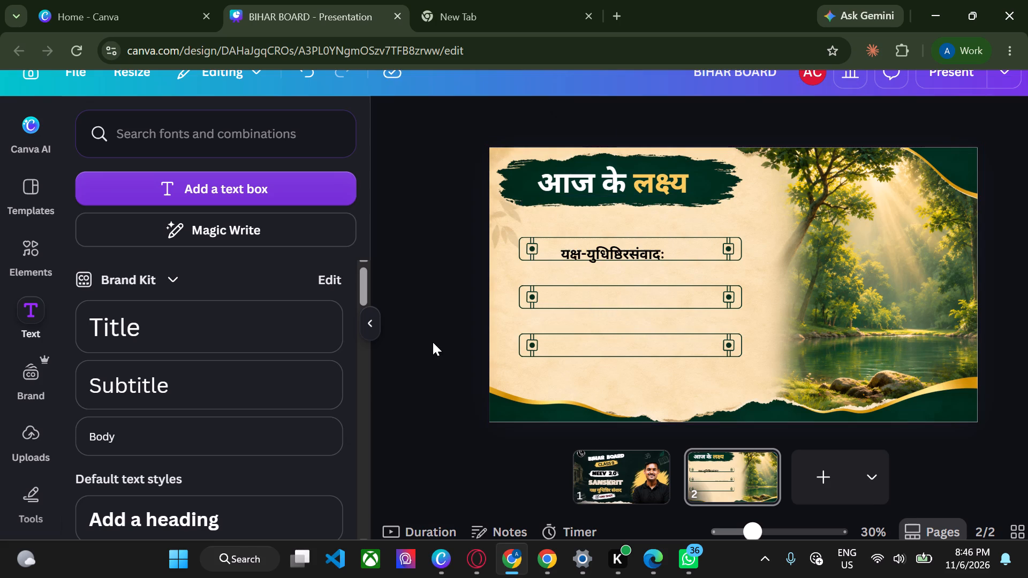
Shift the "यक्ष-युधिष्ठिरसंवादः" text slightly towards the start of the top ornamental frame.
{"action": "left_click_drag", "start_coordinate": [615, 247], "coordinate": [604, 245]}
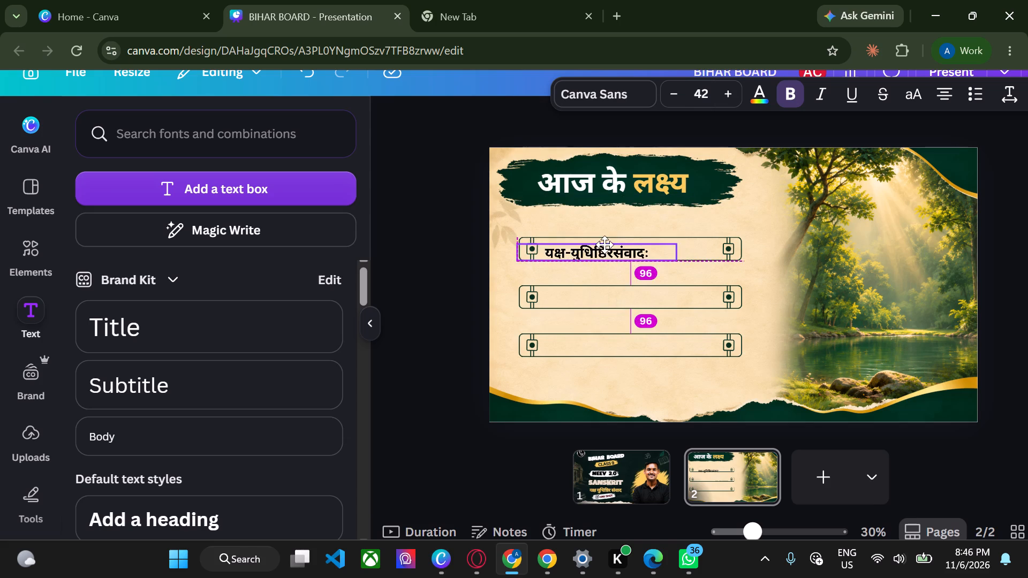
{"action": "left_click_drag", "start_coordinate": [604, 245], "coordinate": [610, 243]}
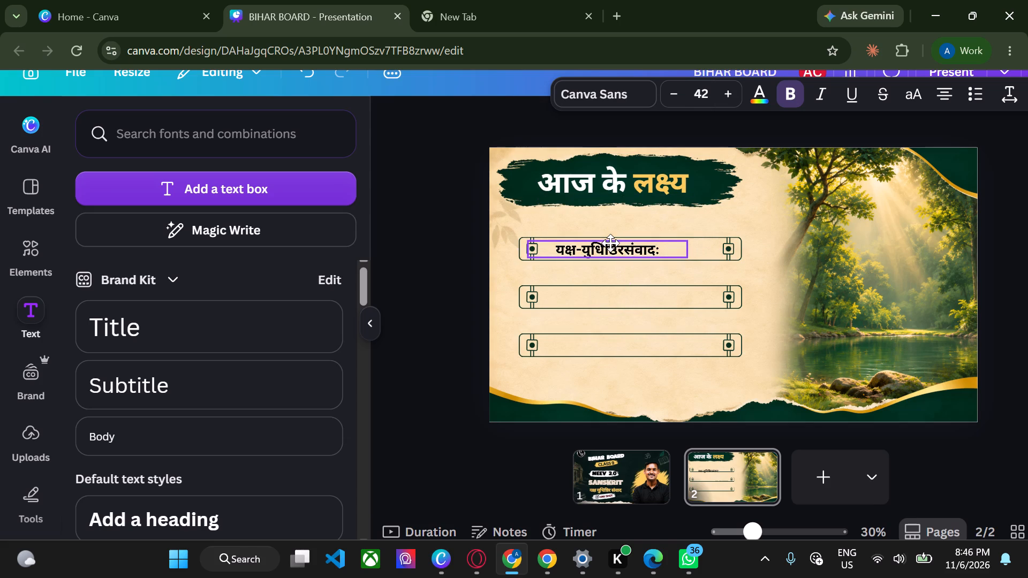
{"action": "left_click_drag", "start_coordinate": [610, 243], "coordinate": [609, 245]}
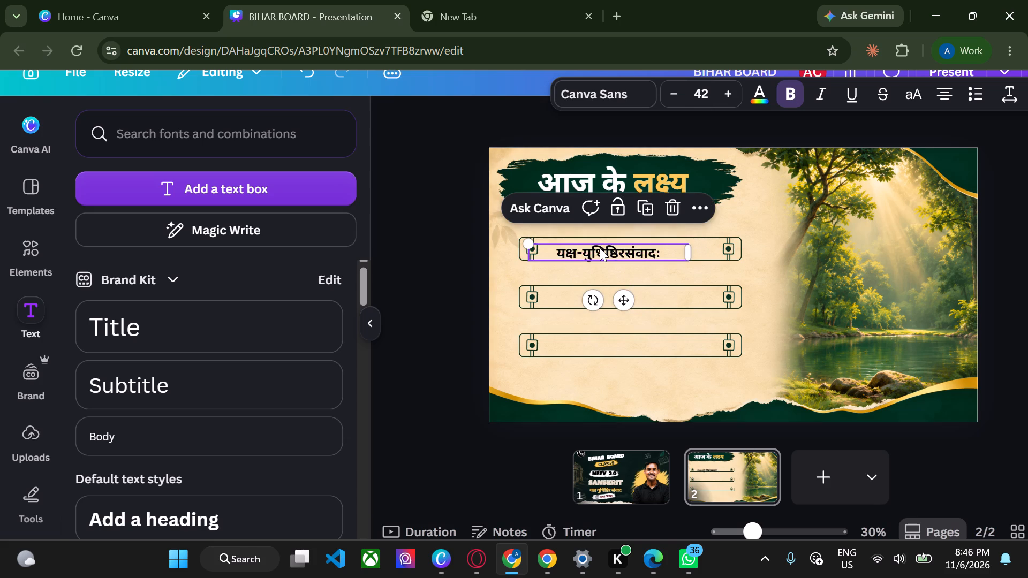
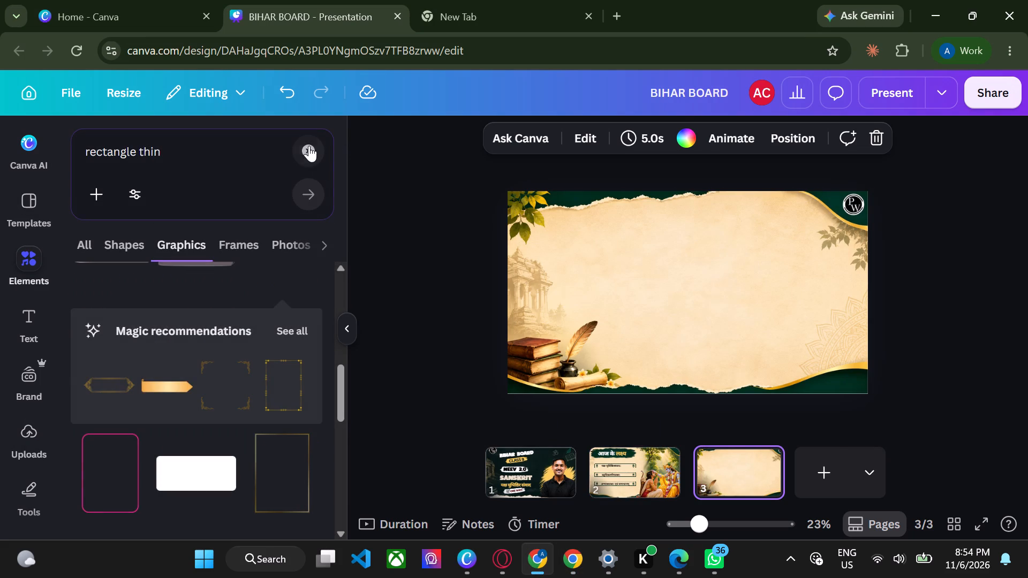
{"action": "left_click", "coordinate": [308, 148]}
{"action": "type", "text": "stroke"}
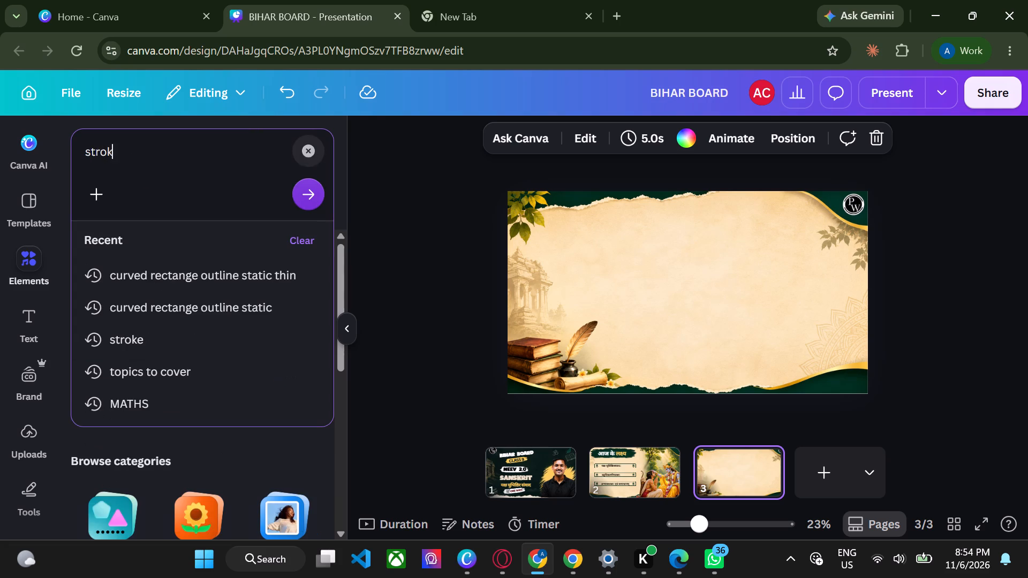
{"action": "key", "text": "Return"}
{"action": "left_click", "coordinate": [241, 332]}
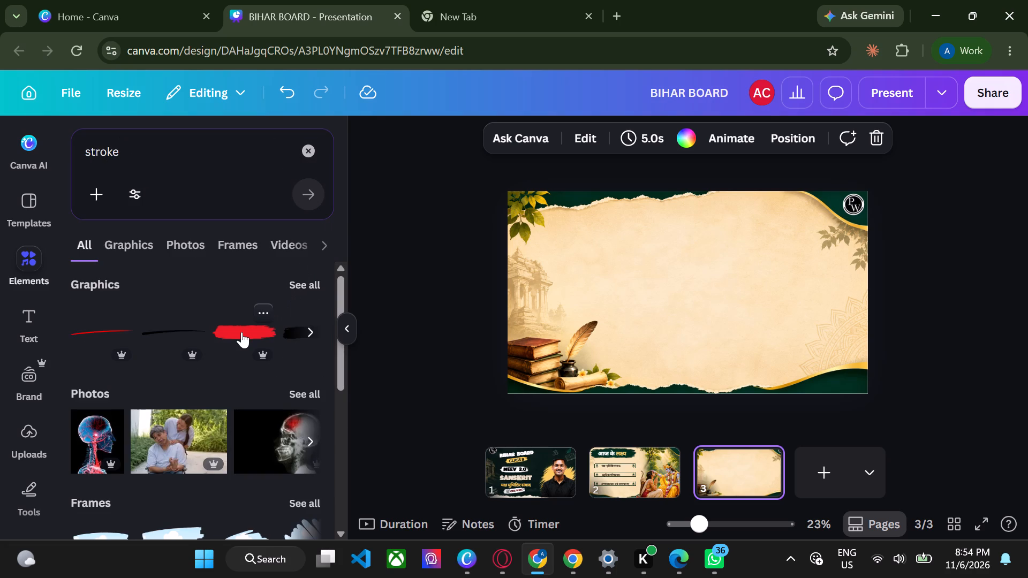
Move the red brush stroke to page 3's upper-left heading area and enlarge it to nearly half the slide's width.
{"action": "left_click_drag", "start_coordinate": [683, 288], "coordinate": [588, 215]}
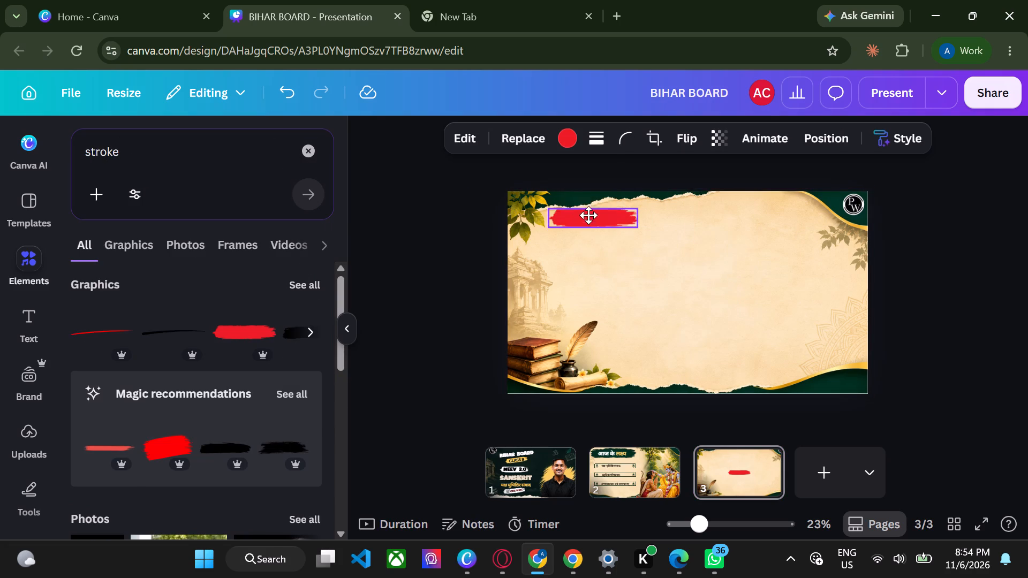
{"action": "left_click_drag", "start_coordinate": [588, 215], "coordinate": [588, 209]}
{"action": "left_click_drag", "start_coordinate": [635, 225], "coordinate": [714, 230]}
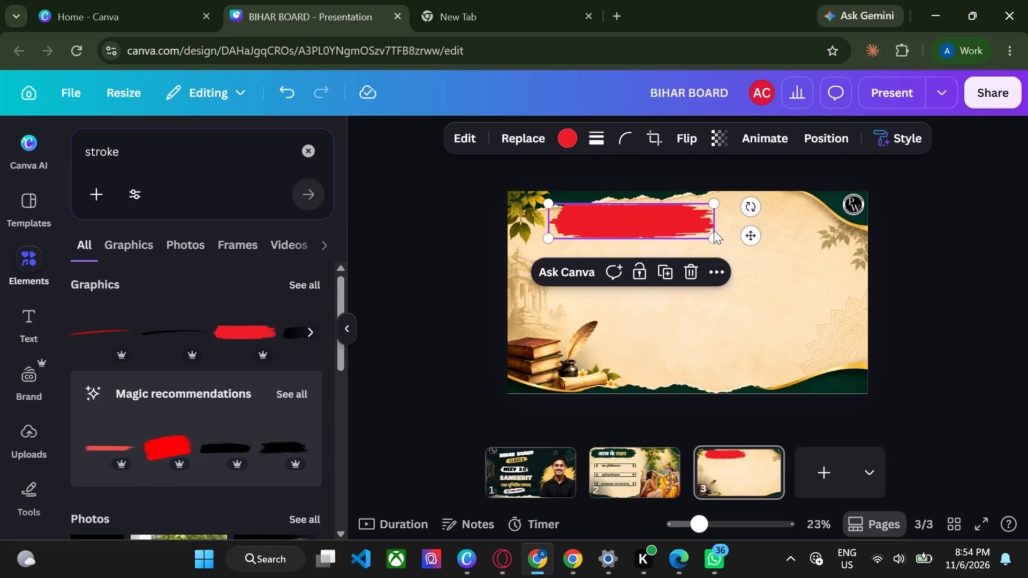
{"action": "left_click_drag", "start_coordinate": [634, 223], "coordinate": [629, 219]}
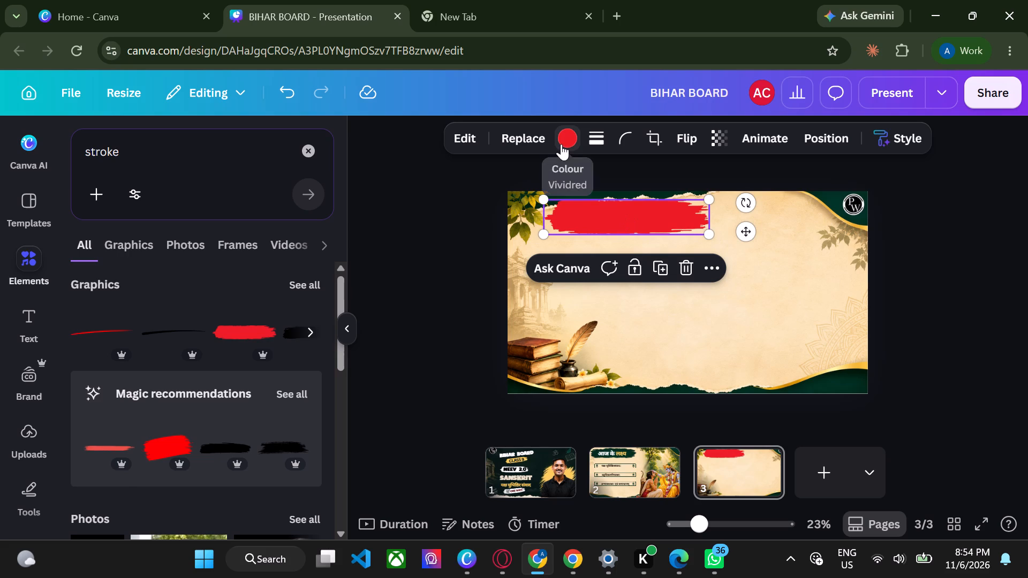
Recolour the heading brush stroke dark green #092f1f and deselect it.
{"action": "left_click", "coordinate": [561, 144]}
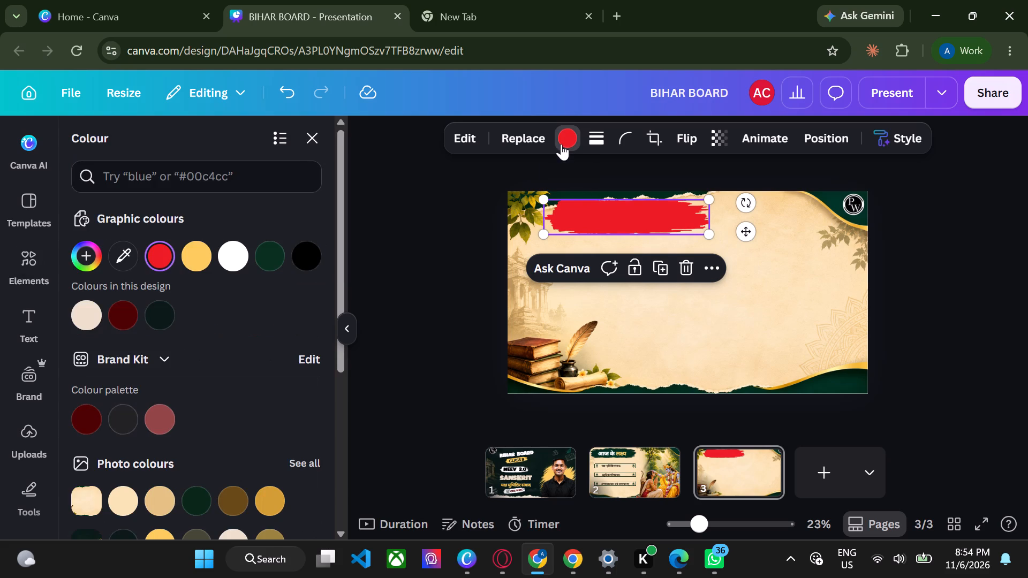
{"action": "left_click", "coordinate": [270, 252]}
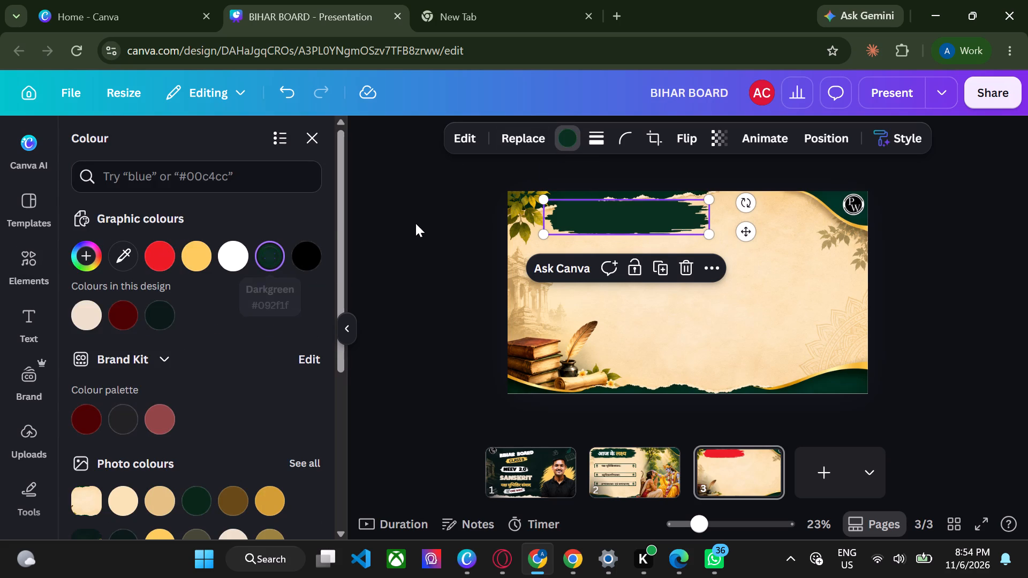
{"action": "left_click", "coordinate": [421, 232]}
{"action": "left_click", "coordinate": [421, 232]}
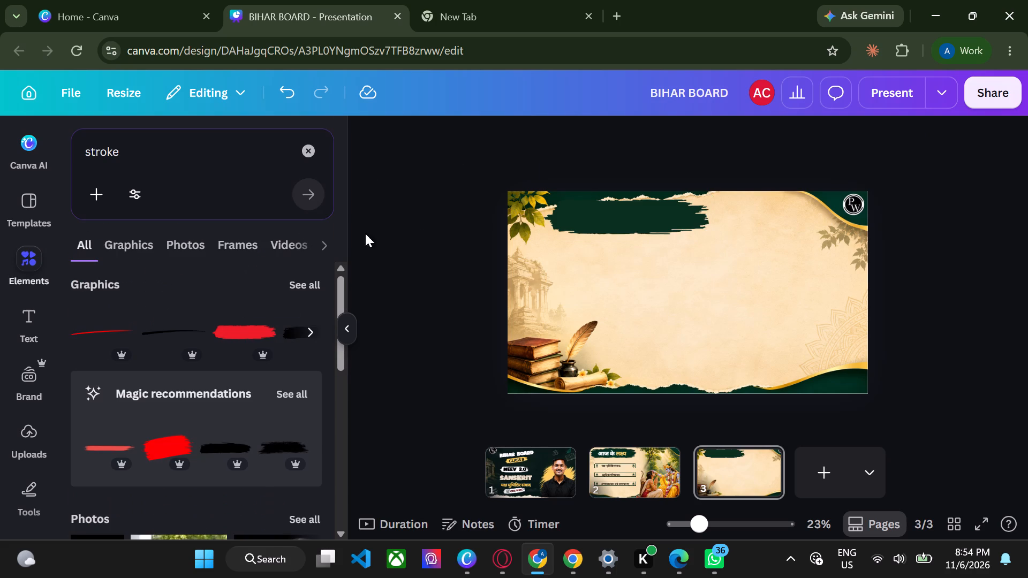
Compare page 3 with page 2's heading layout and nudge page 3's dark green brush stroke slightly left.
{"action": "left_click", "coordinate": [24, 325]}
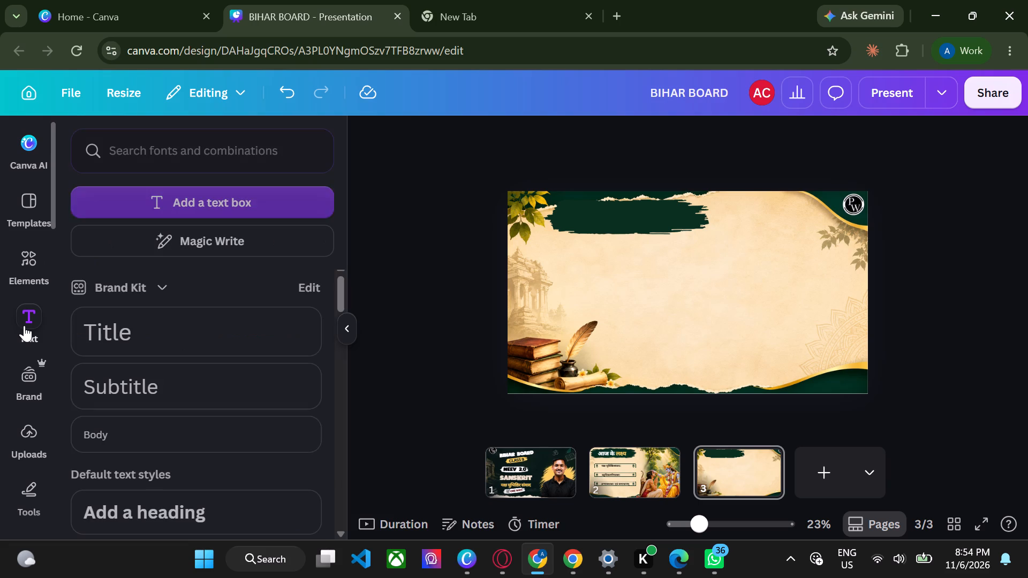
{"action": "left_click", "coordinate": [600, 460]}
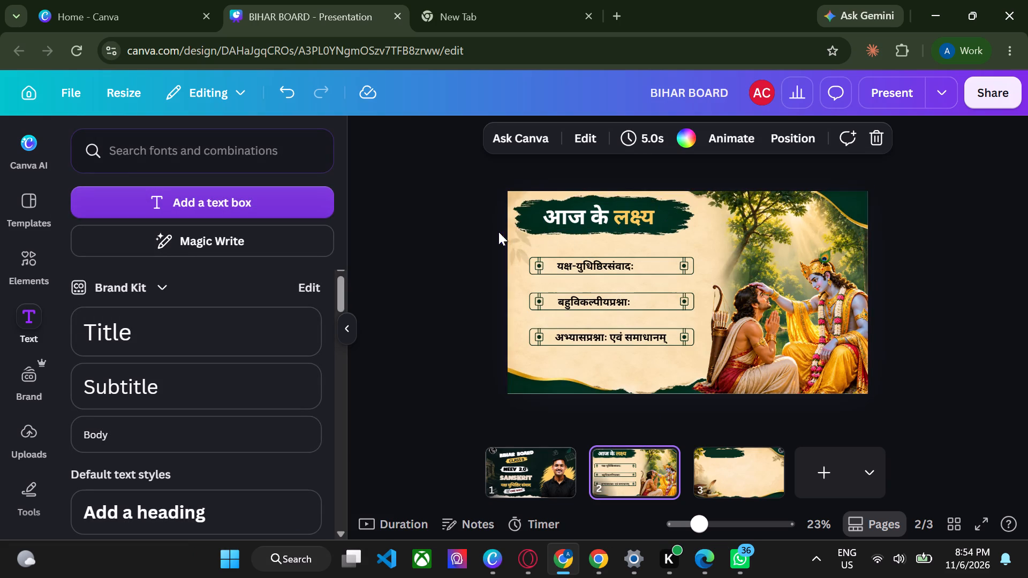
{"action": "left_click", "coordinate": [742, 463]}
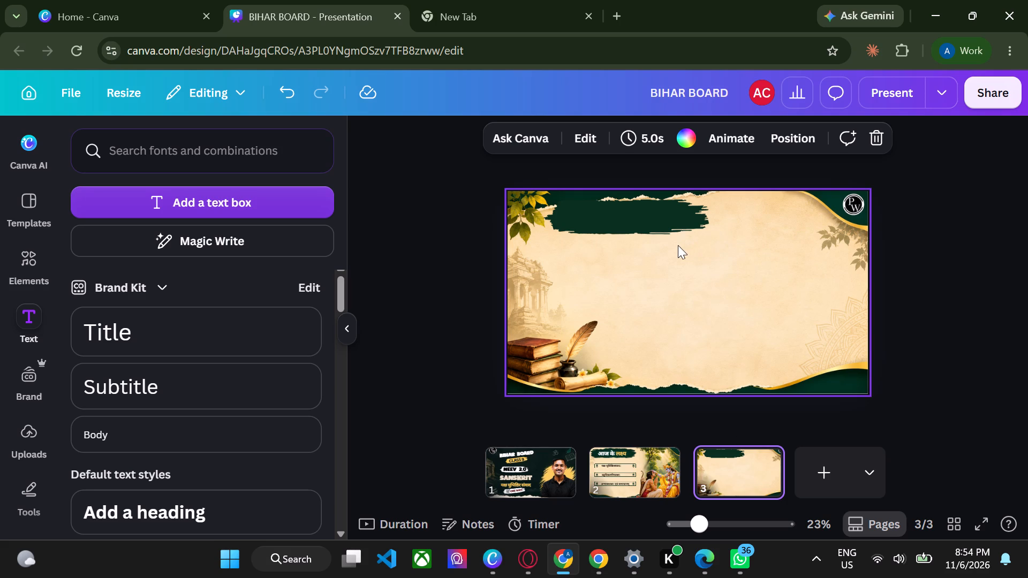
{"action": "left_click", "coordinate": [645, 225]}
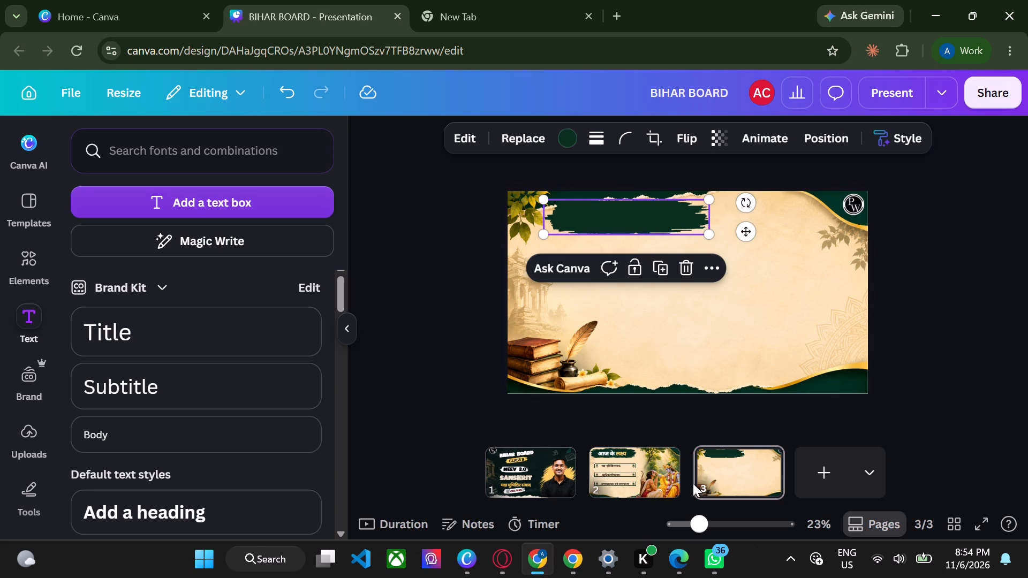
{"action": "left_click", "coordinate": [638, 478]}
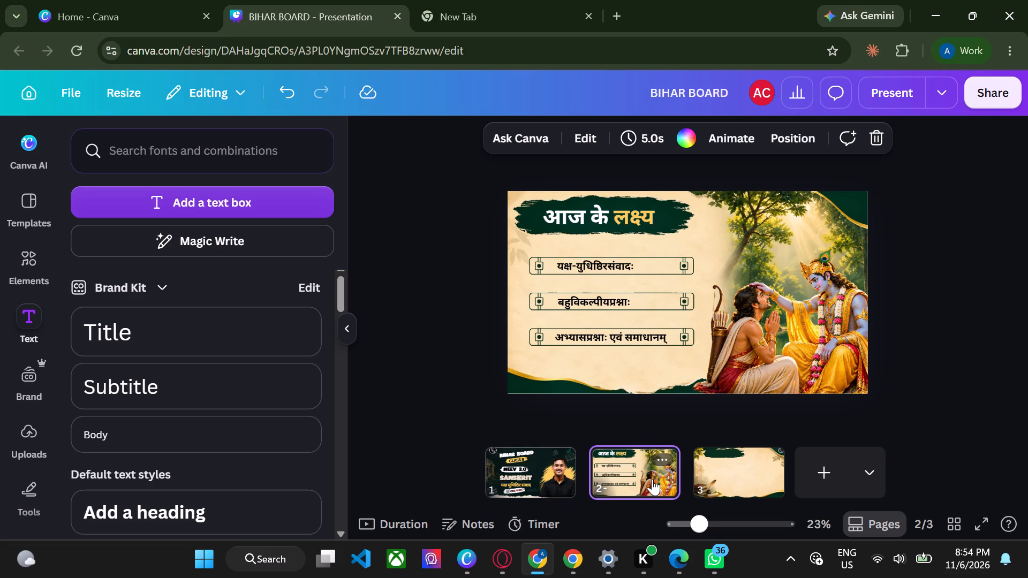
{"action": "left_click", "coordinate": [713, 482]}
{"action": "left_click_drag", "start_coordinate": [604, 205], "coordinate": [591, 209]}
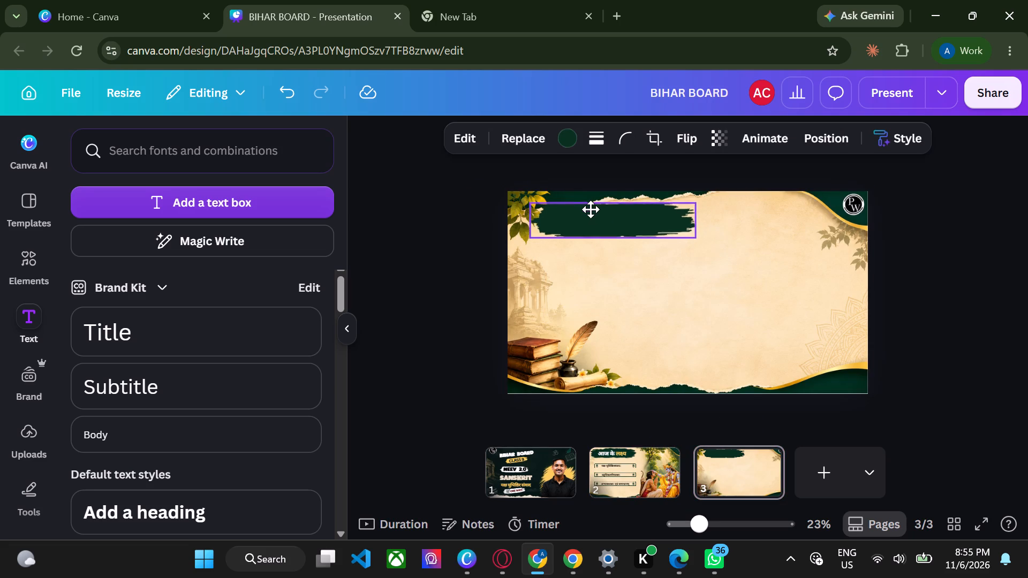
{"action": "left_click_drag", "start_coordinate": [591, 209], "coordinate": [595, 230]}
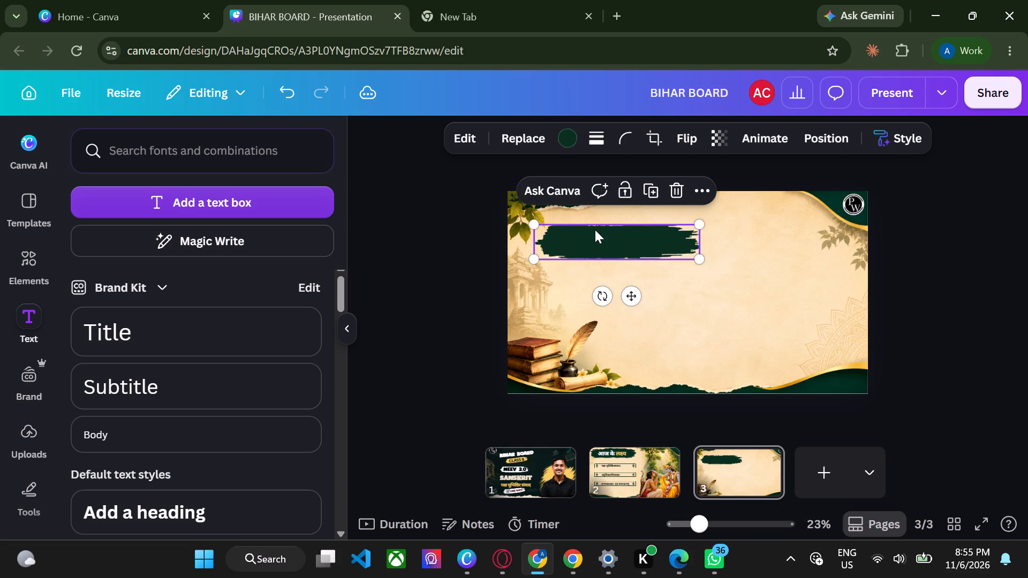
{"action": "left_click_drag", "start_coordinate": [595, 230], "coordinate": [600, 206]}
{"action": "left_click", "coordinate": [413, 257]}
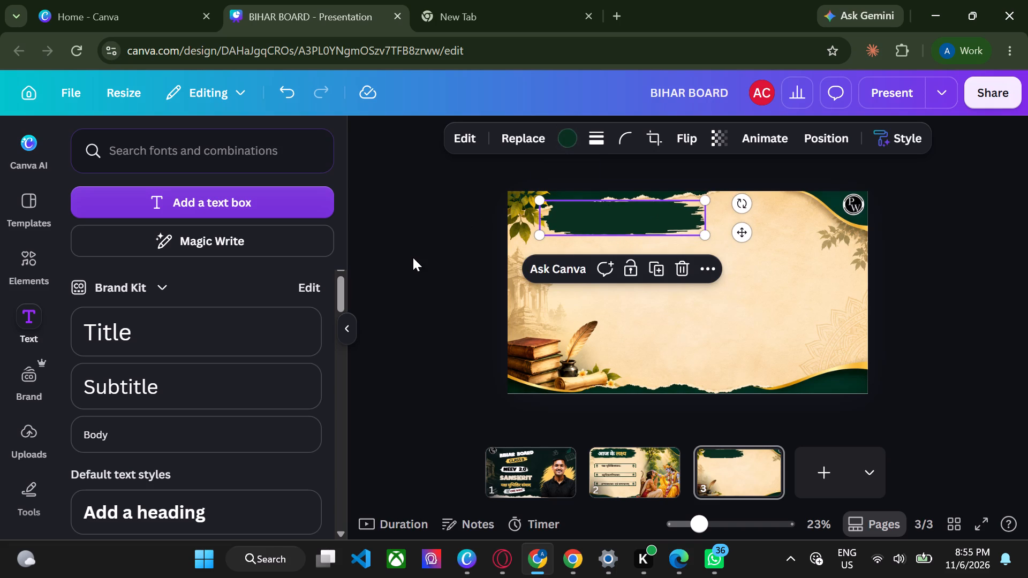
Copy the "आज के लक्ष्य" heading from page 2 onto the green brush stroke on page 3.
{"action": "left_click", "coordinate": [626, 468]}
{"action": "left_click", "coordinate": [597, 223]}
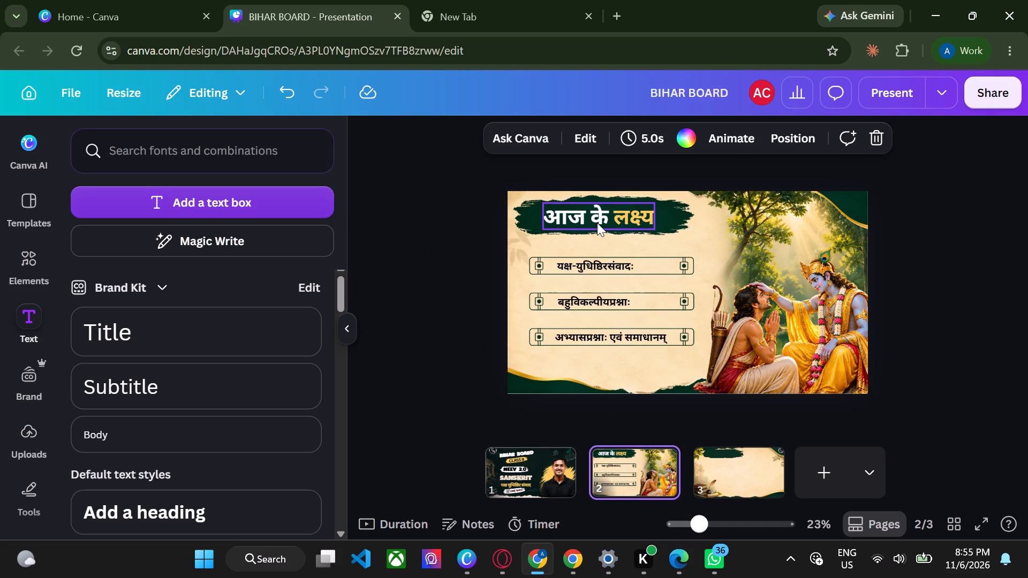
{"action": "left_click_drag", "start_coordinate": [597, 223], "coordinate": [633, 316], "text": "alt"}
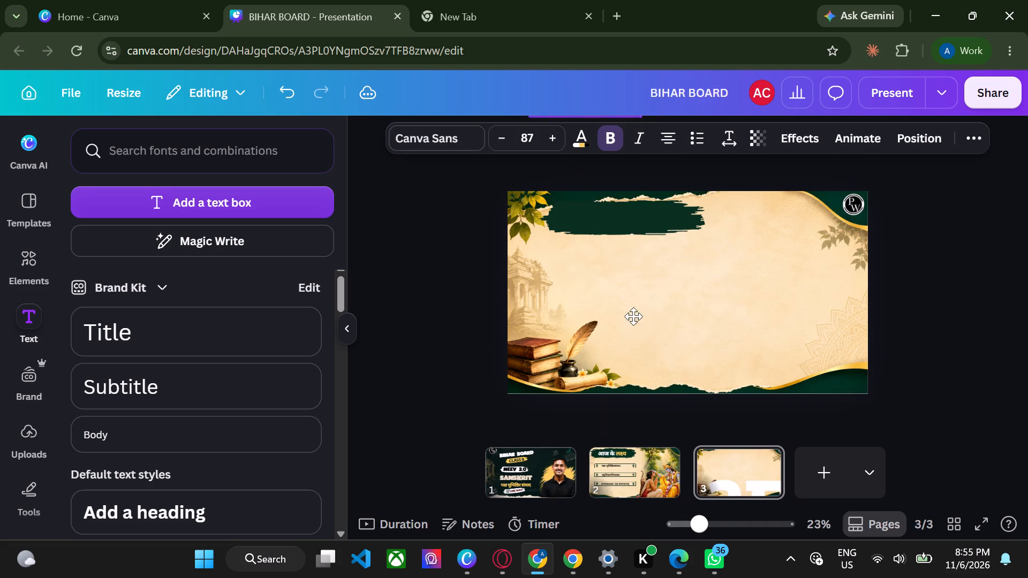
{"action": "left_click_drag", "start_coordinate": [633, 316], "coordinate": [670, 407], "text": "alt"}
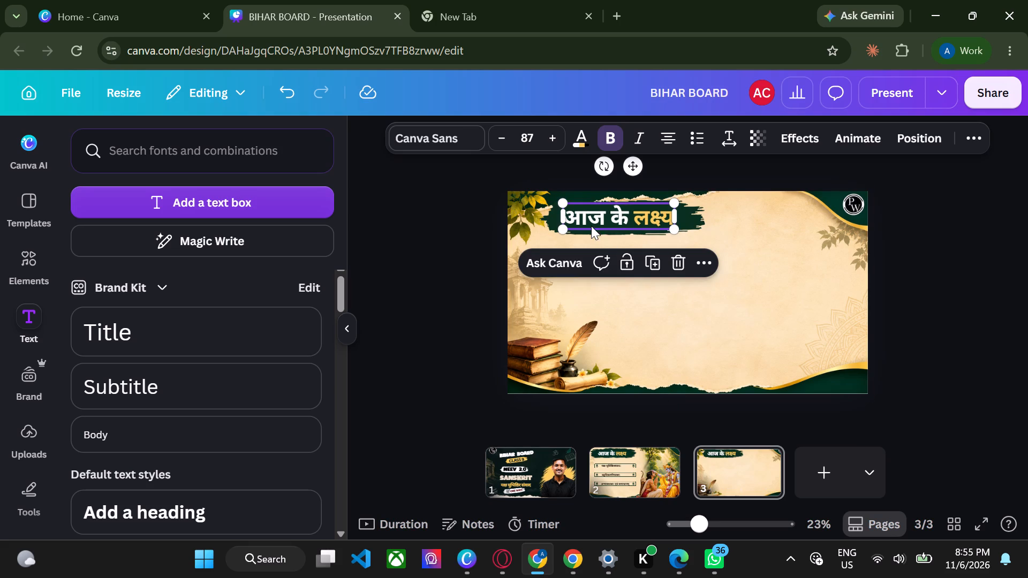
Replace the heading text on page 3 with the copied "अभ्यासप्रश्नाः एवं समाधानम्".
{"action": "double_click", "coordinate": [591, 217]}
{"action": "key", "text": "BackSpace"}
{"action": "key", "text": "ctrl+v"}
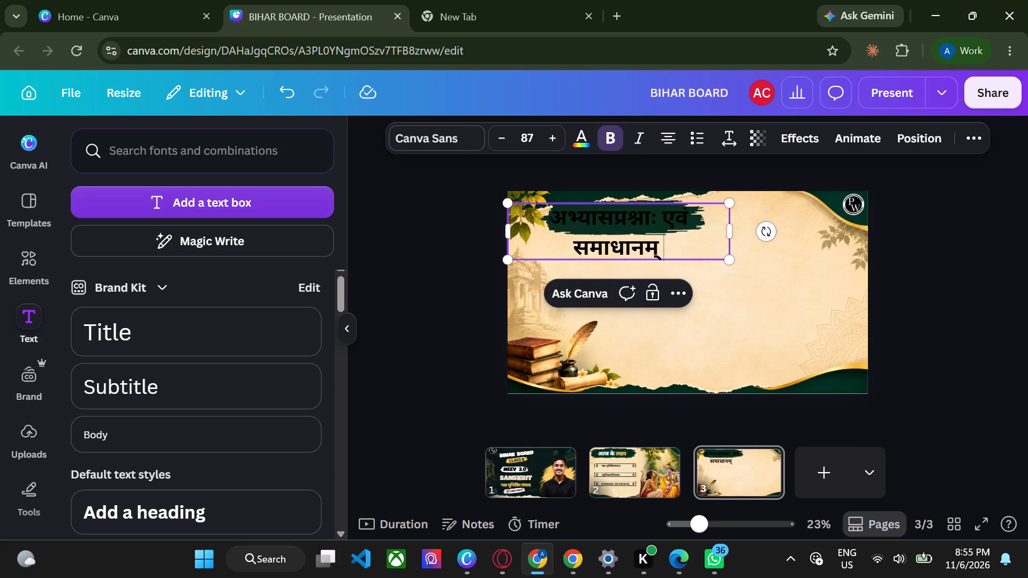
Recolour the whole page 3 heading text white and deselect it.
{"action": "key", "text": "ctrl+a"}
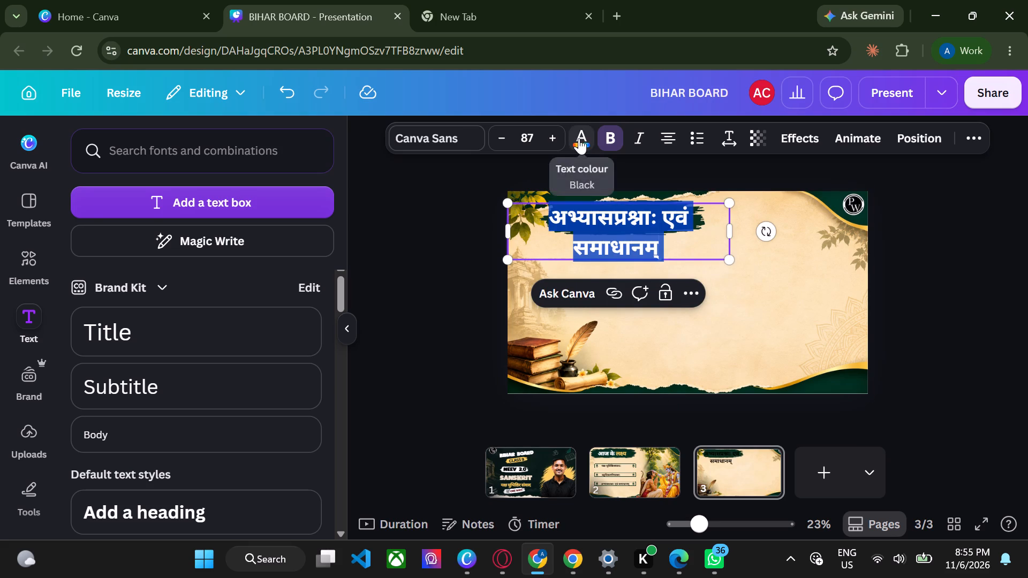
{"action": "left_click", "coordinate": [579, 138]}
{"action": "left_click", "coordinate": [239, 255]}
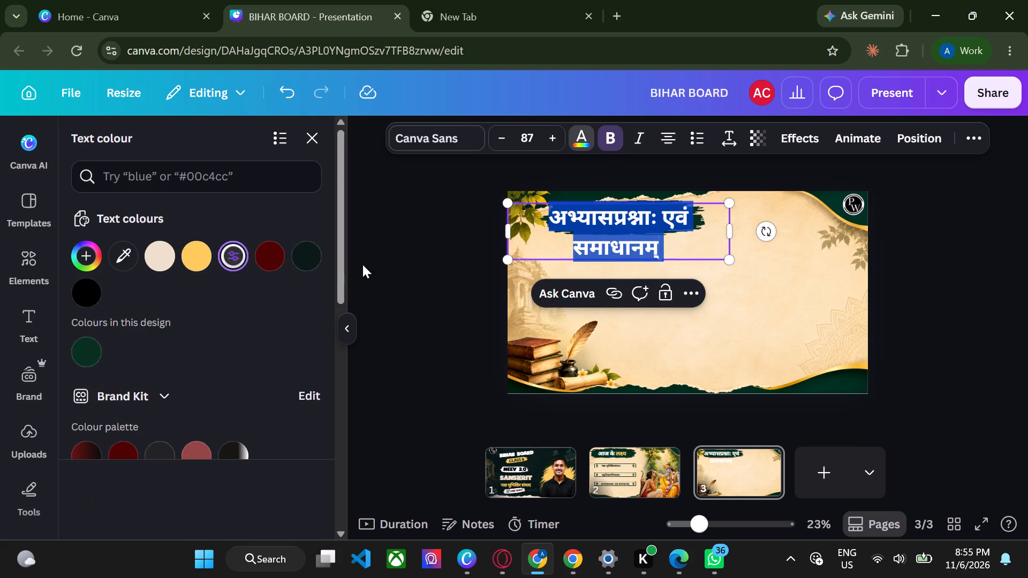
{"action": "left_click", "coordinate": [418, 304]}
{"action": "left_click", "coordinate": [764, 248]}
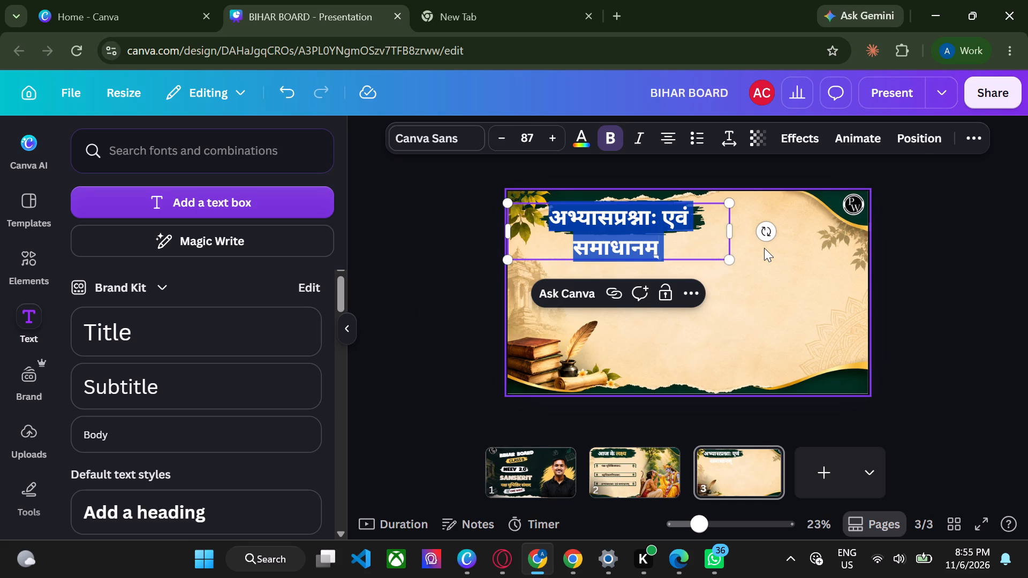
{"action": "left_click", "coordinate": [682, 223]}
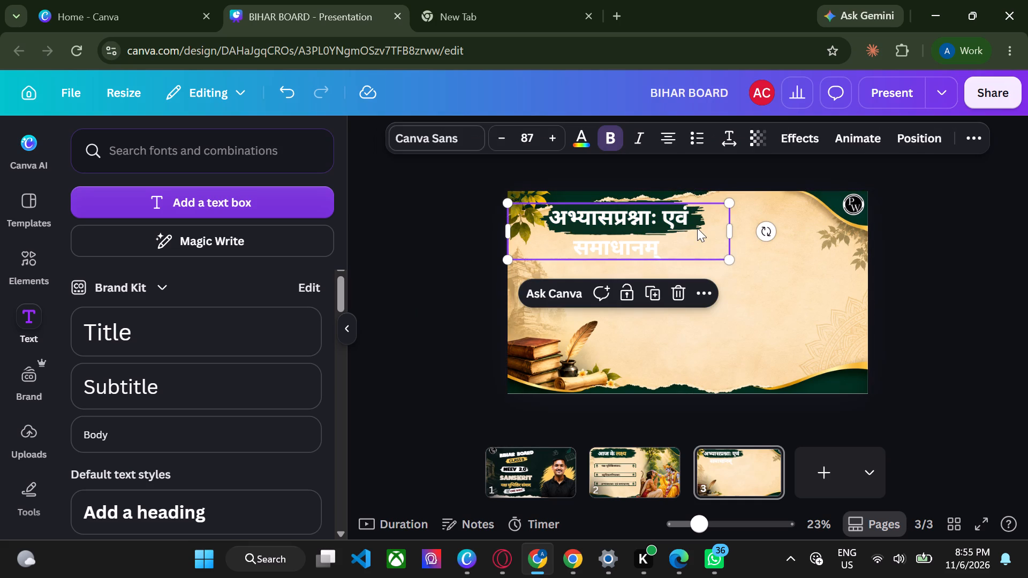
{"action": "left_click", "coordinate": [935, 324]}
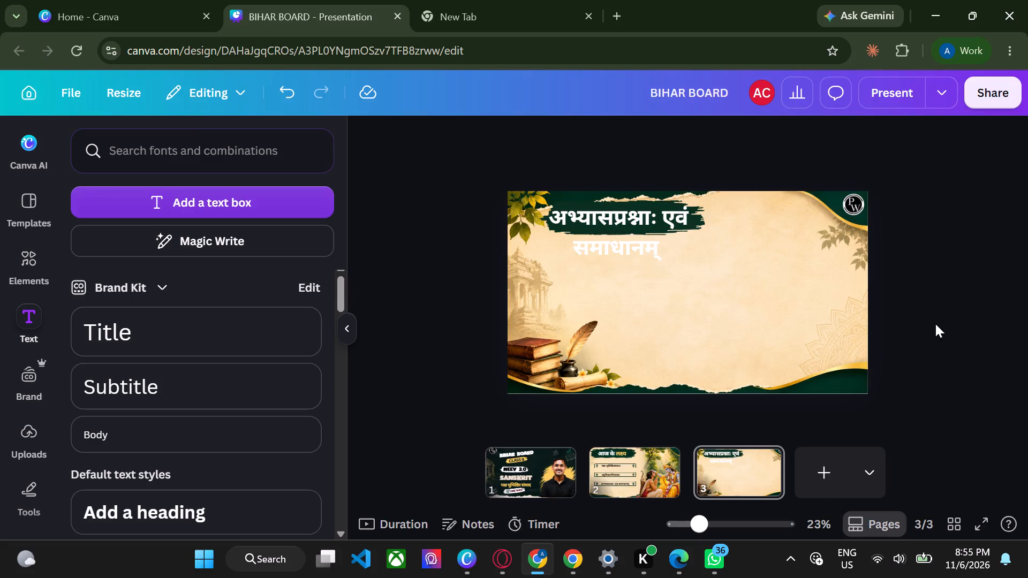
Minimise the Canva browser window to reach the other open windows.
{"action": "left_click", "coordinate": [943, 1]}
{"action": "left_click", "coordinate": [943, 1]}
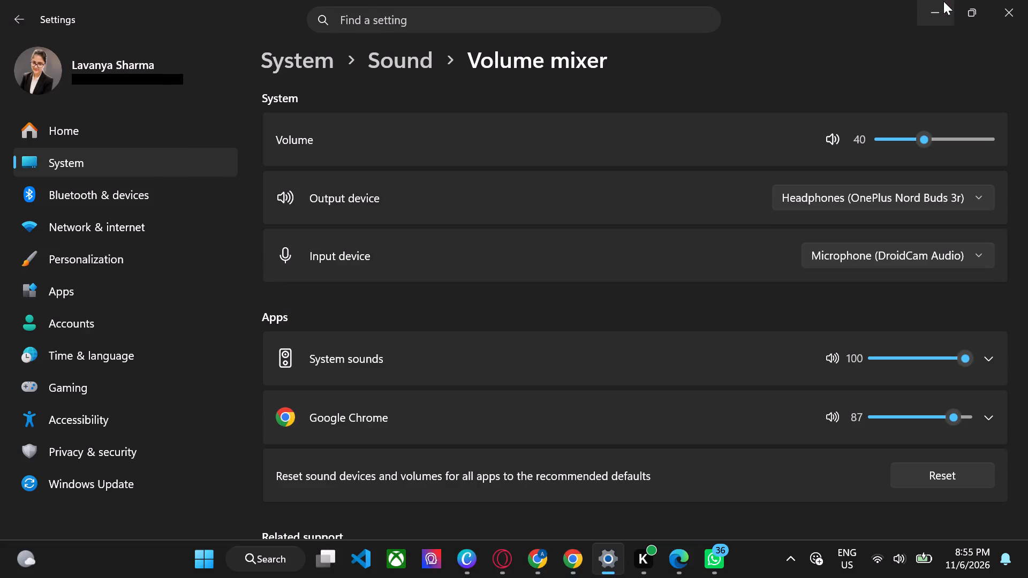
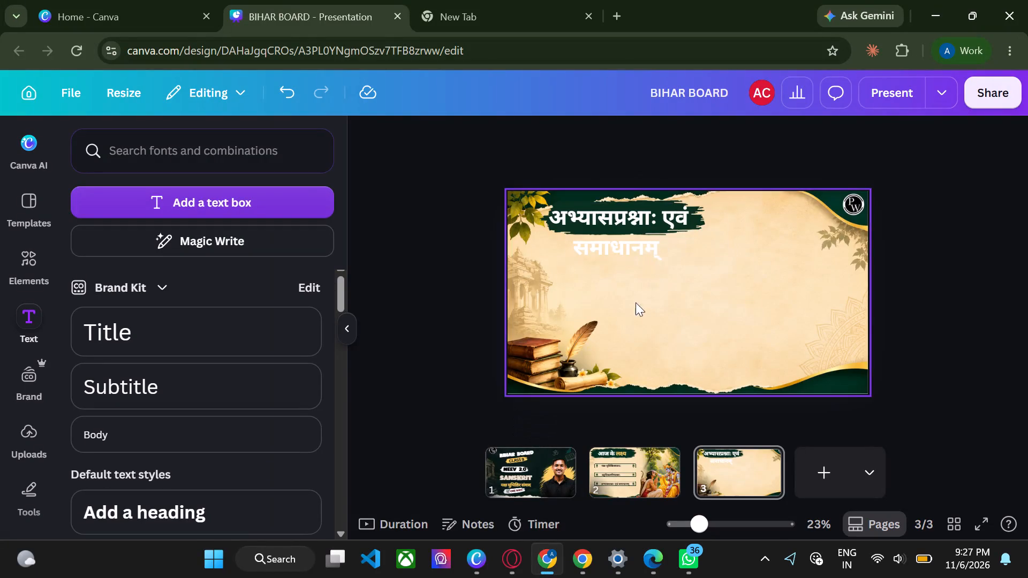
Move the white "अभ्यासप्रश्नाः एवं समाधानम्" heading down off the green brush stroke onto page 3's parchment area.
{"action": "left_click", "coordinate": [632, 245]}
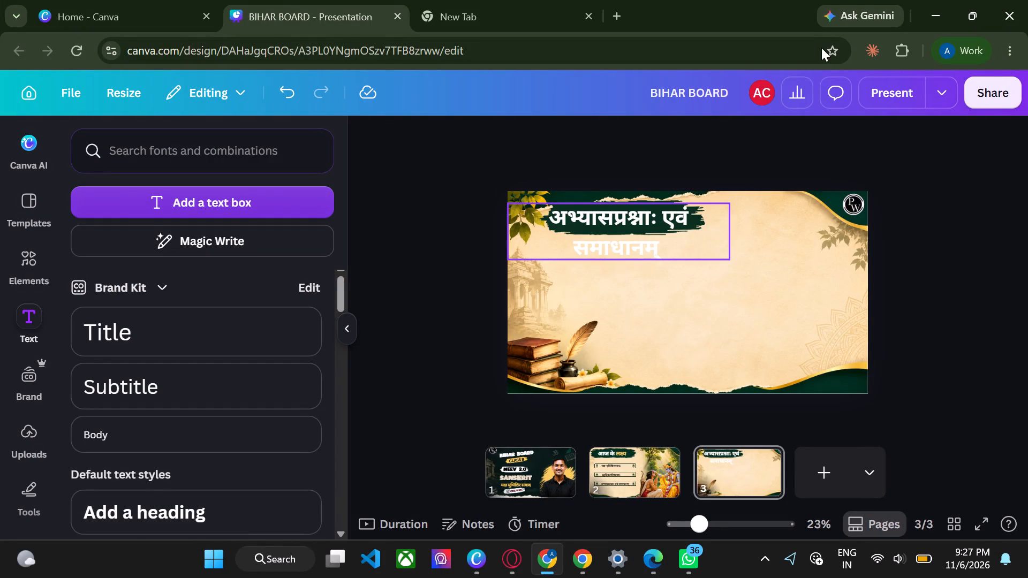
{"action": "left_click_drag", "start_coordinate": [654, 229], "coordinate": [696, 251]}
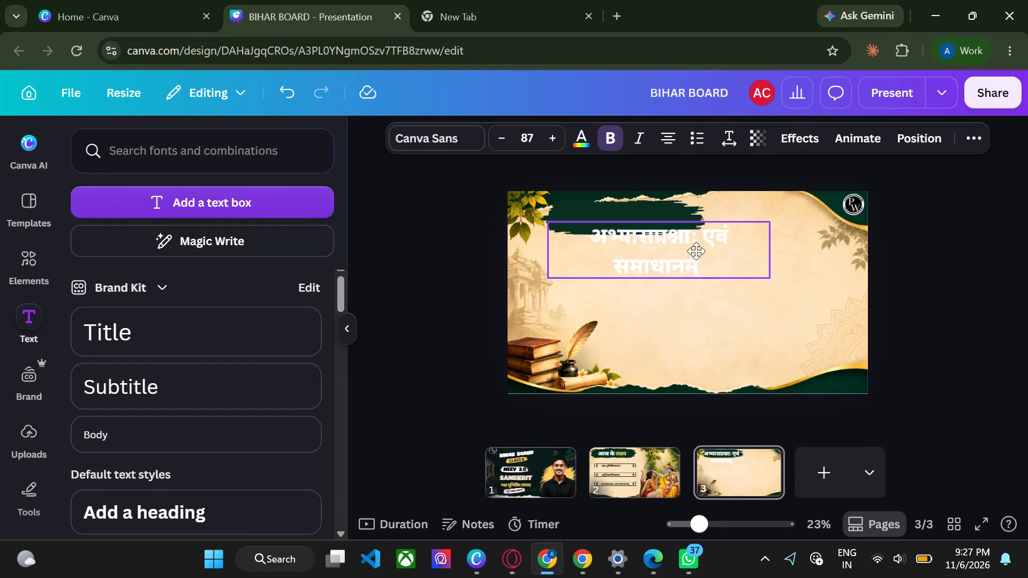
{"action": "left_click_drag", "start_coordinate": [696, 251], "coordinate": [654, 297]}
Delete the green brush stroke from the top of page 3.
{"action": "left_click", "coordinate": [637, 209]}
{"action": "key", "text": "BackSpace"}
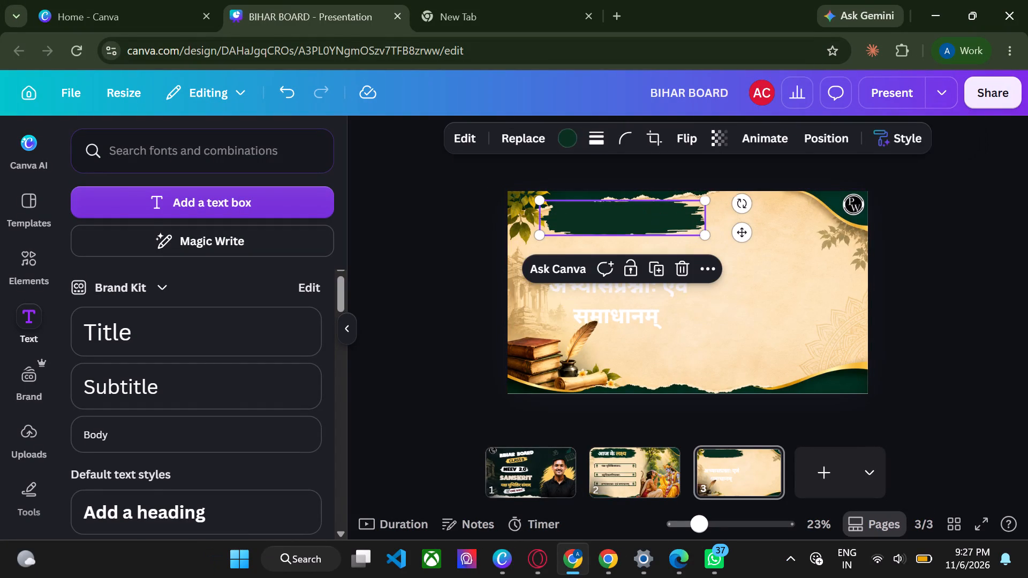
Open the Elements library for page 3.
{"action": "left_click", "coordinate": [14, 255]}
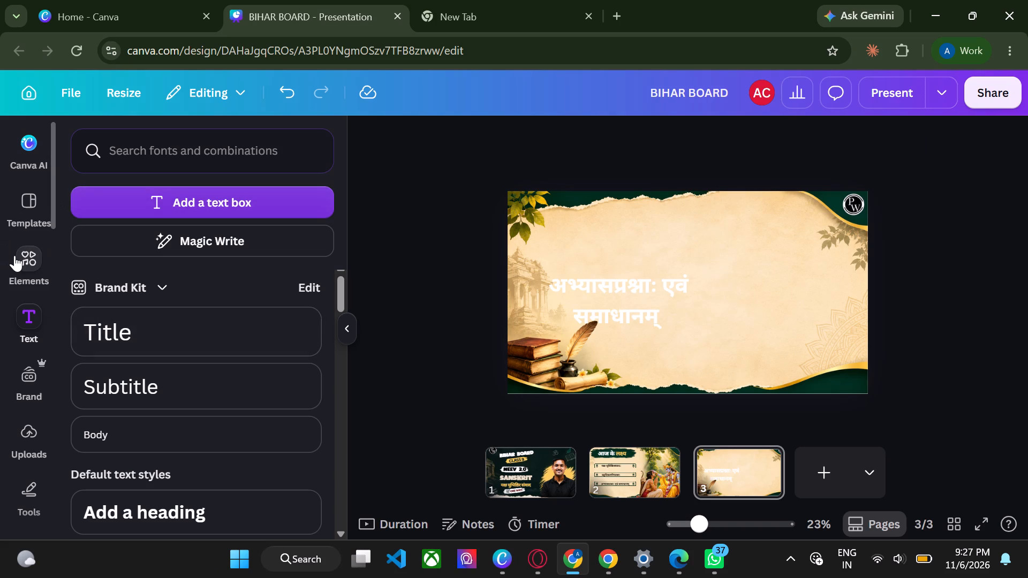
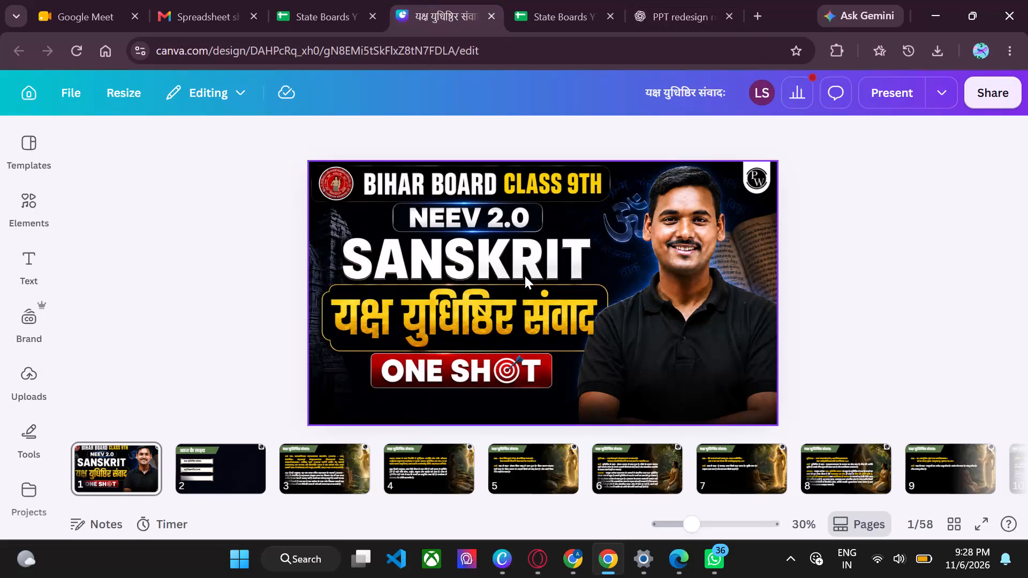
Switch to the browser window with the BIHAR BOARD presentation.
{"action": "left_click", "coordinate": [570, 572]}
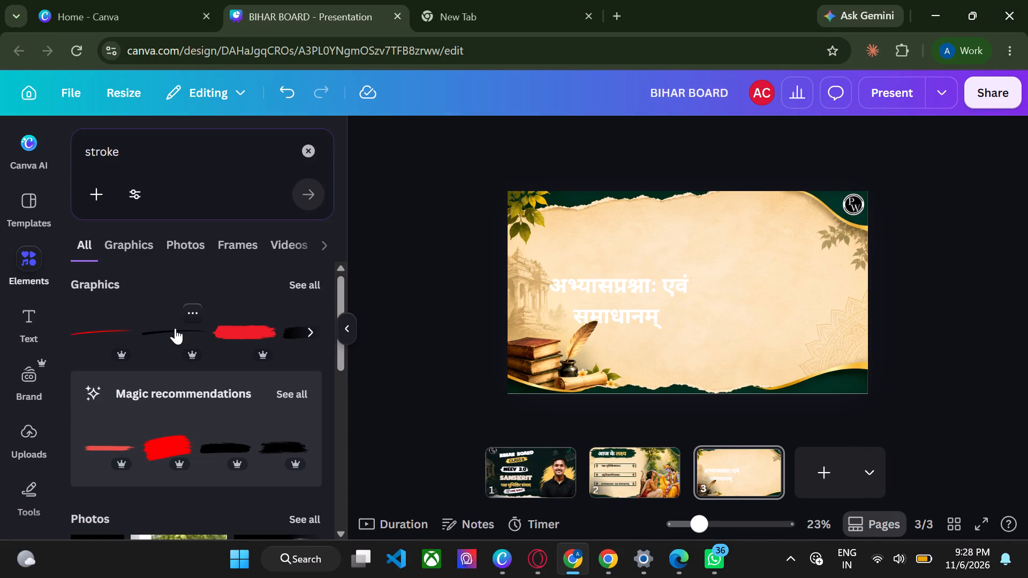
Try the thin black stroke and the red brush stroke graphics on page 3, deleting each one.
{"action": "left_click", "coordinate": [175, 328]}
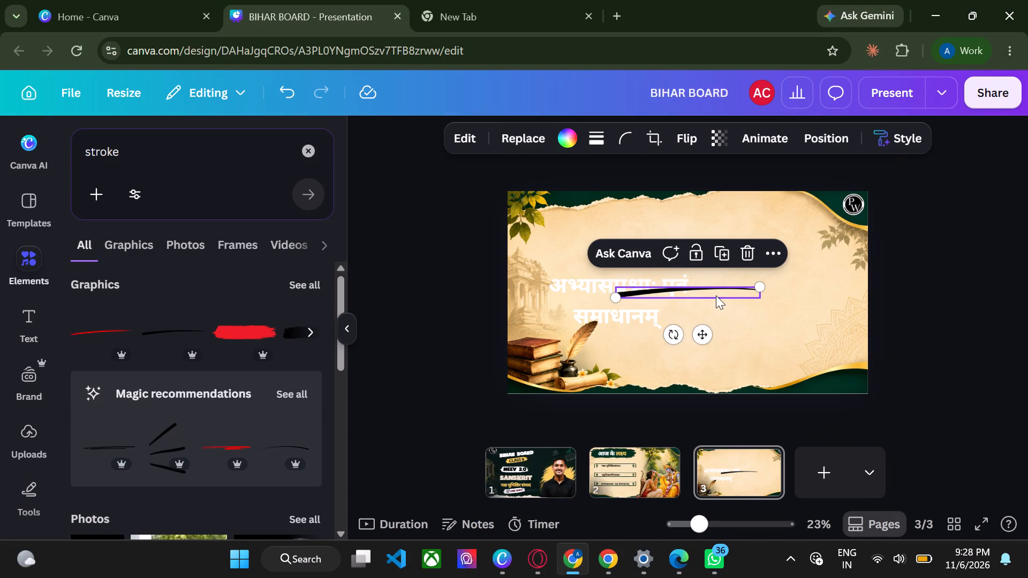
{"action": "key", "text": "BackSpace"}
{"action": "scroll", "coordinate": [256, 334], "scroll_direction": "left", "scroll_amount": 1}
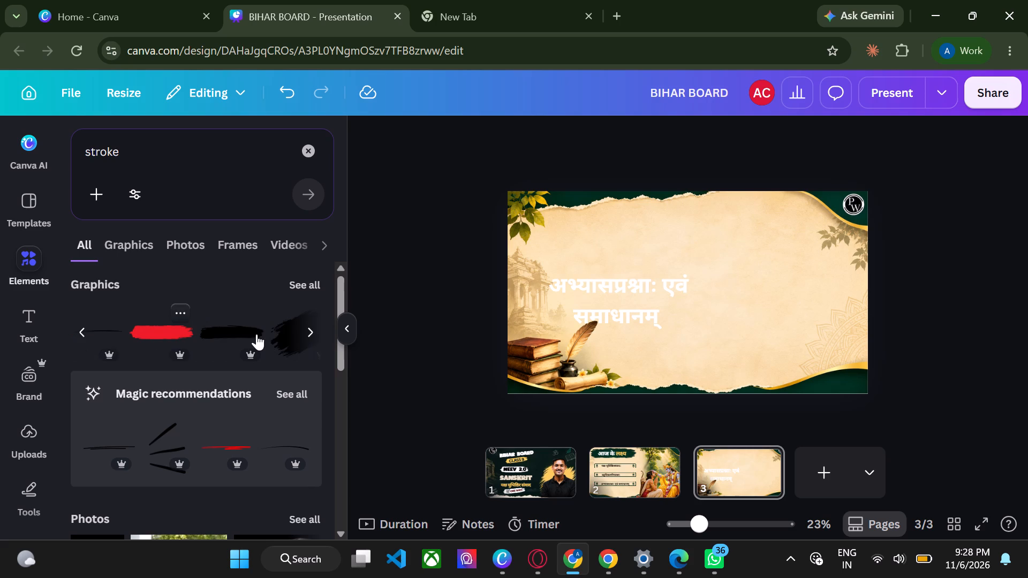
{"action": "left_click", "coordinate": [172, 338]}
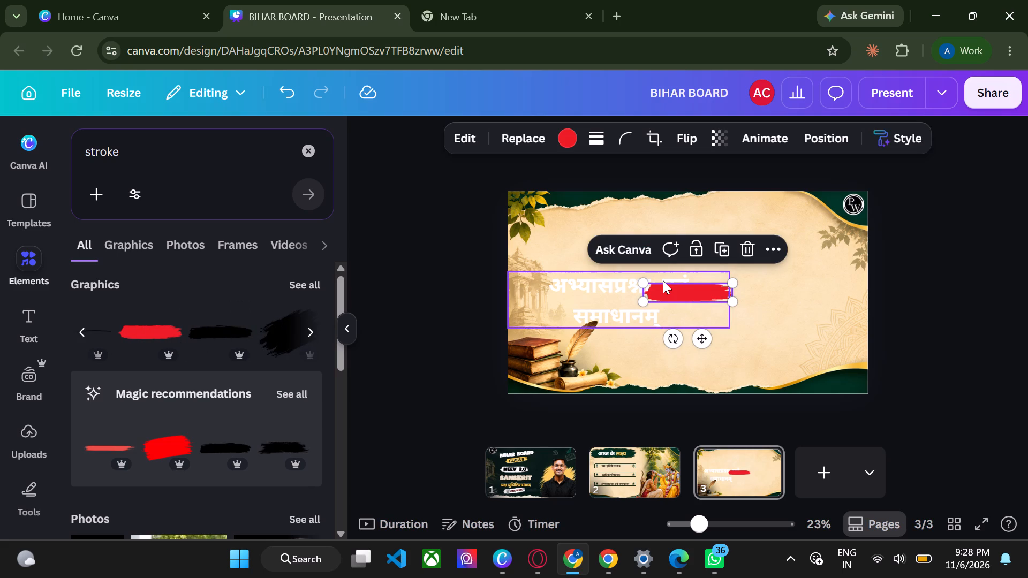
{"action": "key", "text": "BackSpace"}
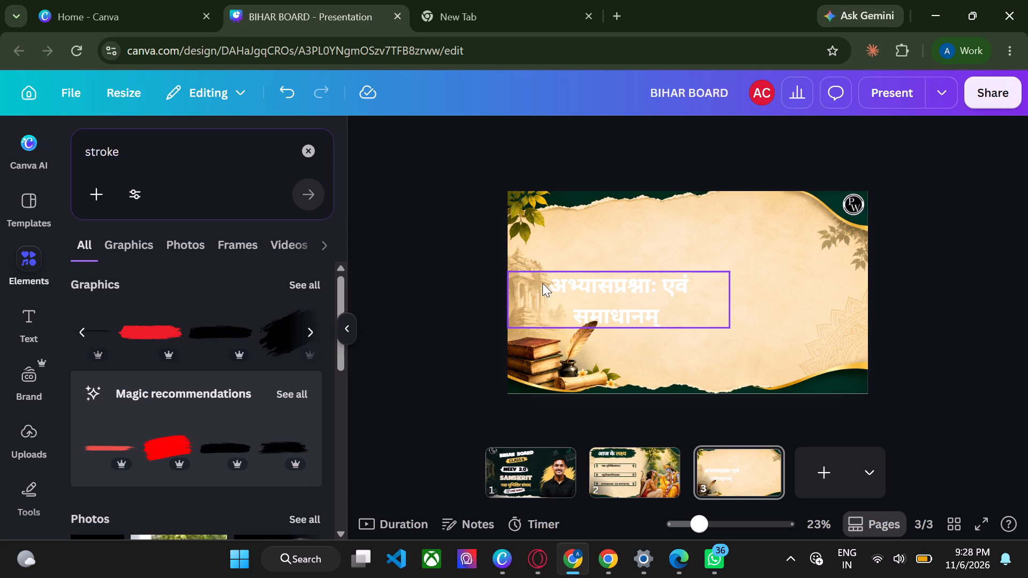
Add the black brush stroke graphic to page 3 and enlarge it across the top of the parchment, above the heading.
{"action": "left_click", "coordinate": [231, 334]}
{"action": "left_click_drag", "start_coordinate": [722, 301], "coordinate": [651, 233]}
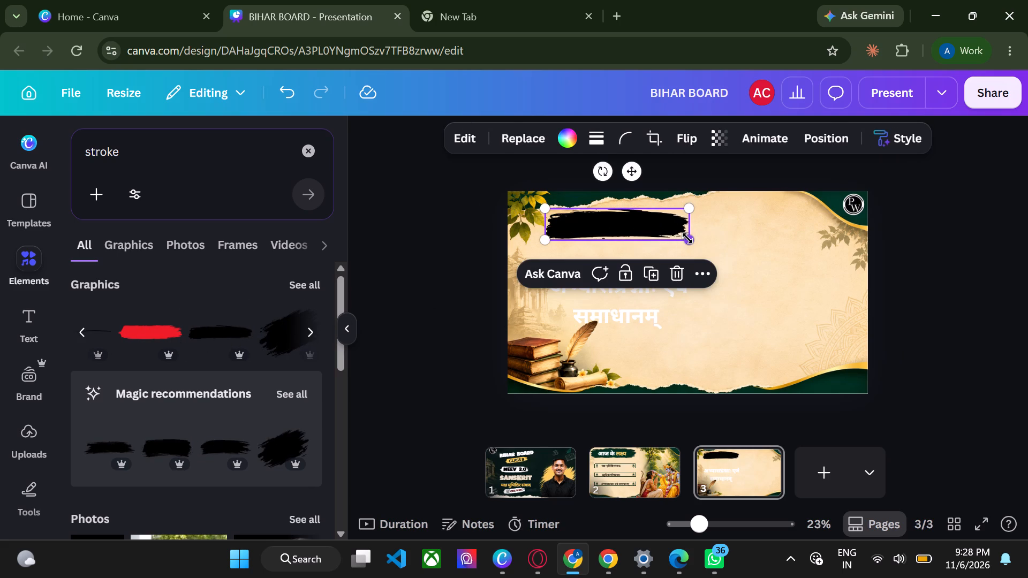
{"action": "left_click_drag", "start_coordinate": [687, 238], "coordinate": [766, 223]}
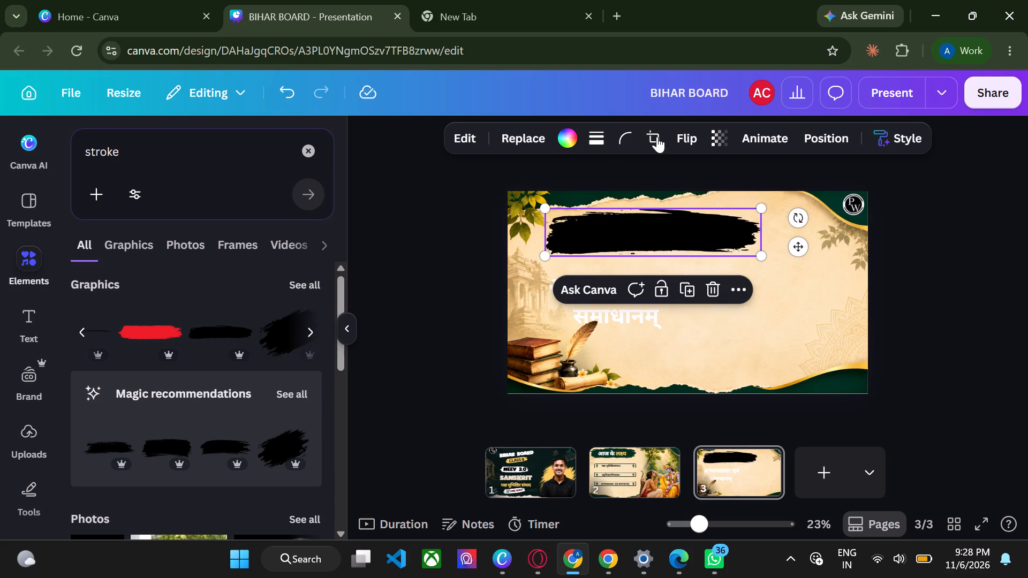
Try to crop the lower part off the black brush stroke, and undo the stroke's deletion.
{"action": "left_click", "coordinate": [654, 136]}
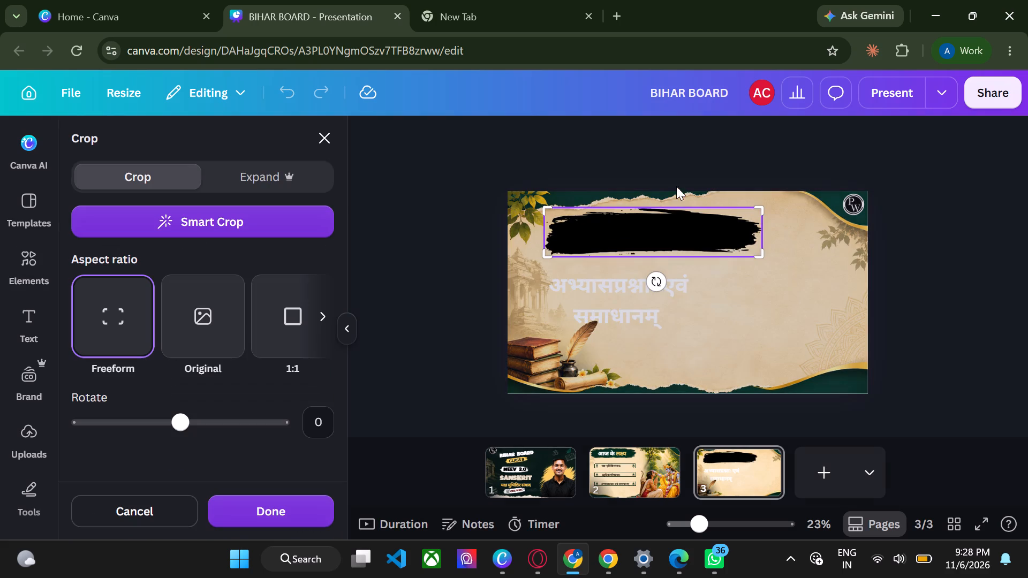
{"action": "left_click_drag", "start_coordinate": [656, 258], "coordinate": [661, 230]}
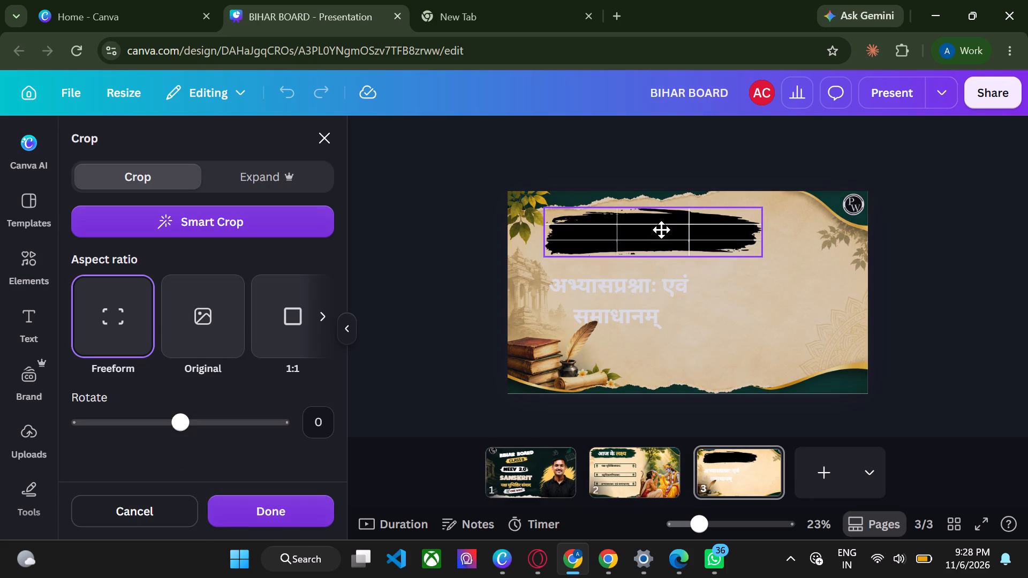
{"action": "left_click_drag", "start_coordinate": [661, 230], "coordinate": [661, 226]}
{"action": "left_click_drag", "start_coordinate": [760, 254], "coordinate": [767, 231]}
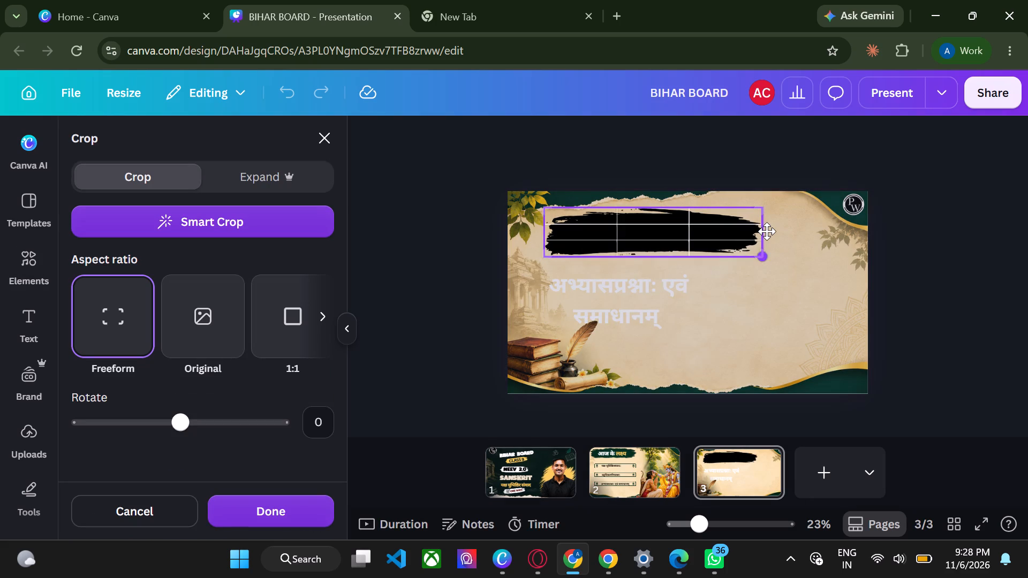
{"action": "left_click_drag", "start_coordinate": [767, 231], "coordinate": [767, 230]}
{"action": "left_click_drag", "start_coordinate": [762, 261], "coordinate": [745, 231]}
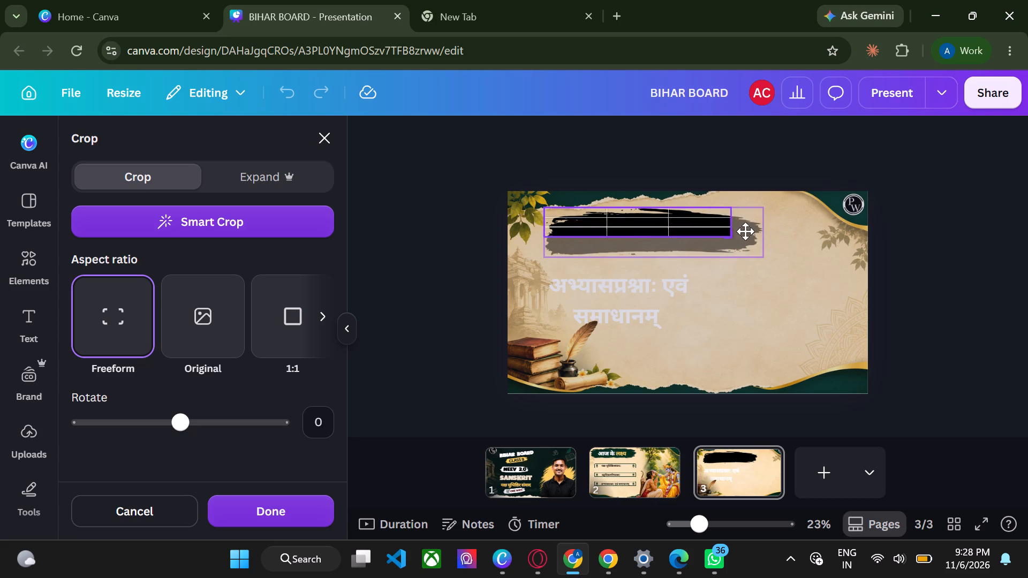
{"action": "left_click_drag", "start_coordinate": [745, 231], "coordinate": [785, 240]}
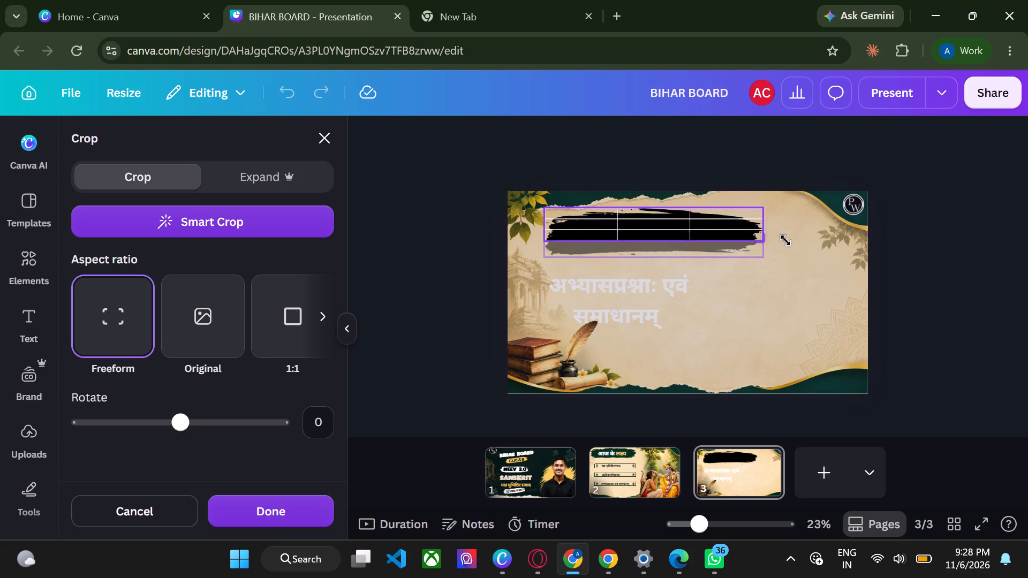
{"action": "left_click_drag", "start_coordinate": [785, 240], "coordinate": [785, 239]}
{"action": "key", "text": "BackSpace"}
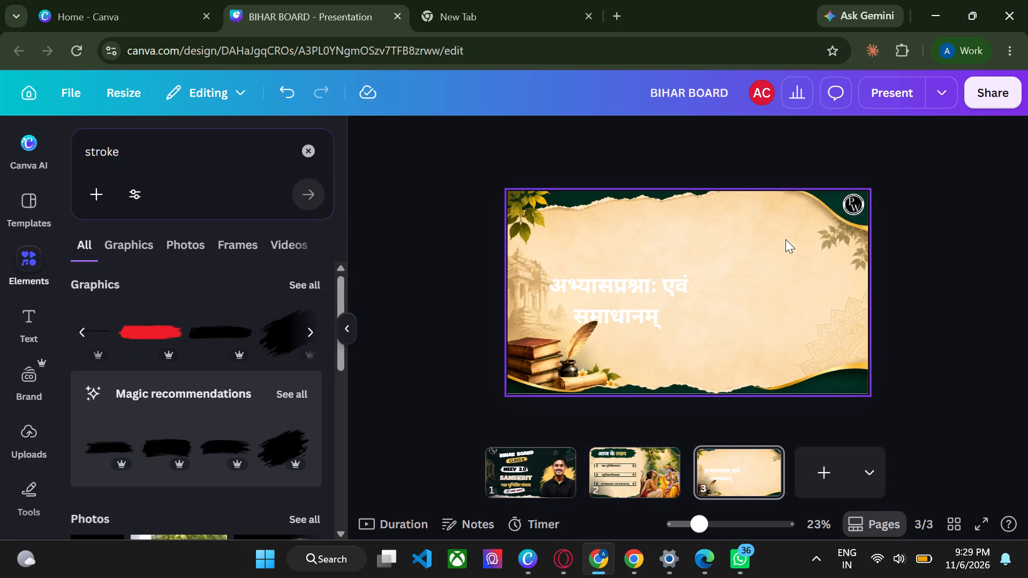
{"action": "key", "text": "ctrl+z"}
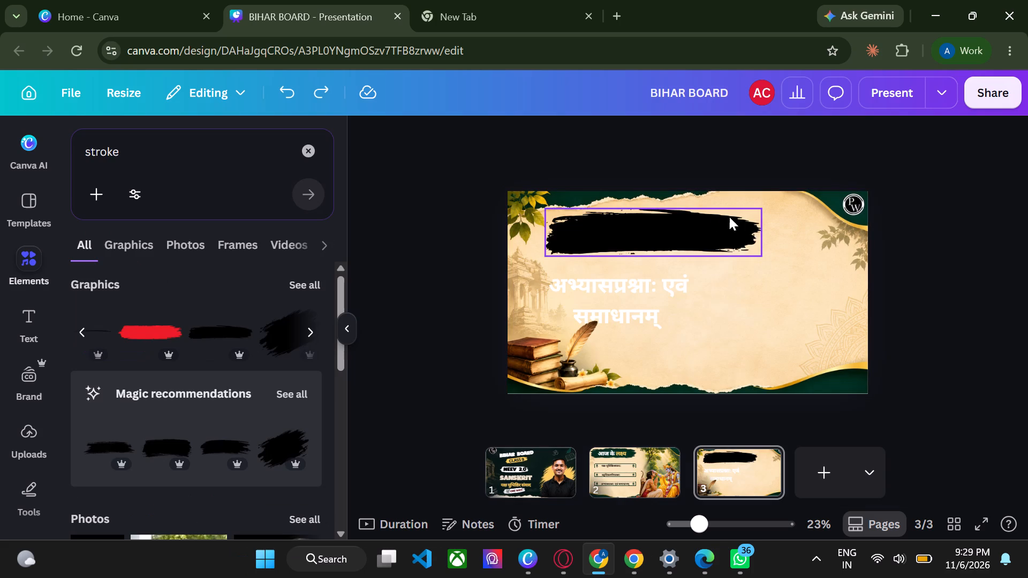
Crop the black brush stroke freeform from below, trimming its ragged lower edge while keeping its full width.
{"action": "left_click", "coordinate": [712, 216]}
{"action": "left_click", "coordinate": [653, 133]}
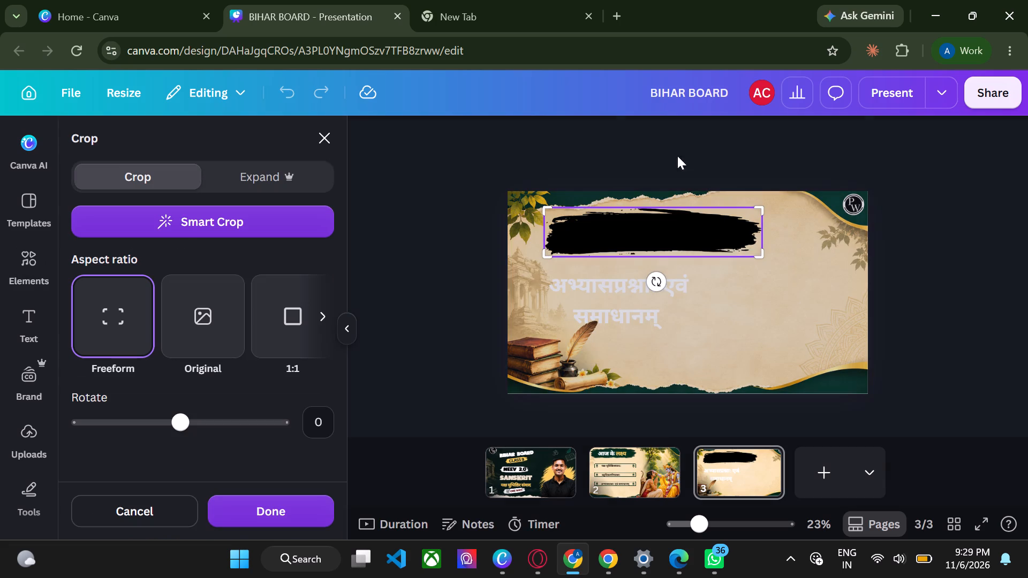
{"action": "left_click_drag", "start_coordinate": [763, 261], "coordinate": [767, 237]}
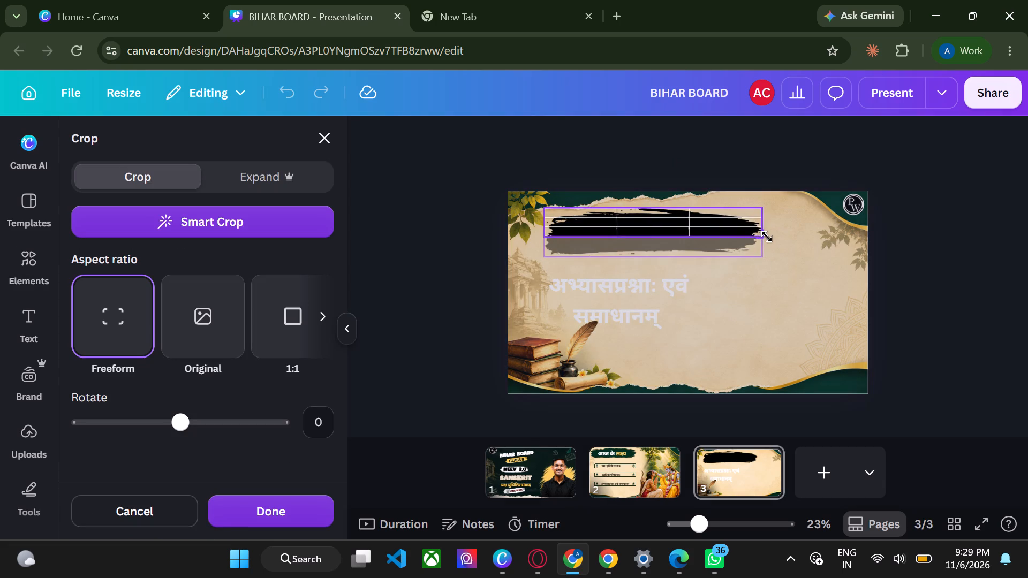
{"action": "left_click_drag", "start_coordinate": [767, 237], "coordinate": [768, 241]}
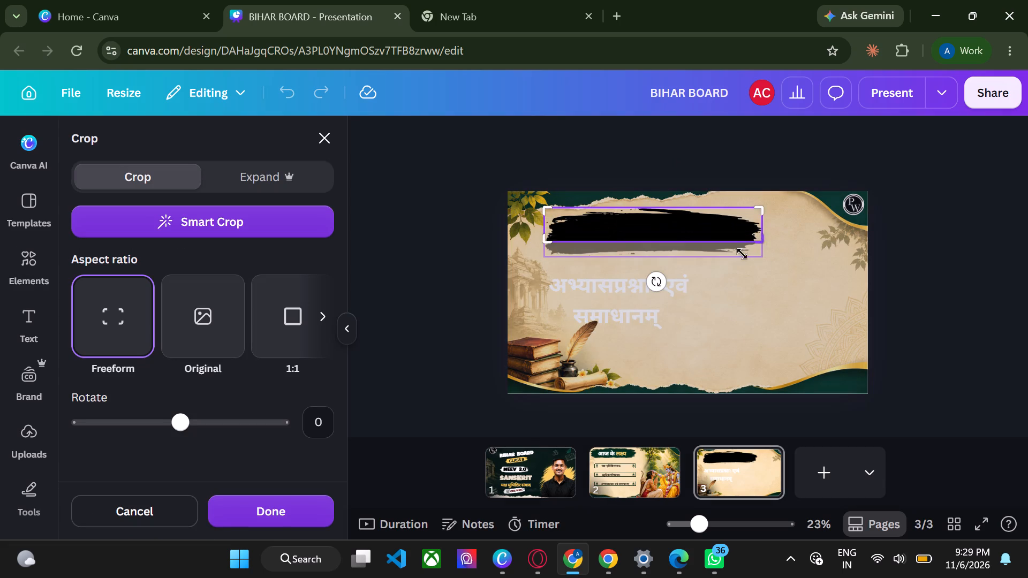
{"action": "left_click_drag", "start_coordinate": [242, 532], "coordinate": [249, 527]}
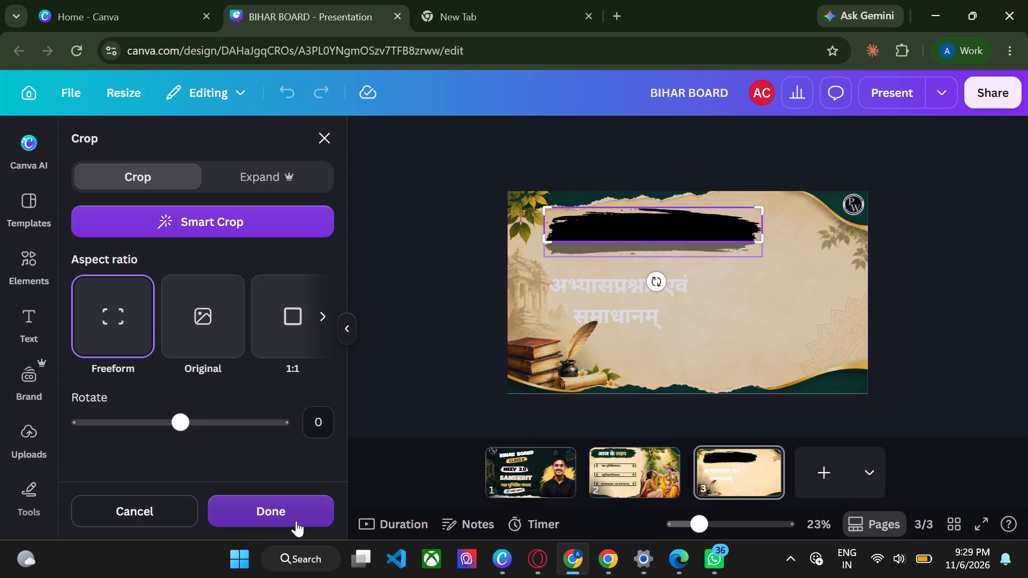
{"action": "left_click", "coordinate": [296, 521]}
Widen the "अभ्यासप्रश्नाः एवं समाधानम्" heading's text box to fit one line and reduce its font size to 77.
{"action": "triple_click", "coordinate": [627, 320]}
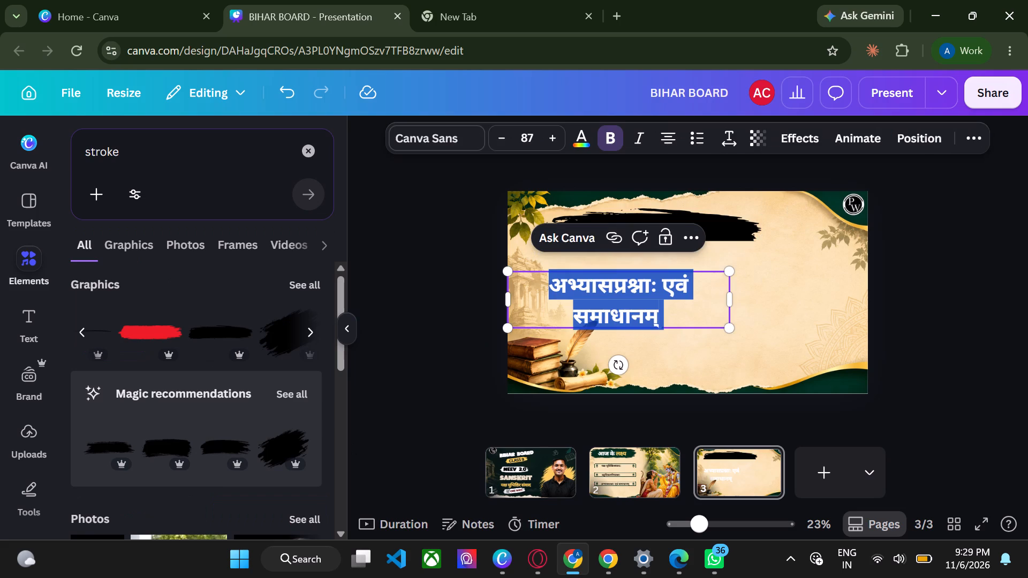
{"action": "left_click_drag", "start_coordinate": [730, 306], "coordinate": [773, 298]}
{"action": "triple_click", "coordinate": [506, 133]}
{"action": "triple_click", "coordinate": [506, 133]}
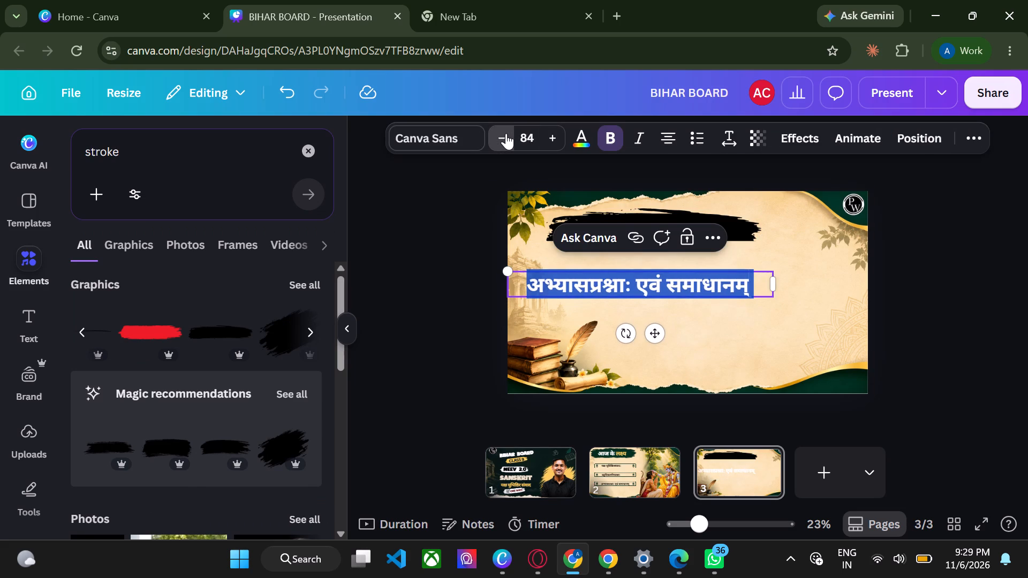
{"action": "triple_click", "coordinate": [506, 133]}
{"action": "left_click", "coordinate": [506, 133]}
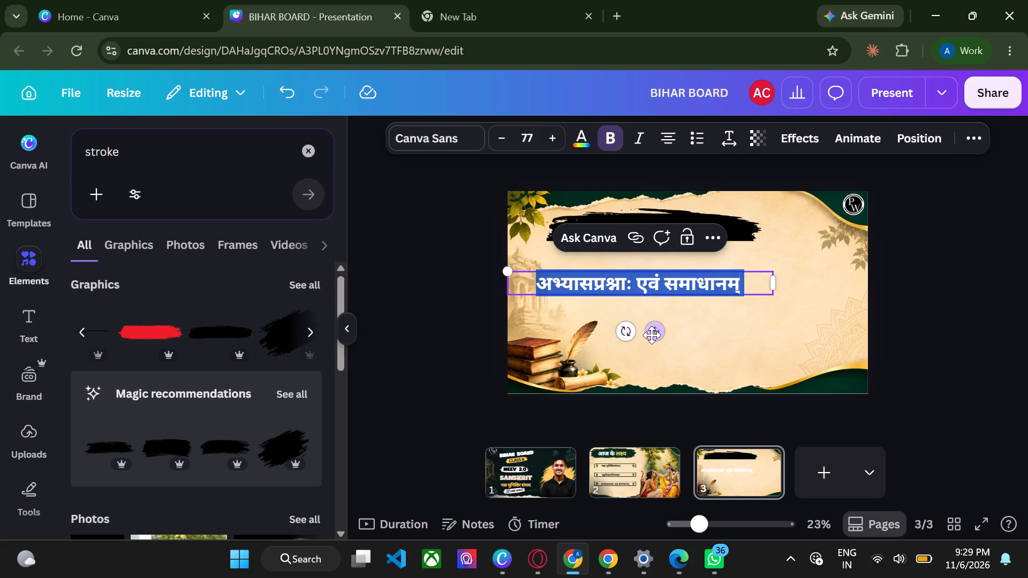
Move the white heading onto the black brush stroke and bring it to the front.
{"action": "left_click_drag", "start_coordinate": [652, 335], "coordinate": [676, 277]}
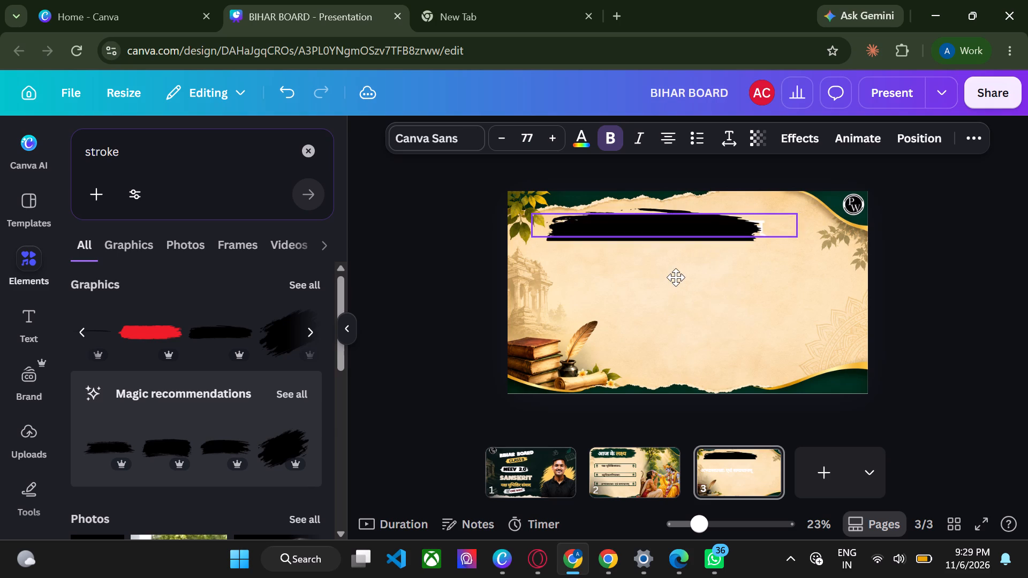
{"action": "left_click_drag", "start_coordinate": [676, 277], "coordinate": [662, 280]}
{"action": "right_click", "coordinate": [638, 233]}
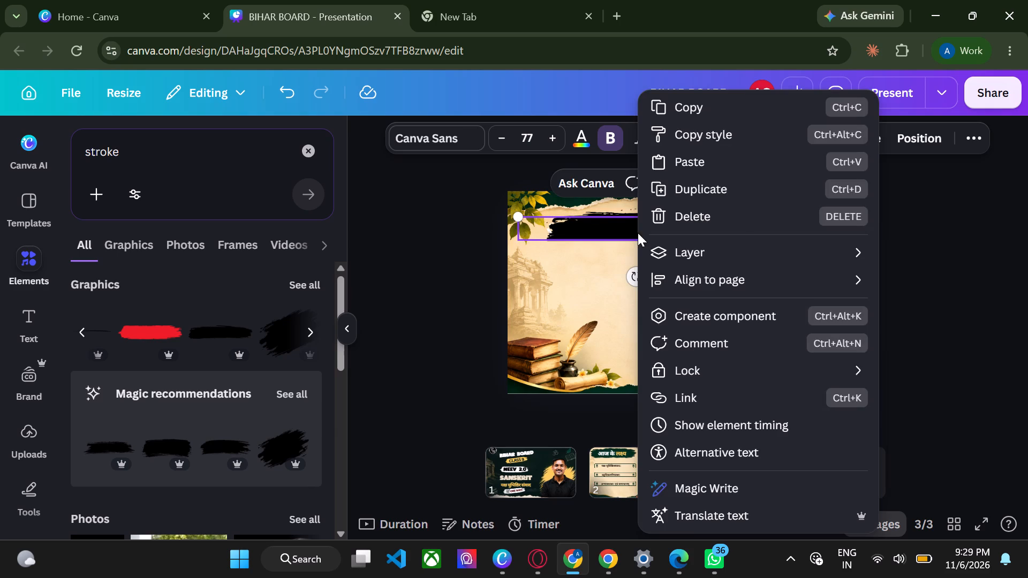
{"action": "left_click", "coordinate": [727, 248]}
{"action": "left_click", "coordinate": [526, 258]}
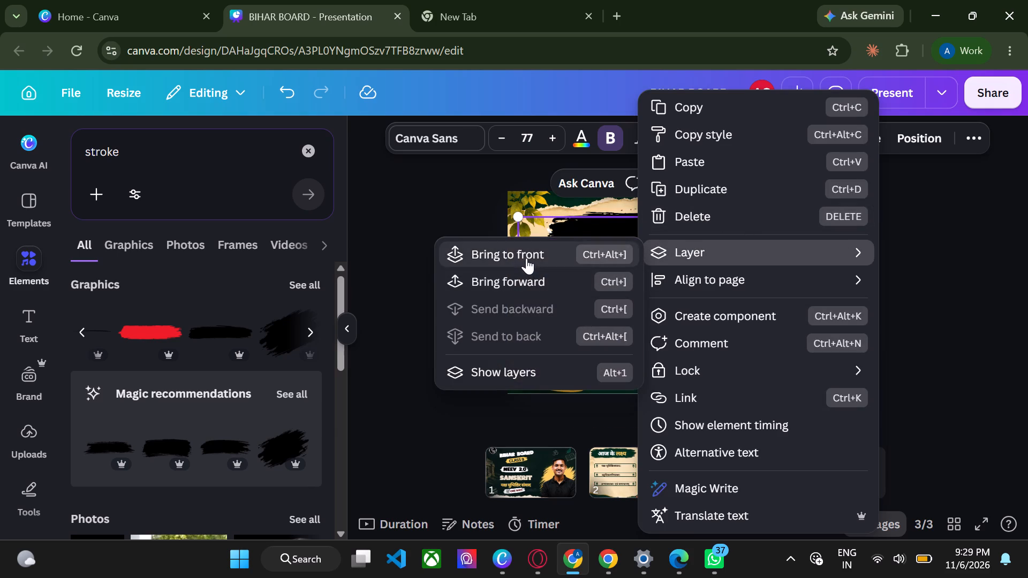
{"action": "double_click", "coordinate": [409, 194]}
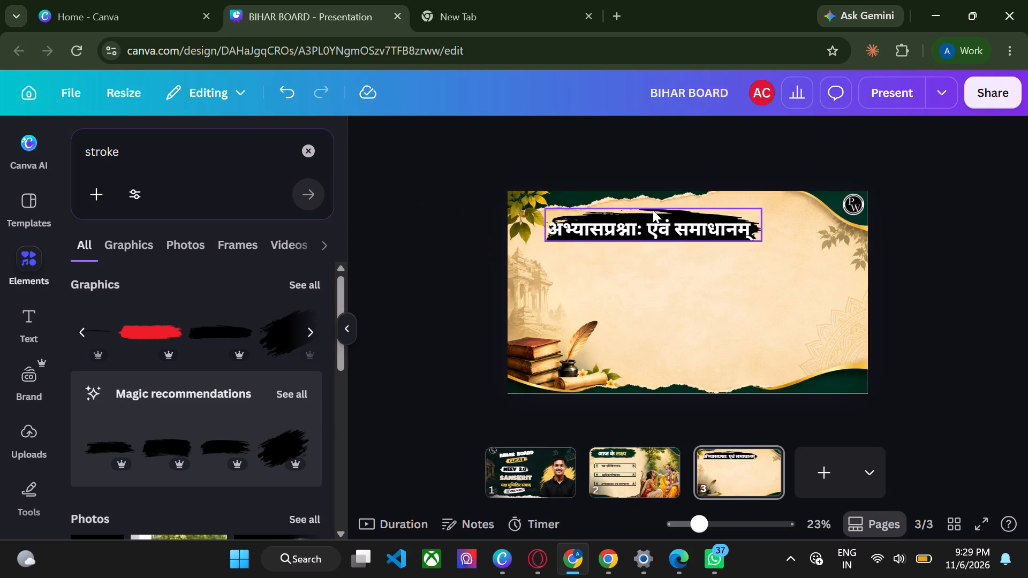
Enlarge the black brush stroke and reposition it behind the heading so it extends past both ends of the text.
{"action": "left_click", "coordinate": [662, 207]}
{"action": "left_click", "coordinate": [667, 212]}
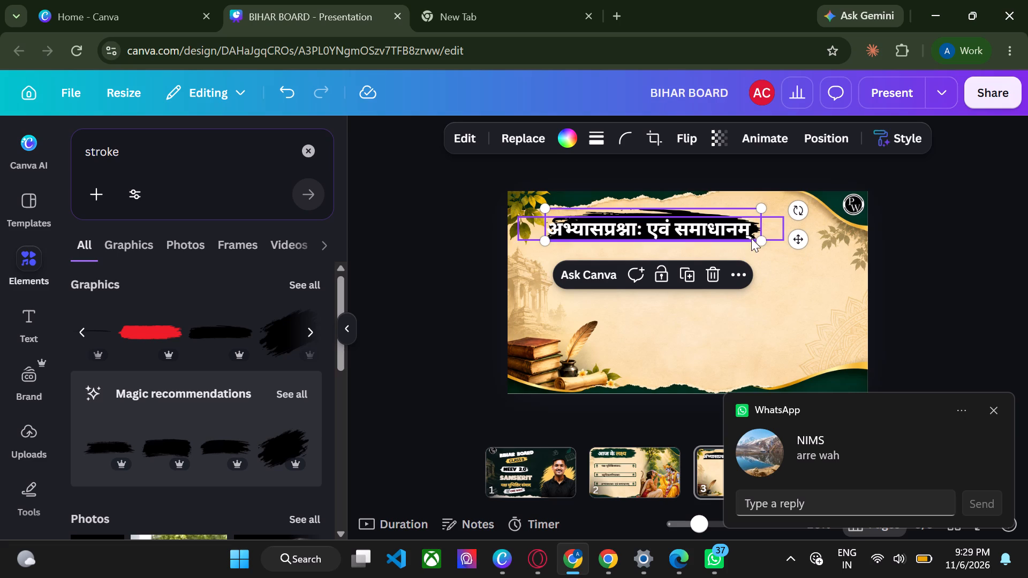
{"action": "left_click_drag", "start_coordinate": [758, 238], "coordinate": [802, 245]}
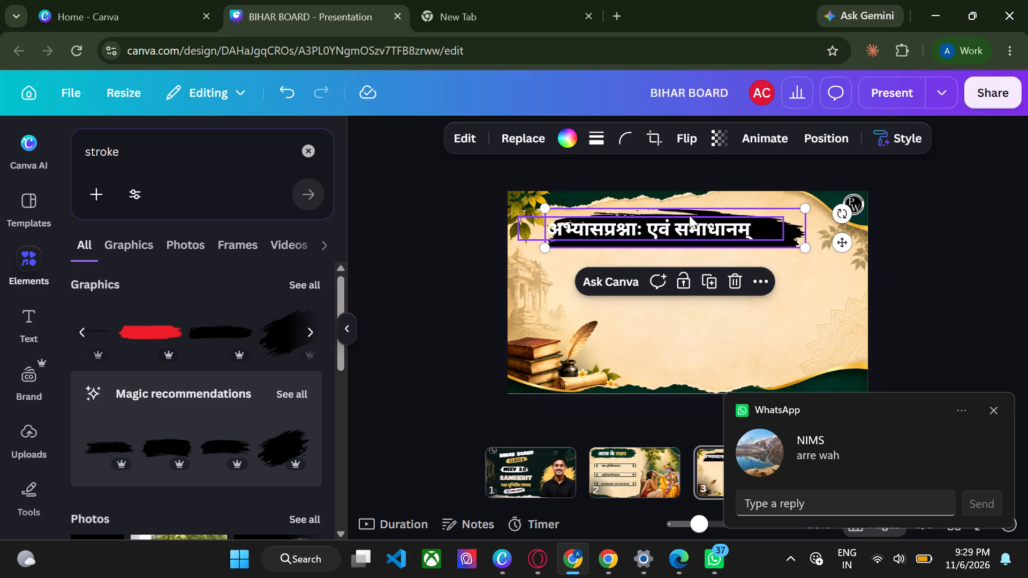
{"action": "left_click_drag", "start_coordinate": [795, 233], "coordinate": [780, 233]}
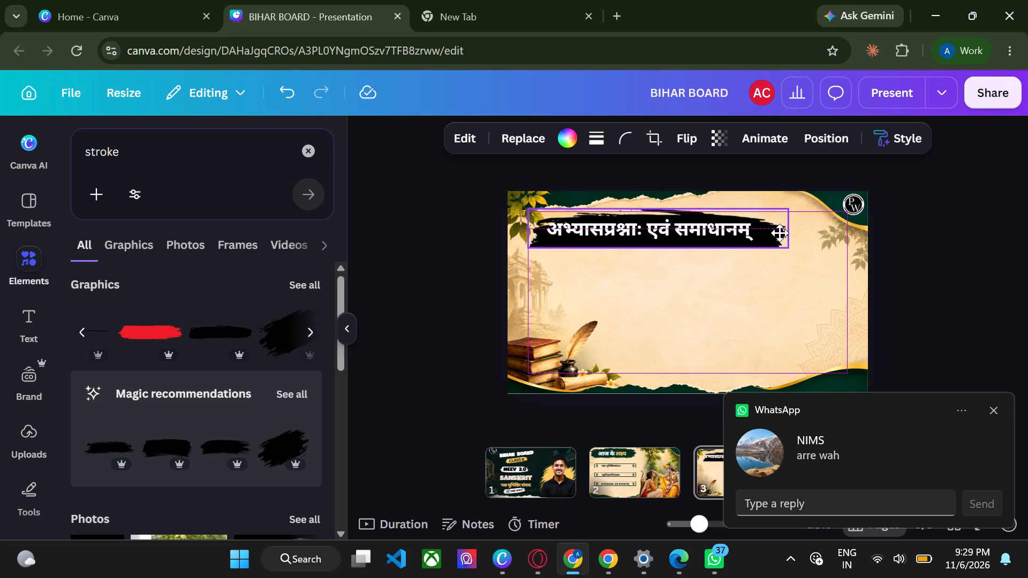
{"action": "left_click_drag", "start_coordinate": [780, 233], "coordinate": [781, 229]}
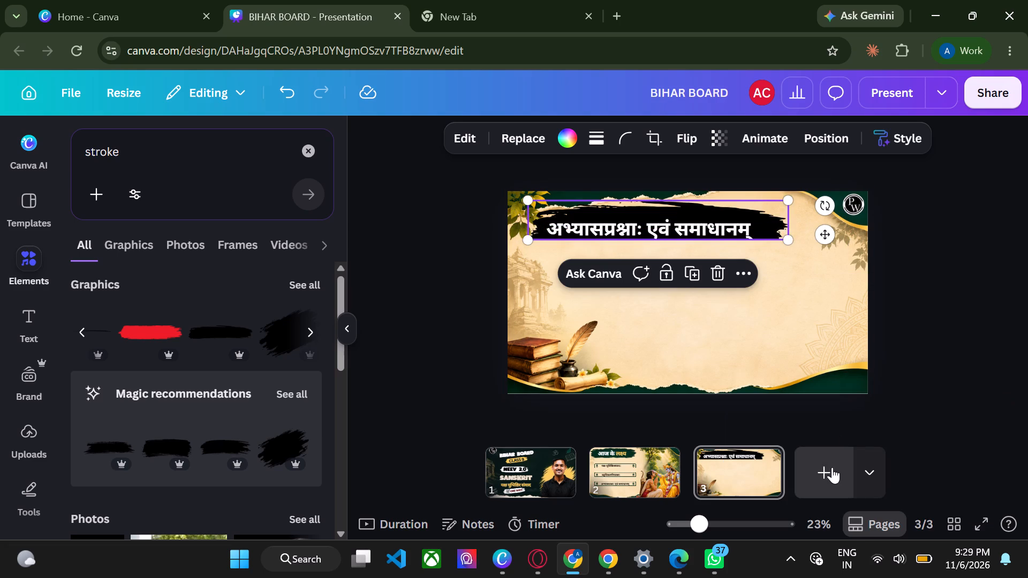
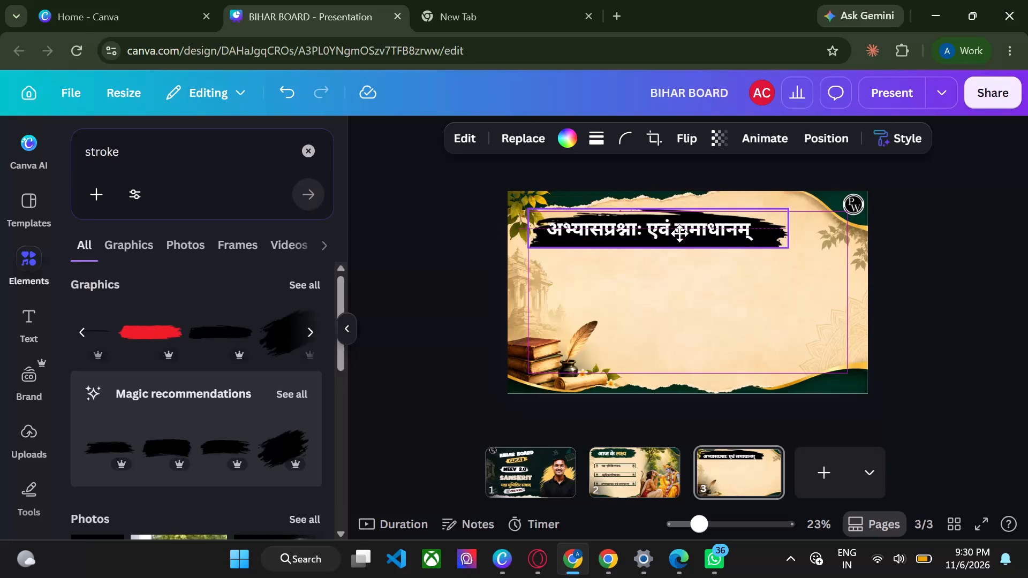
Nudge the white heading along its line and shift the black brush stroke slightly higher on slide 3.
{"action": "left_click", "coordinate": [662, 230]}
{"action": "left_click", "coordinate": [662, 230]}
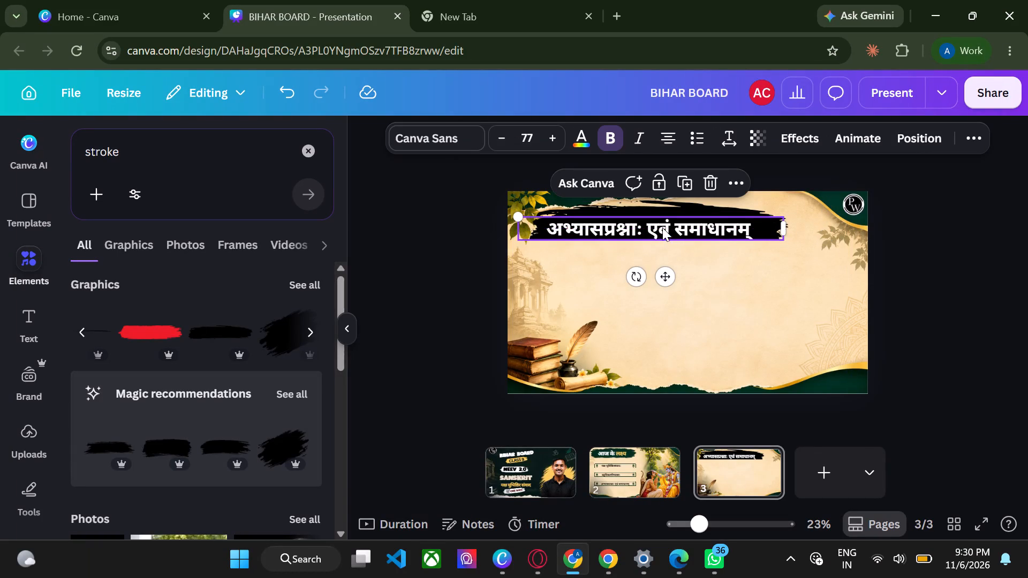
{"action": "double_click", "coordinate": [663, 228]}
{"action": "left_click_drag", "start_coordinate": [663, 228], "coordinate": [968, 227]}
{"action": "left_click", "coordinate": [968, 227]}
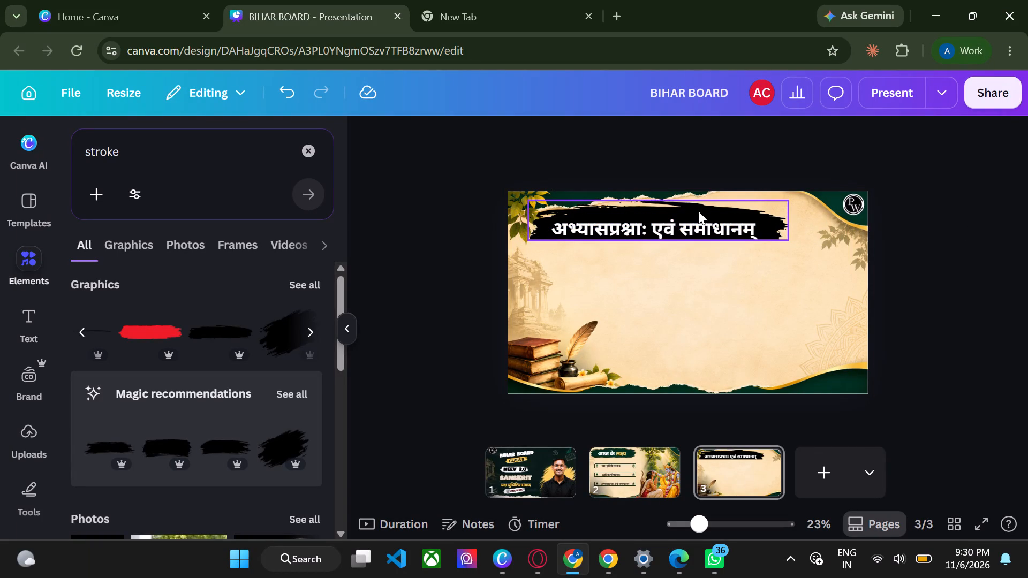
Recolour the heading's black brush stroke to the dark green from the graphic colours.
{"action": "left_click", "coordinate": [698, 211]}
{"action": "left_click", "coordinate": [566, 138]}
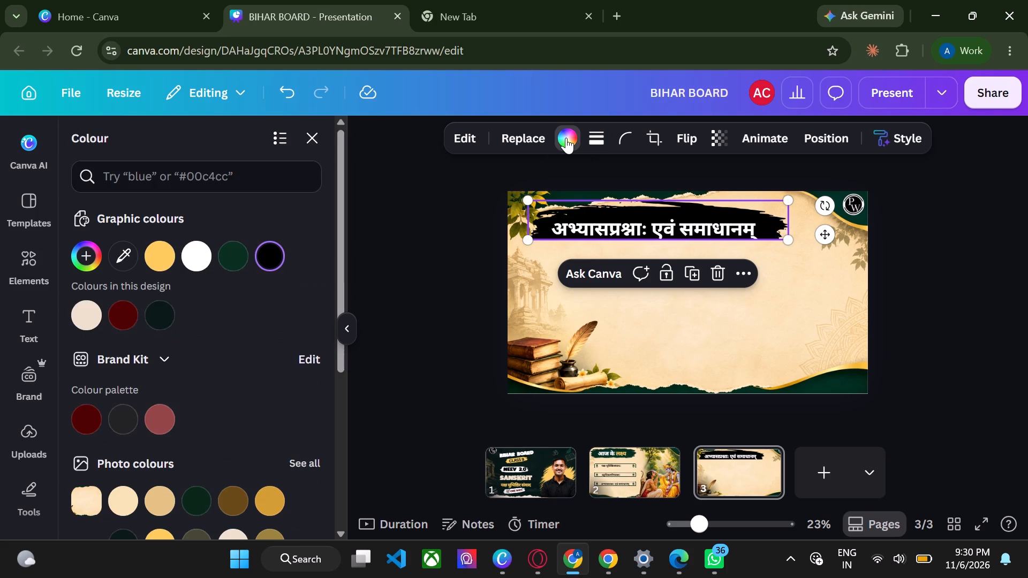
{"action": "left_click", "coordinate": [238, 255]}
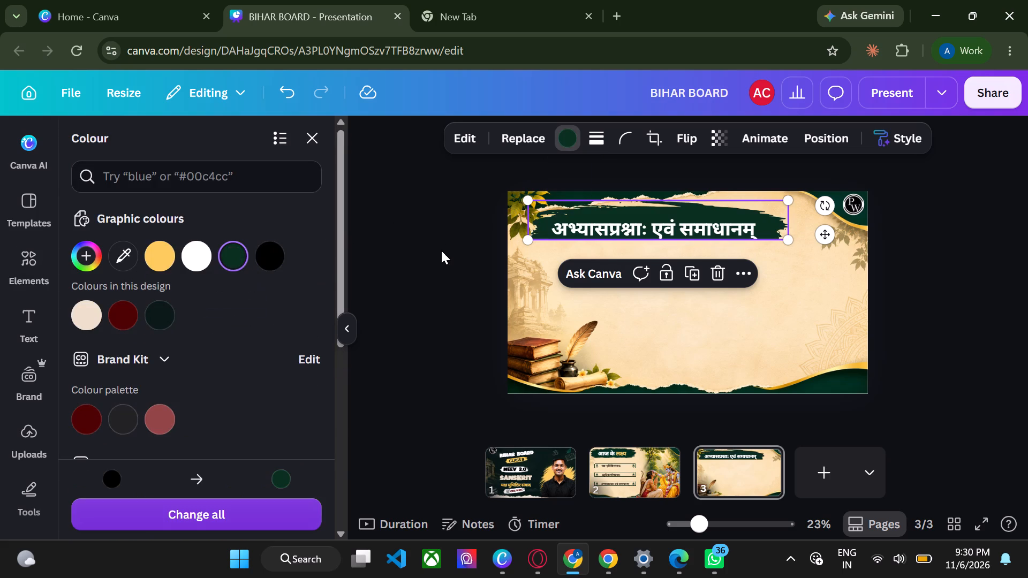
{"action": "double_click", "coordinate": [441, 250]}
Raise the "अभ्यासप्रश्नाः एवं समाधानम्" heading slightly so it sits centred on the green brush stroke.
{"action": "left_click", "coordinate": [599, 231]}
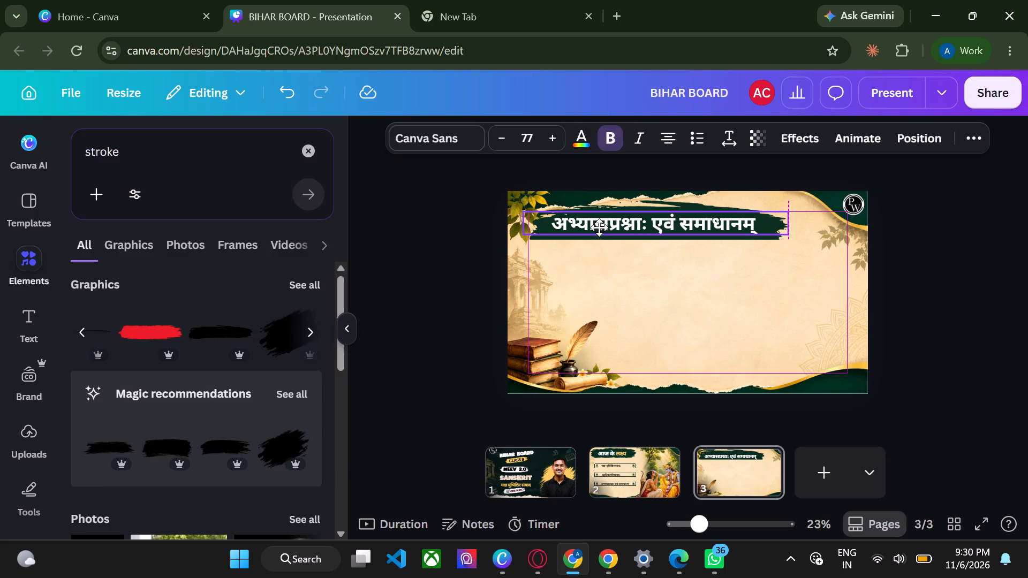
{"action": "left_click", "coordinate": [379, 281]}
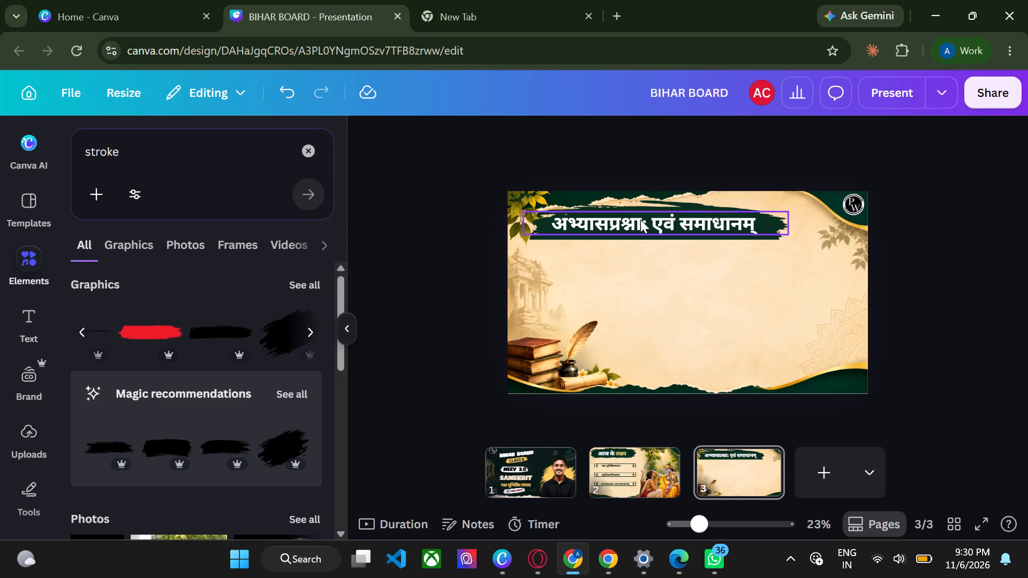
{"action": "left_click", "coordinate": [600, 558]}
{"action": "left_click", "coordinate": [688, 0]}
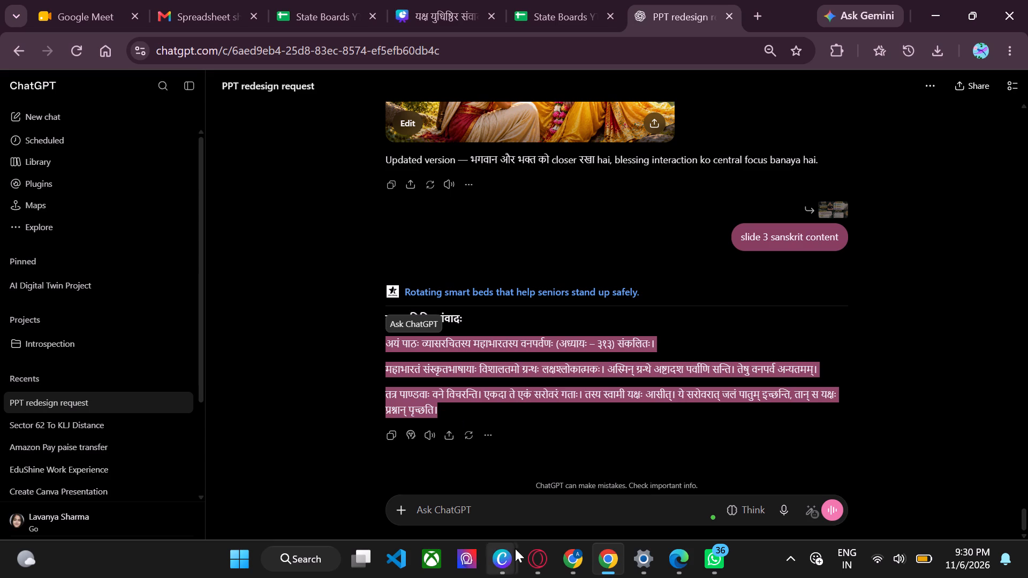
Copy the whole yellow Sanskrit paragraph from slide 3 of the source "यक्ष युधिष्ठिर संवादः" presentation.
{"action": "left_click", "coordinate": [443, 23]}
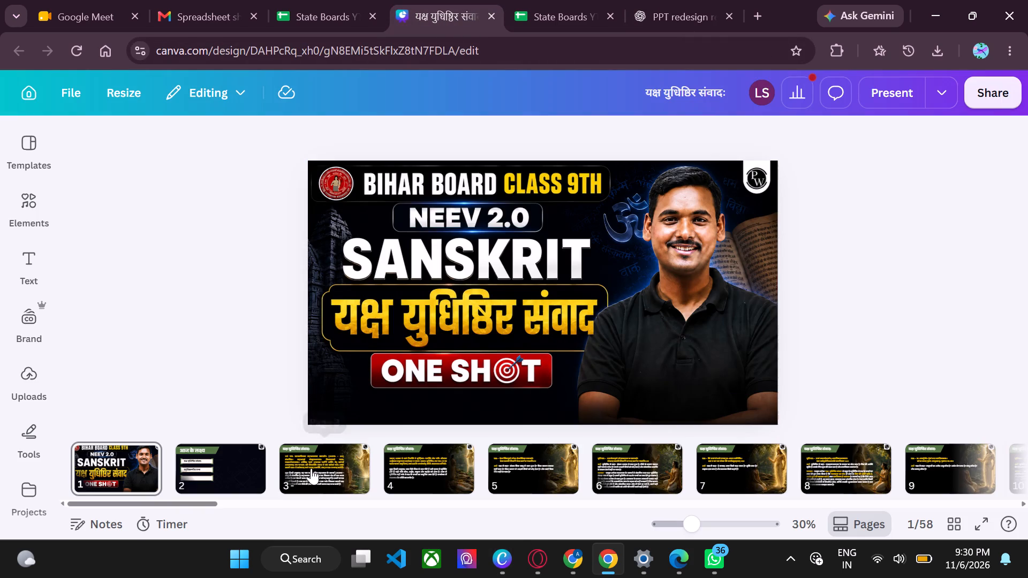
{"action": "left_click", "coordinate": [311, 468]}
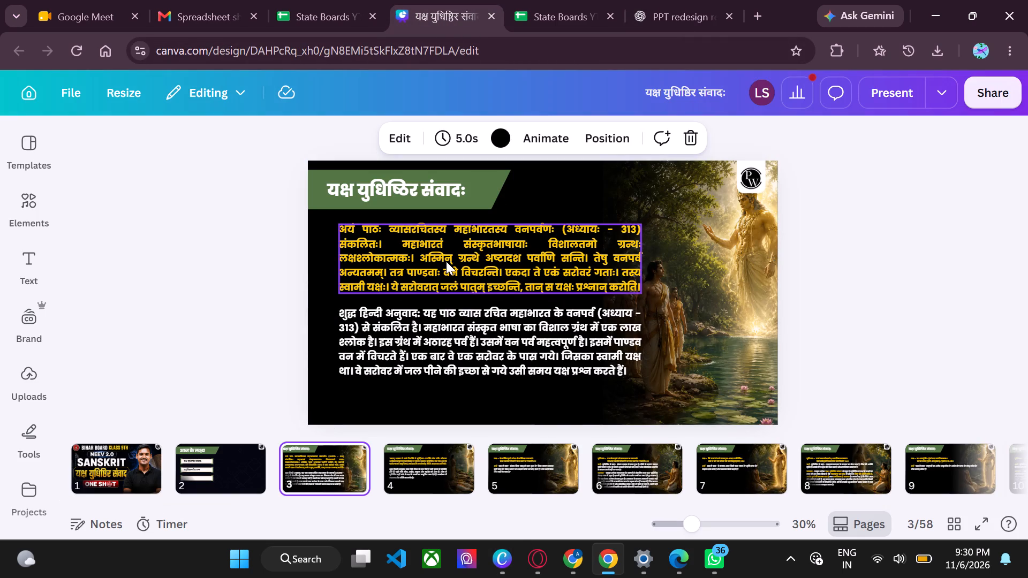
{"action": "double_click", "coordinate": [446, 261]}
{"action": "key", "text": "ctrl+a"}
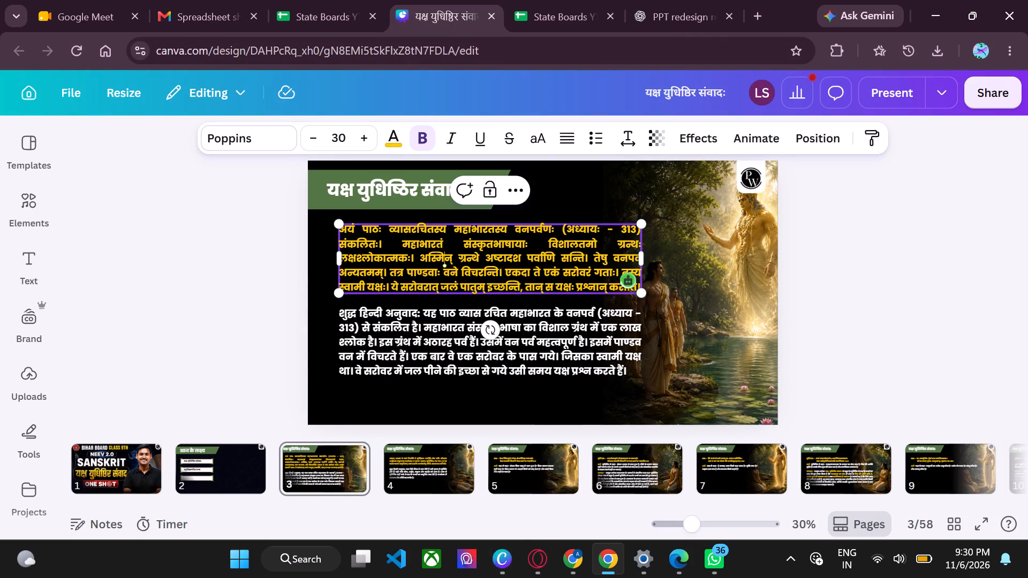
{"action": "key", "text": "ctrl+c"}
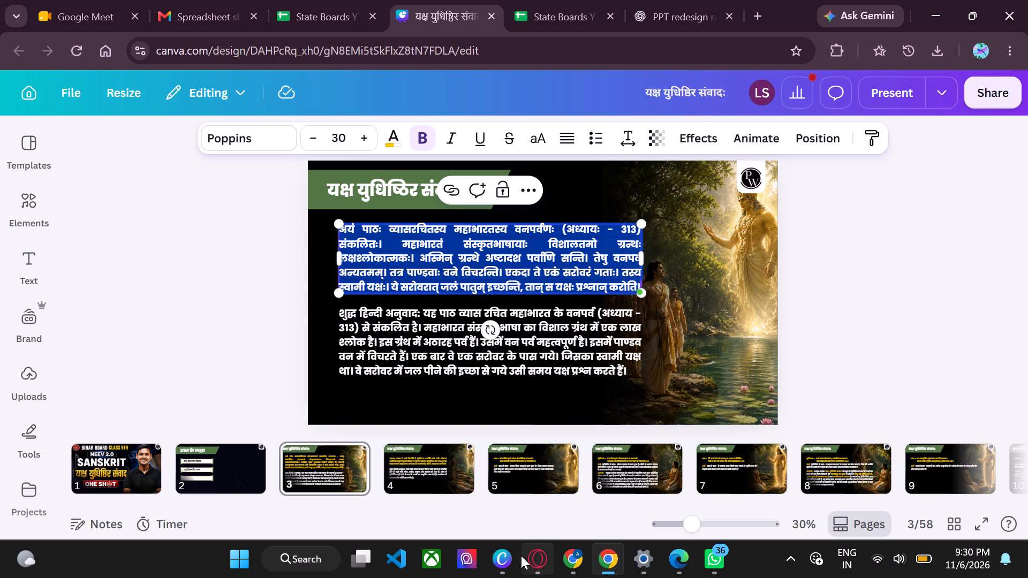
Switch to the BIHAR BOARD presentation, add a body text element on slide 3 and fill it with the copied Sanskrit paragraph.
{"action": "left_click", "coordinate": [557, 559]}
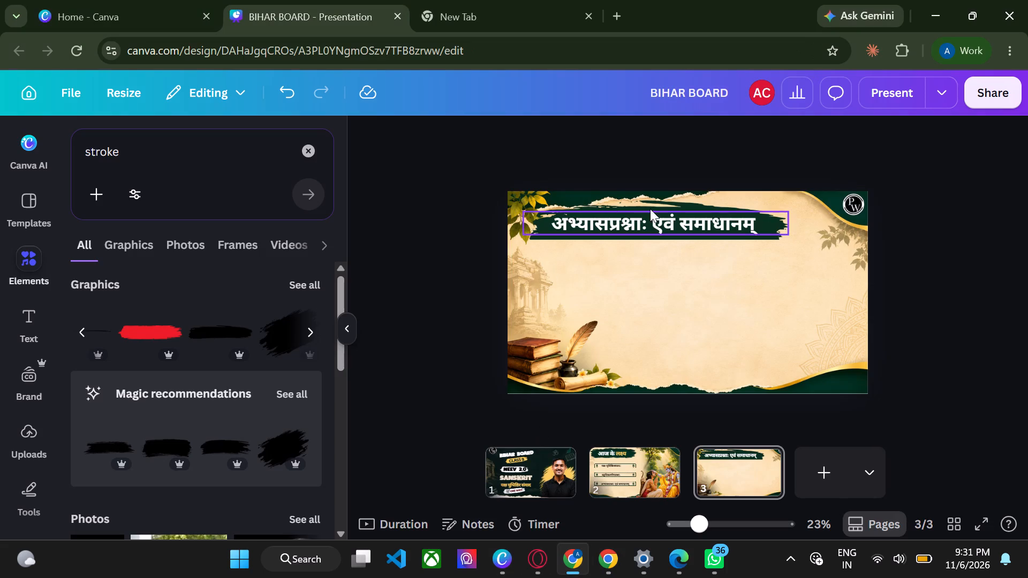
{"action": "left_click", "coordinate": [26, 326]}
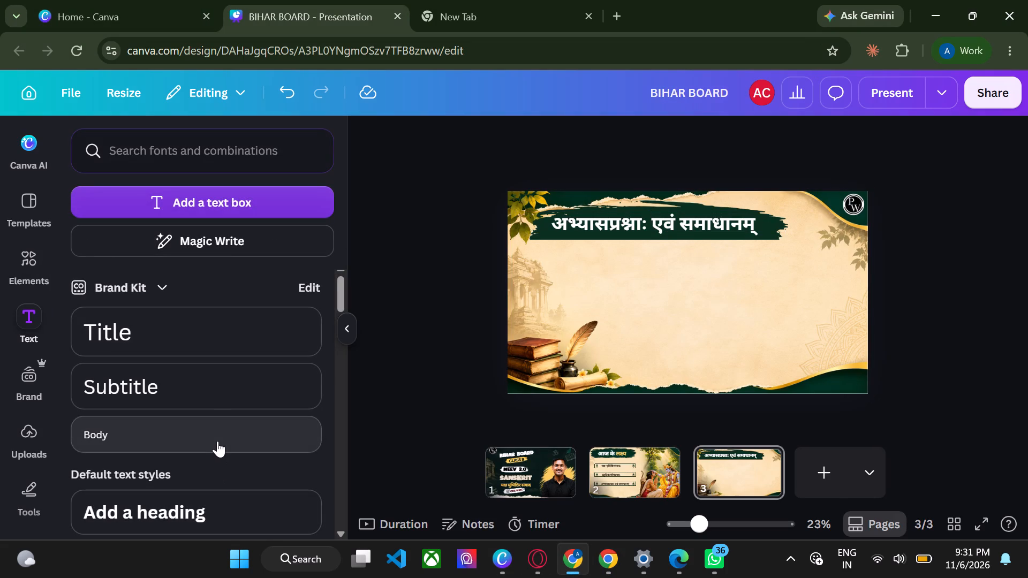
{"action": "left_click", "coordinate": [216, 441]}
{"action": "key", "text": "BackSpace"}
{"action": "key", "text": "ctrl+v"}
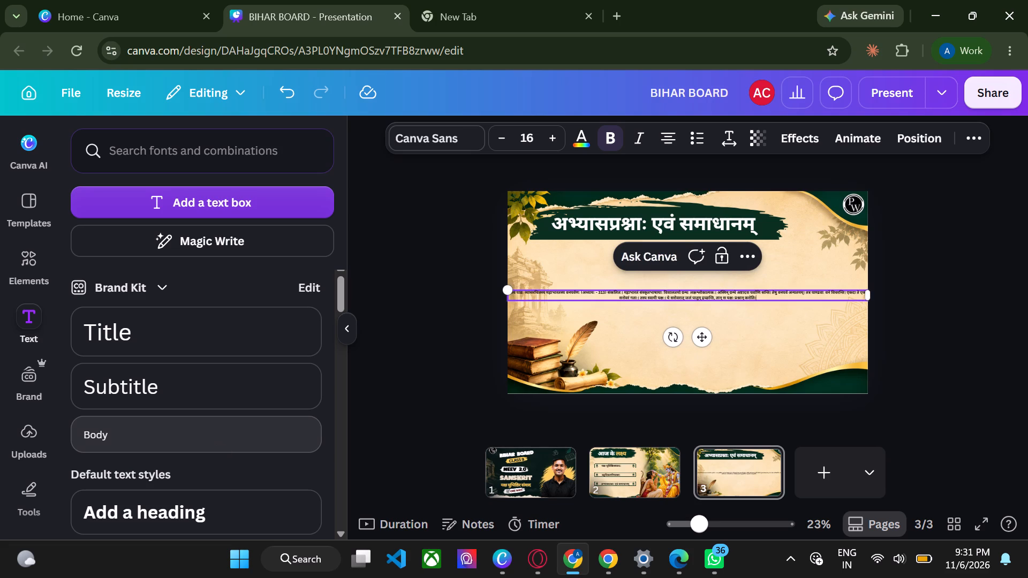
{"action": "key", "text": "ctrl+s"}
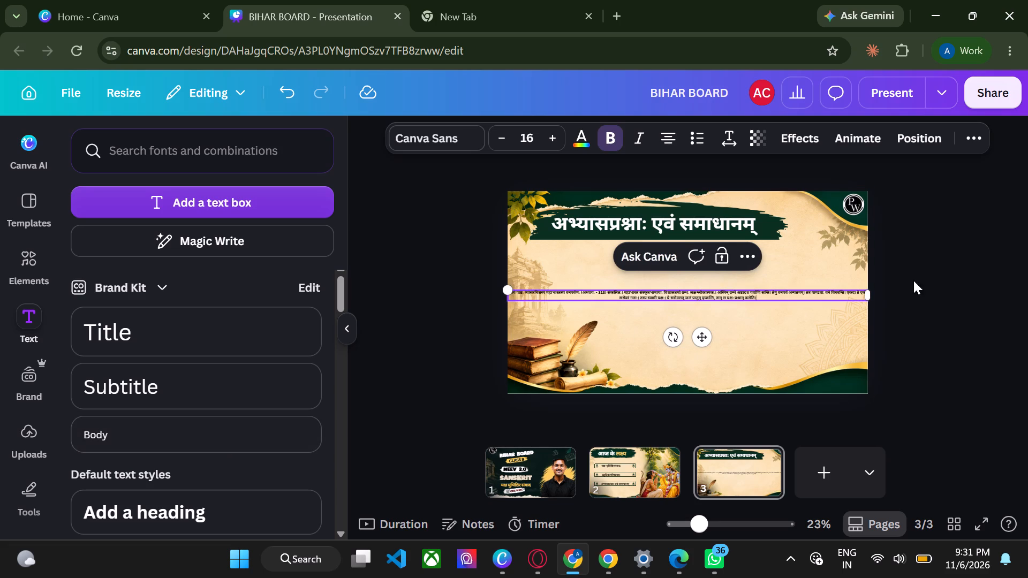
Left-align the whole Sanskrit paragraph and set its font size to 30.
{"action": "left_click", "coordinate": [866, 297]}
{"action": "left_click", "coordinate": [869, 297]}
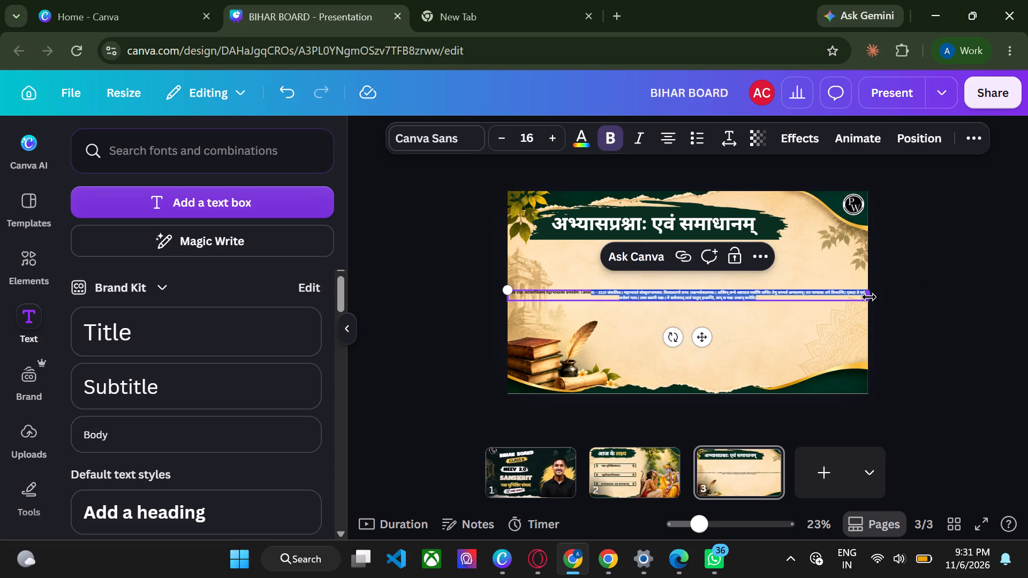
{"action": "key", "text": "ctrl+a"}
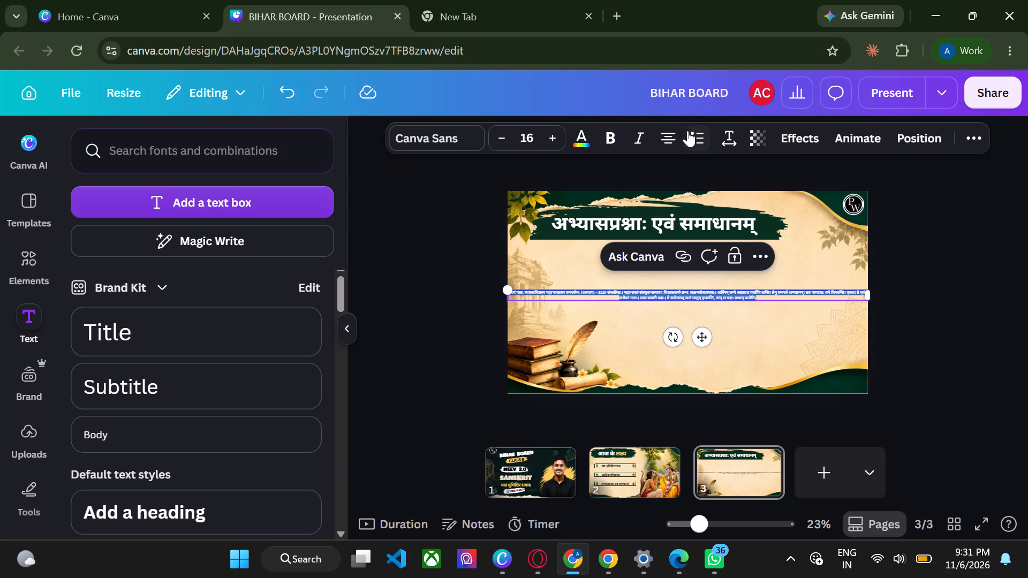
{"action": "left_click", "coordinate": [670, 131]}
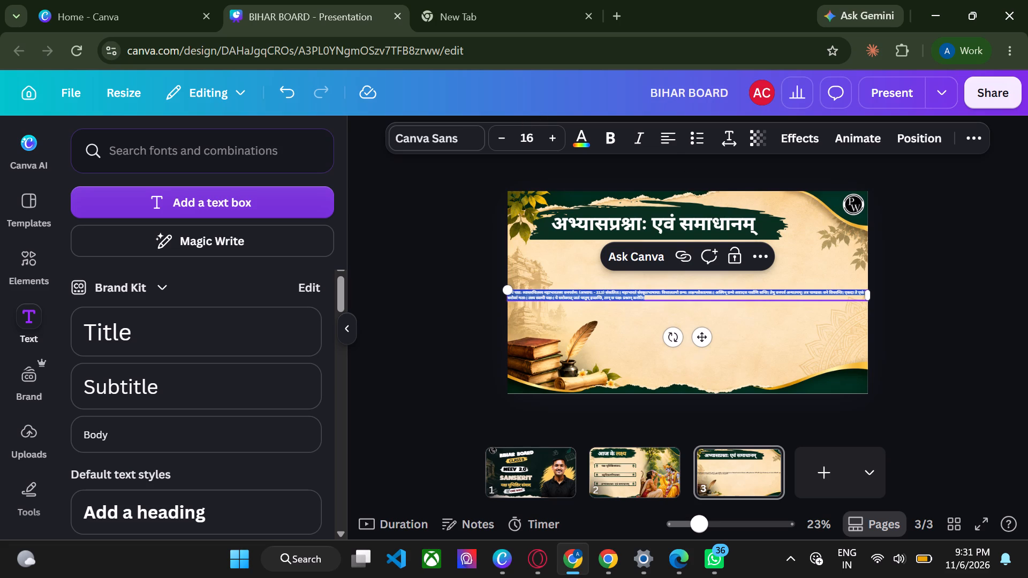
{"action": "left_click", "coordinate": [529, 135]}
{"action": "type", "text": "30"}
{"action": "key", "text": "Return"}
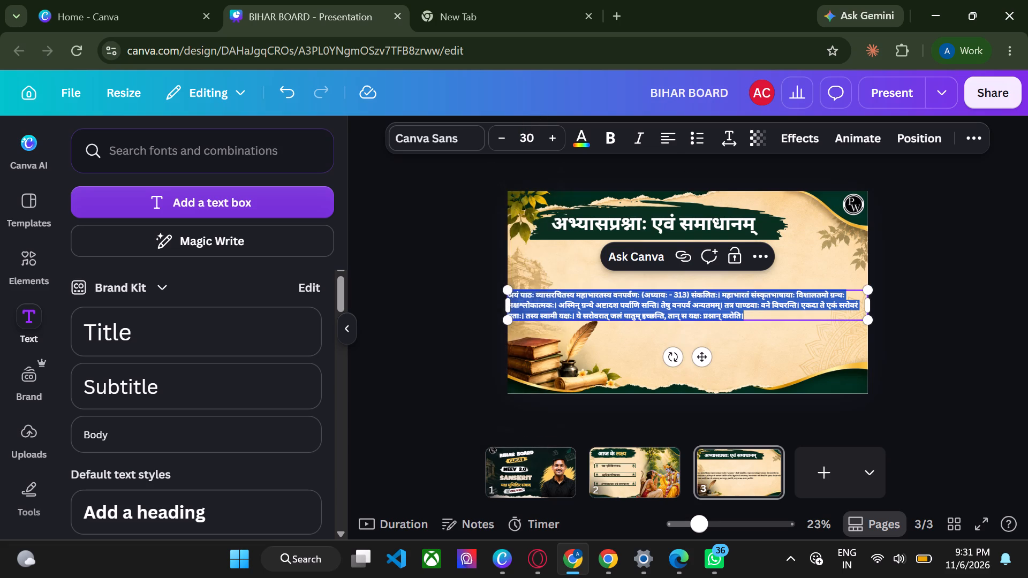
Narrow the Sanskrit paragraph's text box so it wraps to five lines and place it just below the heading.
{"action": "left_click_drag", "start_coordinate": [867, 309], "coordinate": [861, 309]}
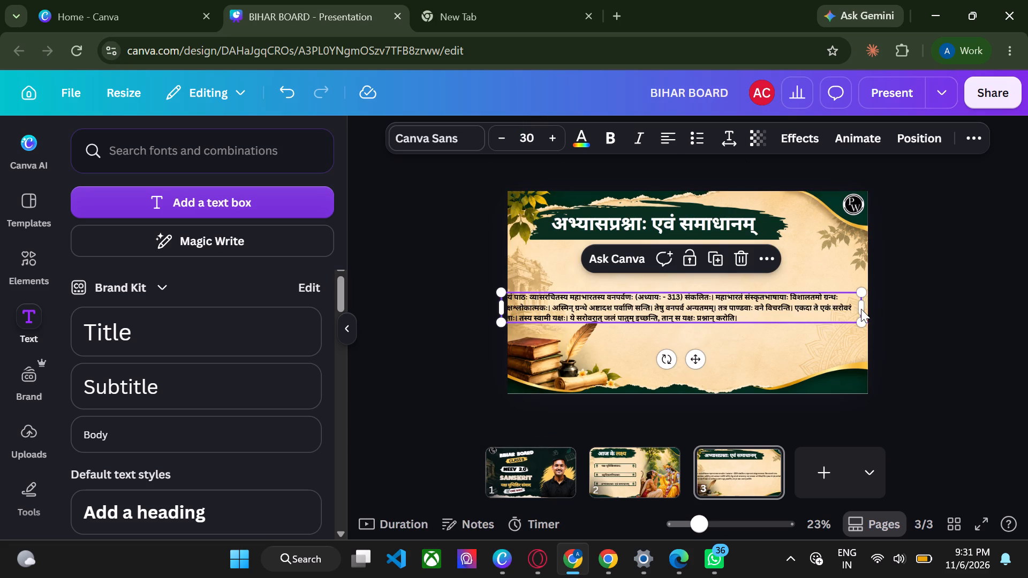
{"action": "left_click_drag", "start_coordinate": [862, 310], "coordinate": [760, 305]}
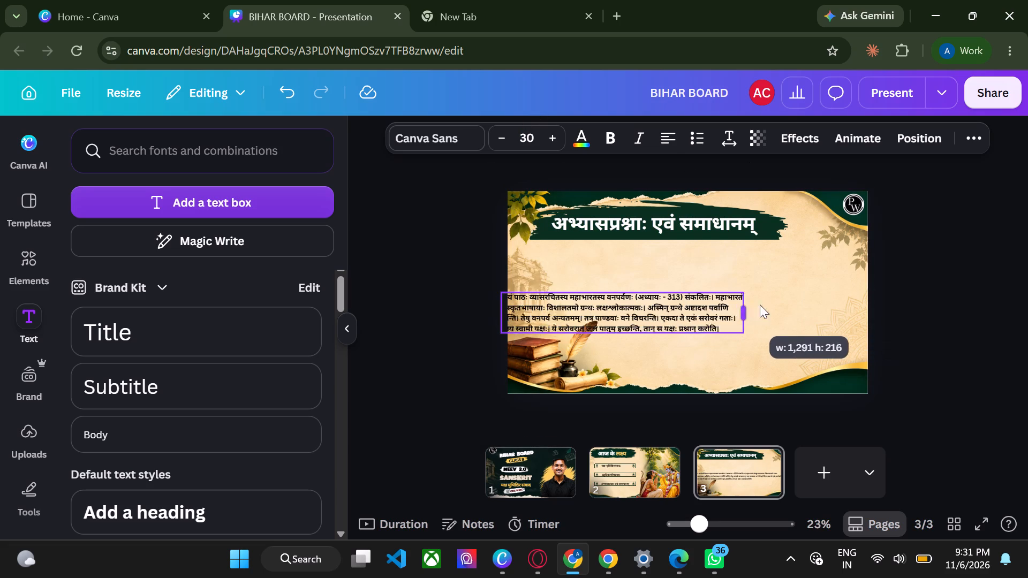
{"action": "left_click_drag", "start_coordinate": [760, 305], "coordinate": [718, 309]}
{"action": "left_click", "coordinate": [963, 302]}
{"action": "left_click", "coordinate": [623, 294]}
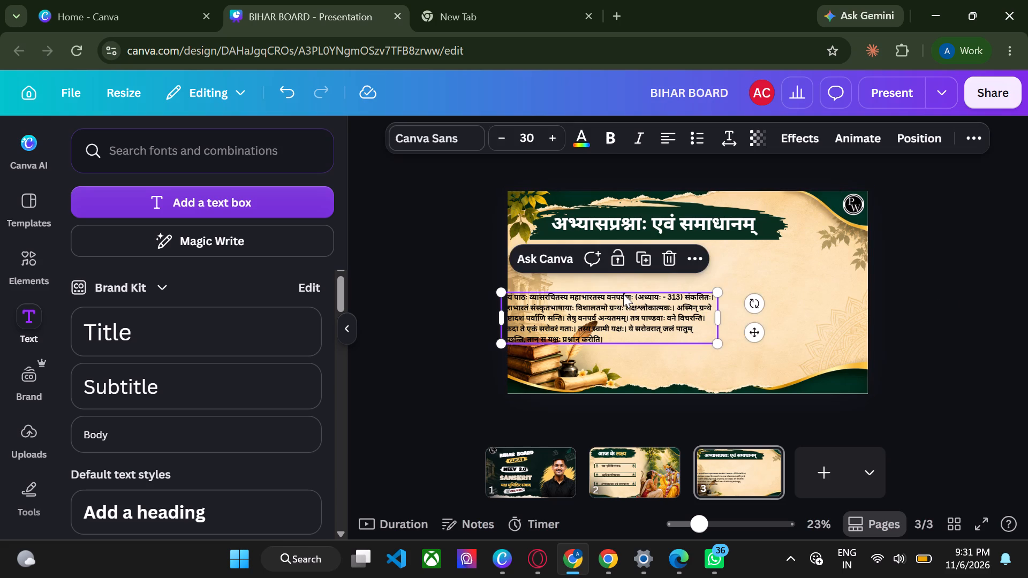
{"action": "left_click_drag", "start_coordinate": [623, 294], "coordinate": [657, 255]}
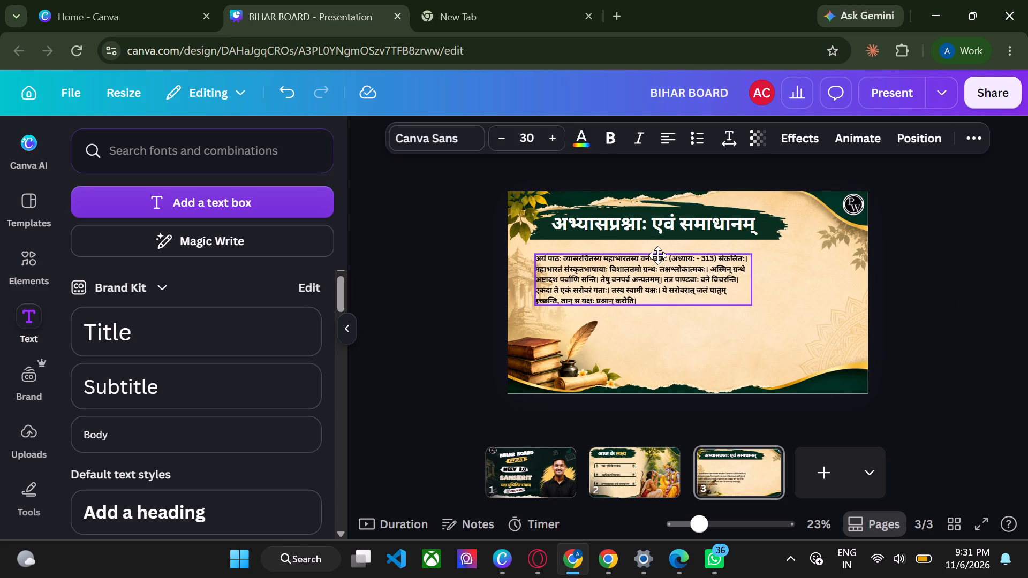
{"action": "left_click_drag", "start_coordinate": [657, 255], "coordinate": [659, 255]}
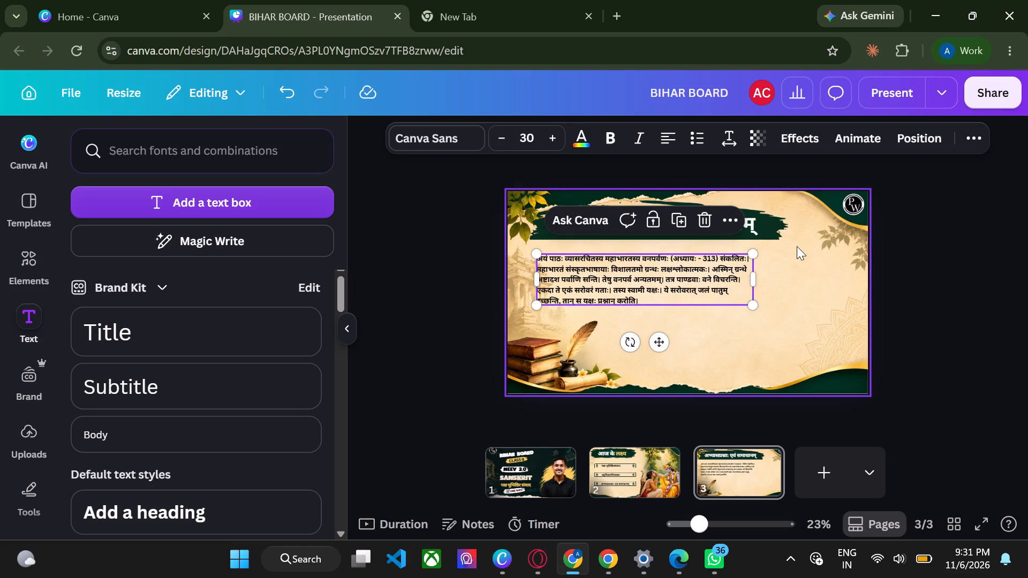
{"action": "left_click", "coordinate": [797, 246]}
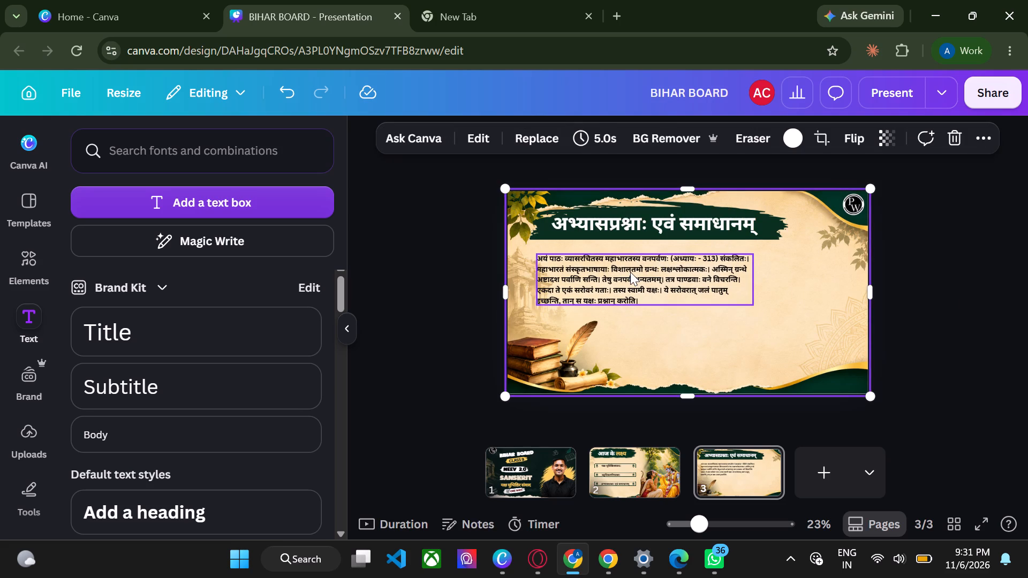
Switch to the source presentation and copy the whole white Hindi translation paragraph from its slide 3.
{"action": "left_click", "coordinate": [607, 561]}
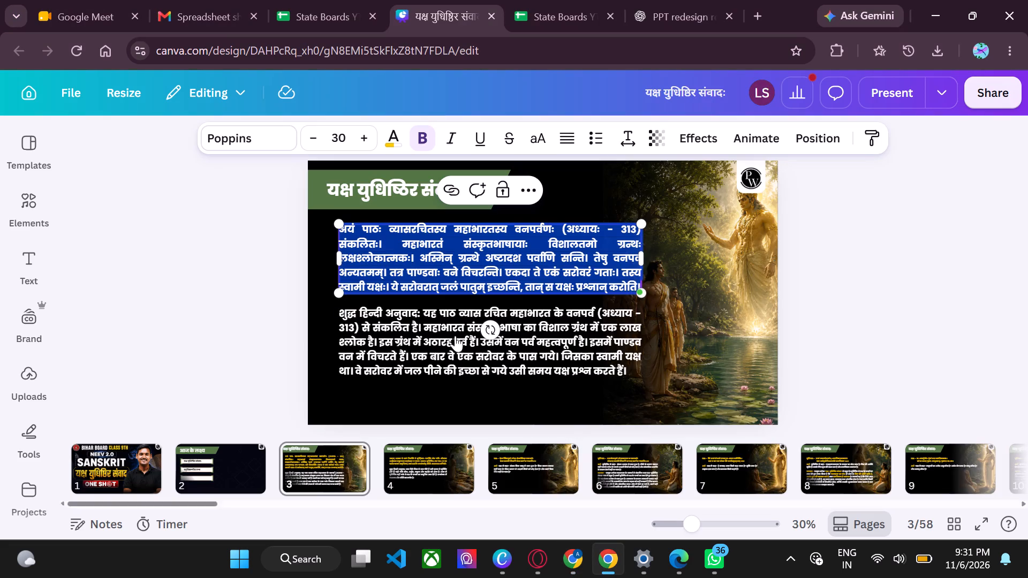
{"action": "triple_click", "coordinate": [415, 337]}
{"action": "key", "text": "ctrl+c"}
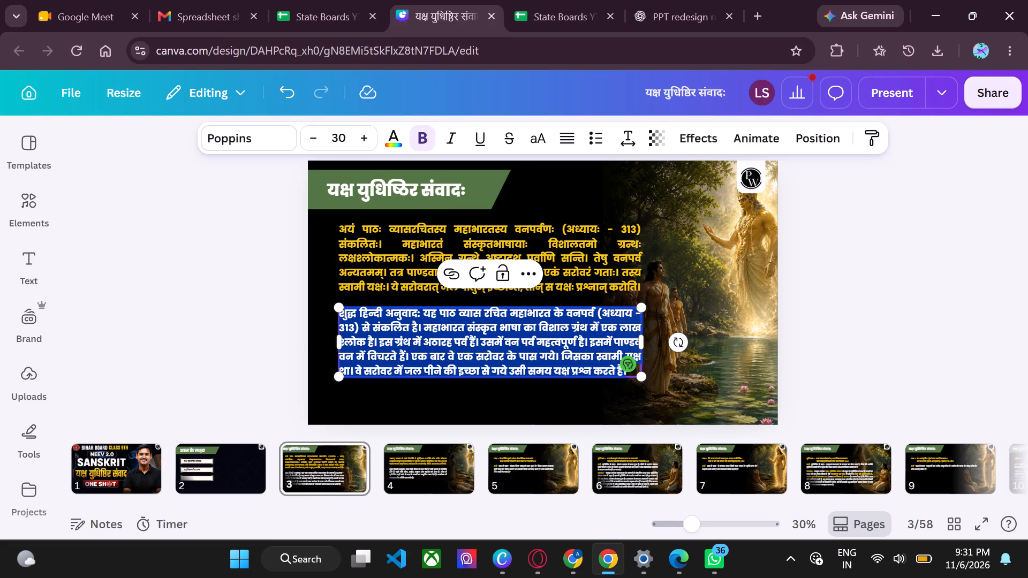
Back in the BIHAR BOARD presentation, duplicate the Sanskrit paragraph directly below itself and replace the copy's text with the copied Hindi translation.
{"action": "left_click", "coordinate": [563, 565]}
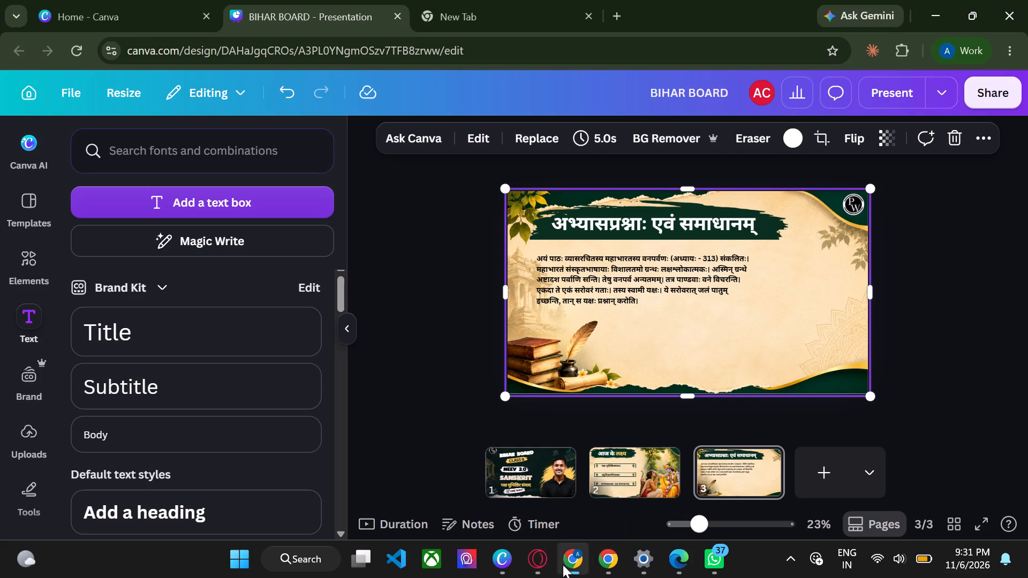
{"action": "left_click", "coordinate": [604, 266]}
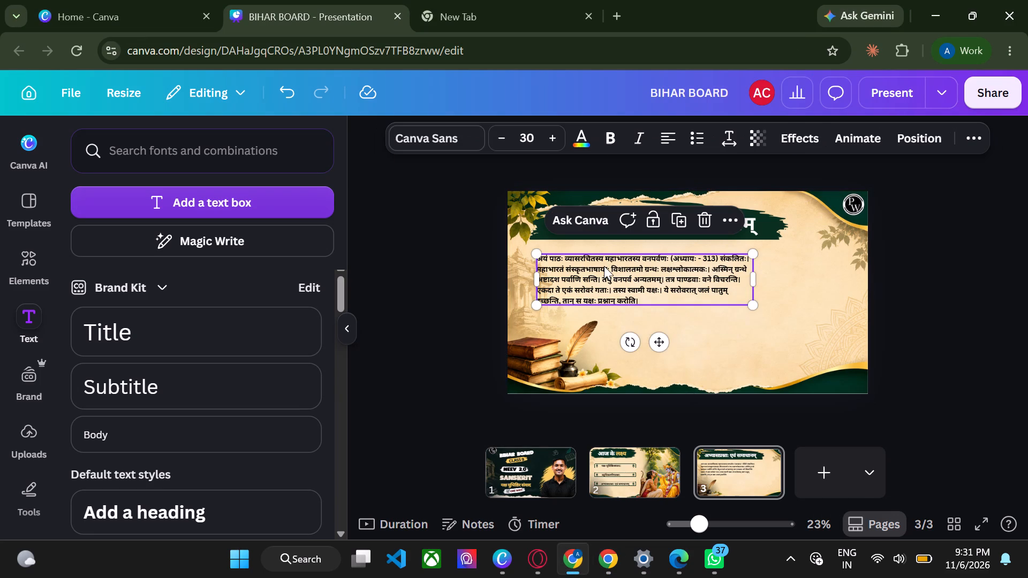
{"action": "left_click_drag", "start_coordinate": [604, 266], "coordinate": [604, 333], "text": "alt"}
{"action": "double_click", "coordinate": [604, 333]}
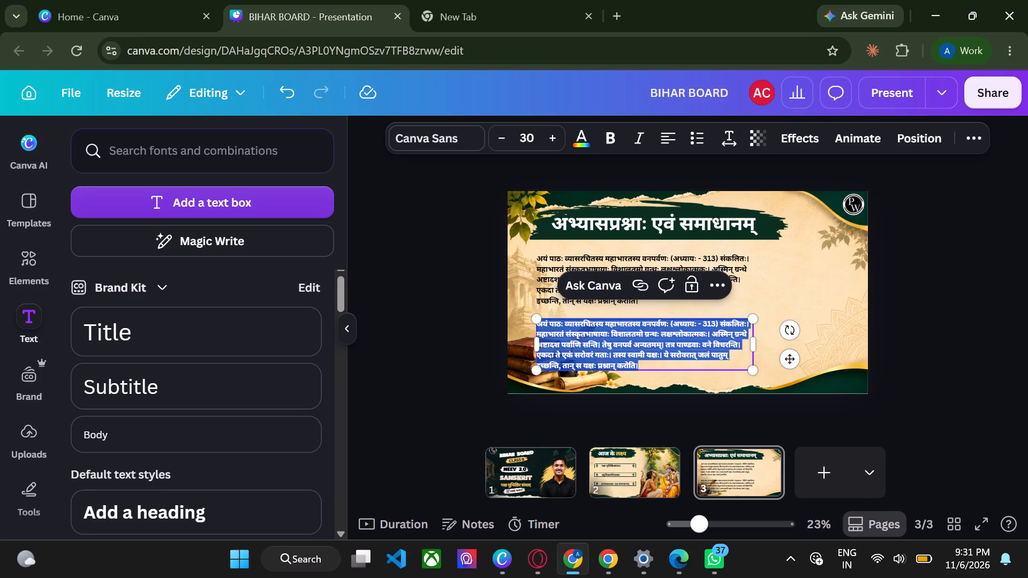
{"action": "key", "text": "BackSpace"}
{"action": "key", "text": "ctrl+v"}
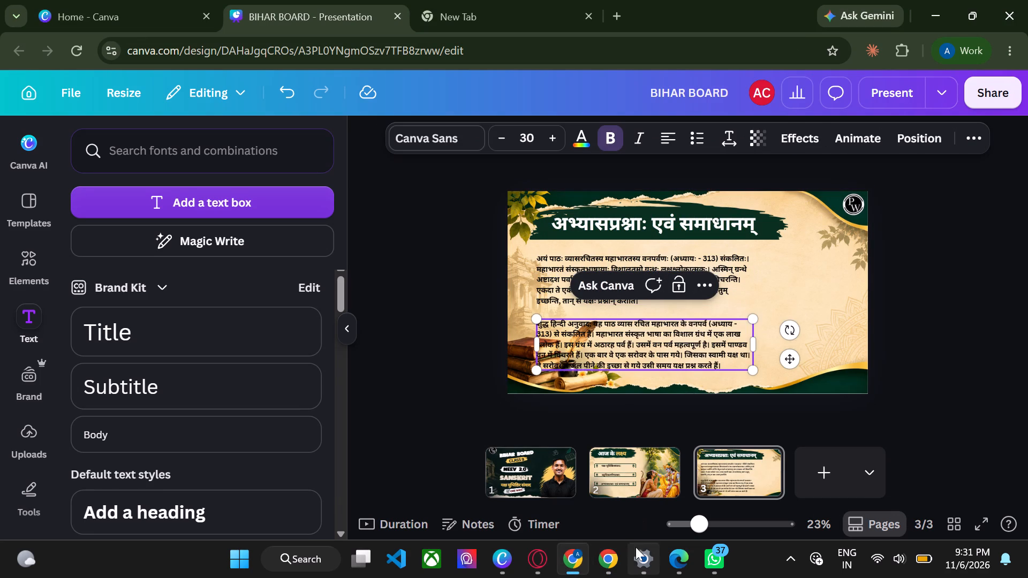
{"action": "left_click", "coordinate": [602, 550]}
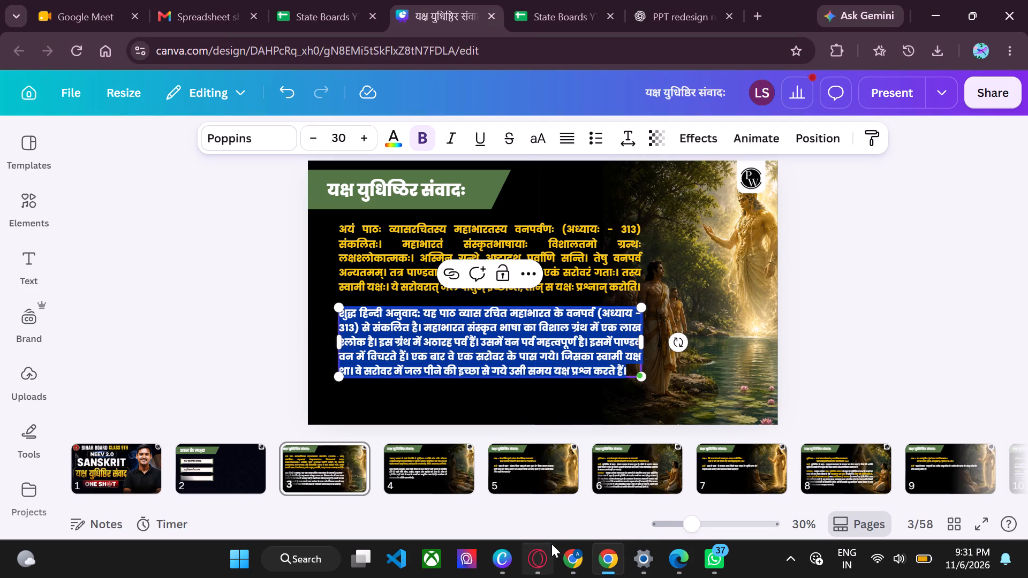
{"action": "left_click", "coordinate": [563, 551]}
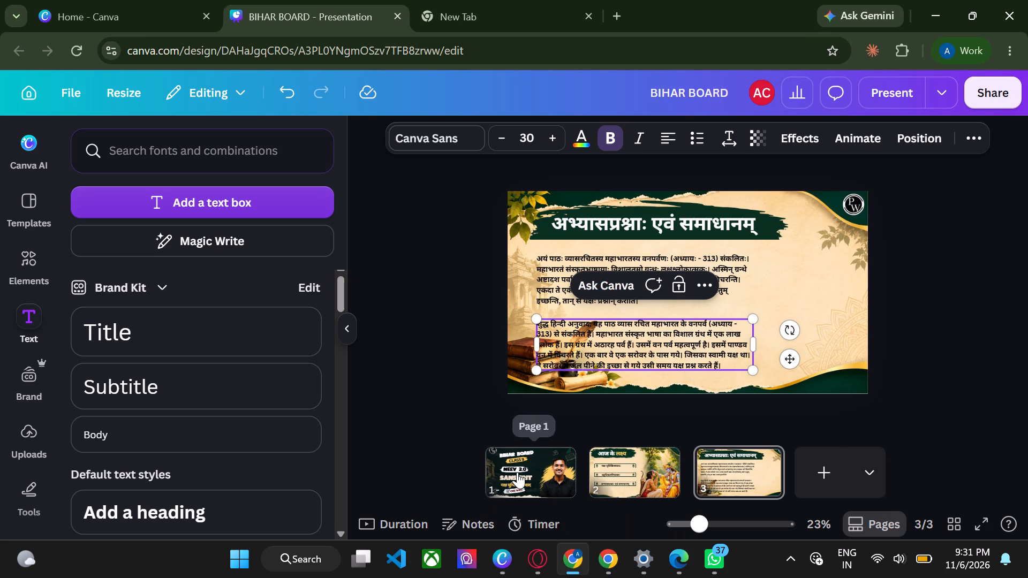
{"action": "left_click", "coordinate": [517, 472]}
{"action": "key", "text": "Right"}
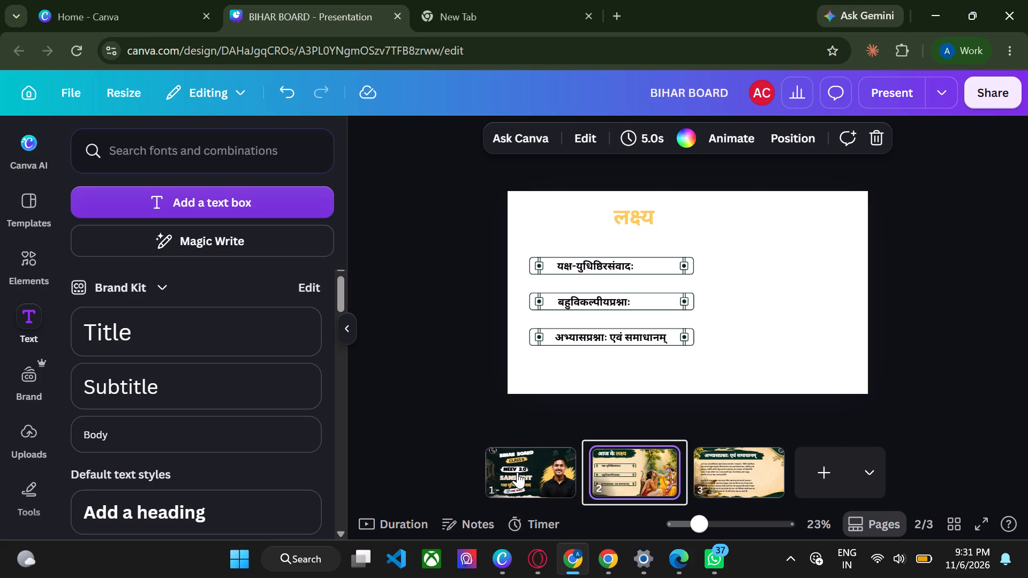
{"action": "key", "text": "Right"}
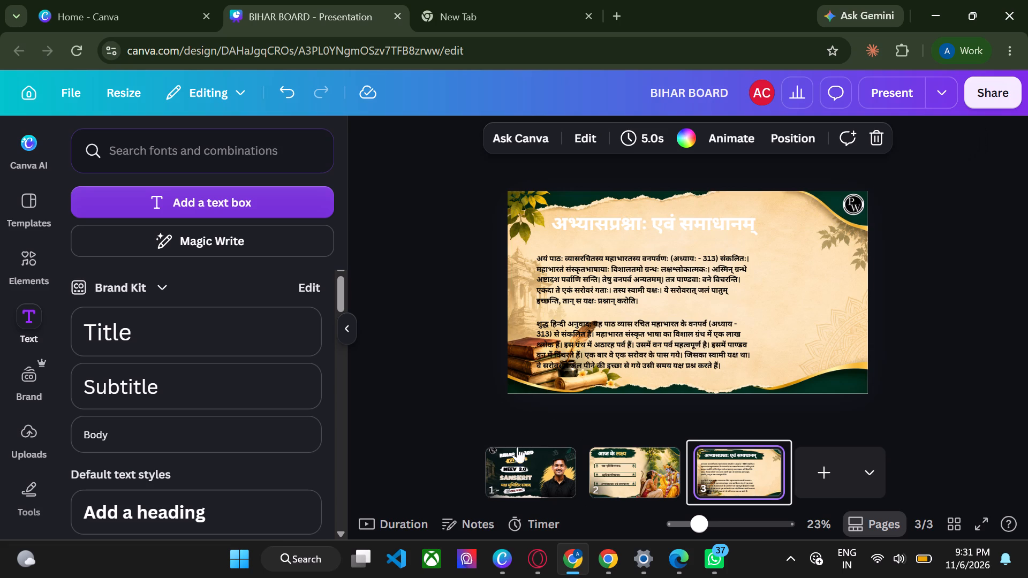
Set the Sanskrit paragraph's font size to 35 and widen its text box so it wraps to five lines.
{"action": "left_click", "coordinate": [619, 290]}
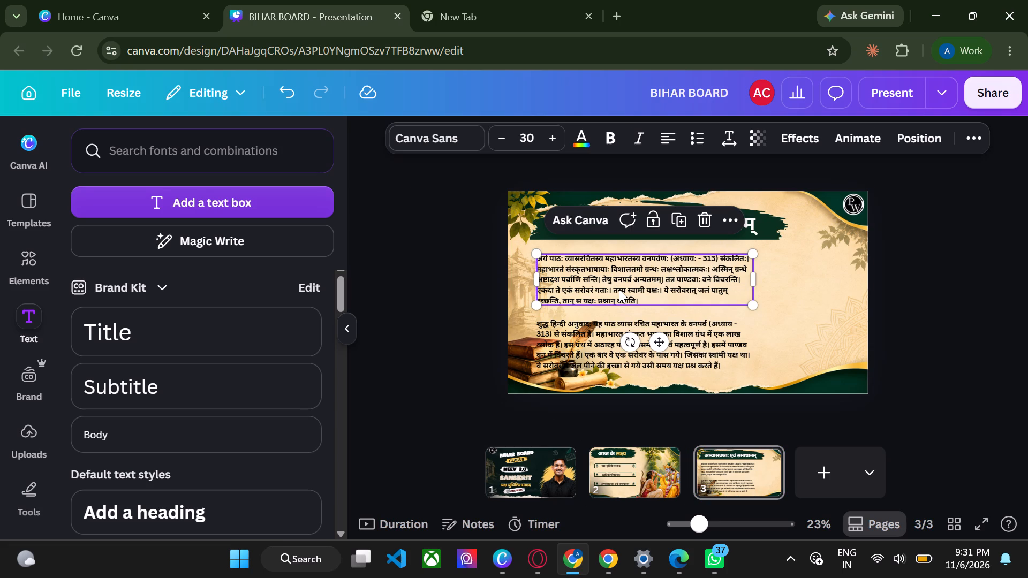
{"action": "double_click", "coordinate": [624, 285]}
{"action": "key", "text": "ctrl+a"}
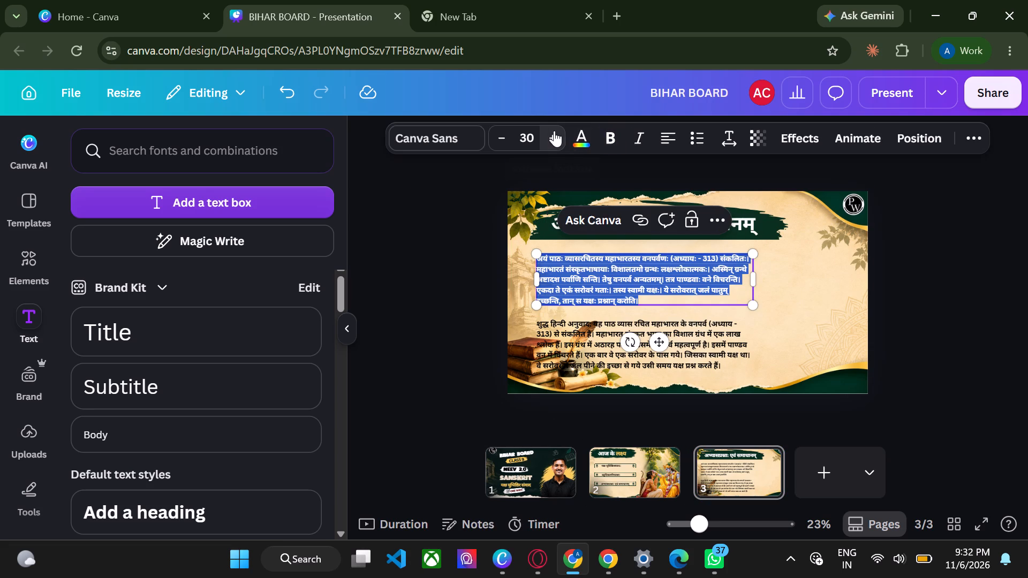
{"action": "triple_click", "coordinate": [554, 133]}
{"action": "double_click", "coordinate": [554, 133]}
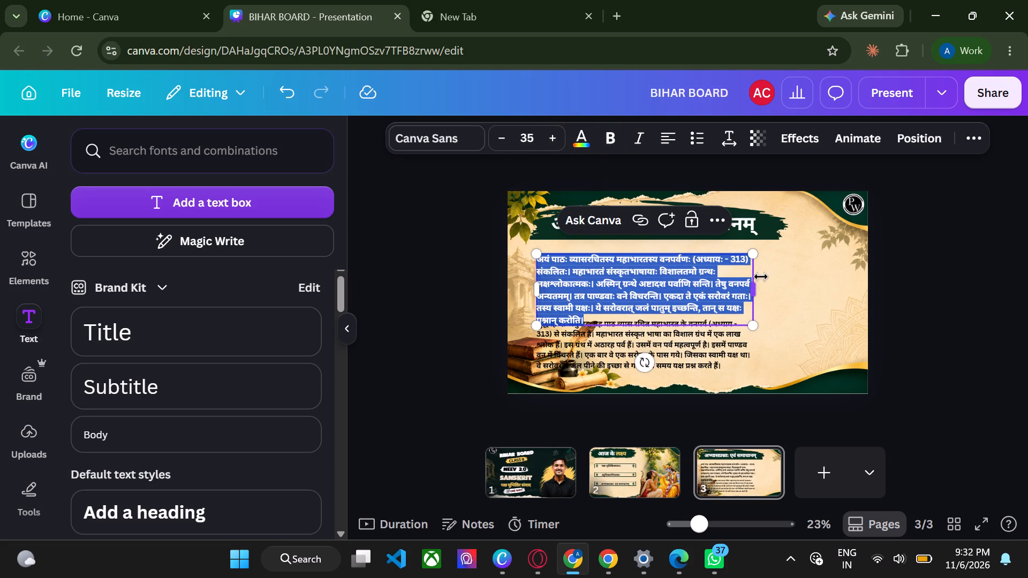
{"action": "left_click_drag", "start_coordinate": [759, 291], "coordinate": [795, 280]}
Set the Hindi paragraph's font size to 35 and widen its text box to match the Sanskrit paragraph's width.
{"action": "left_click", "coordinate": [700, 349]}
{"action": "double_click", "coordinate": [700, 349]}
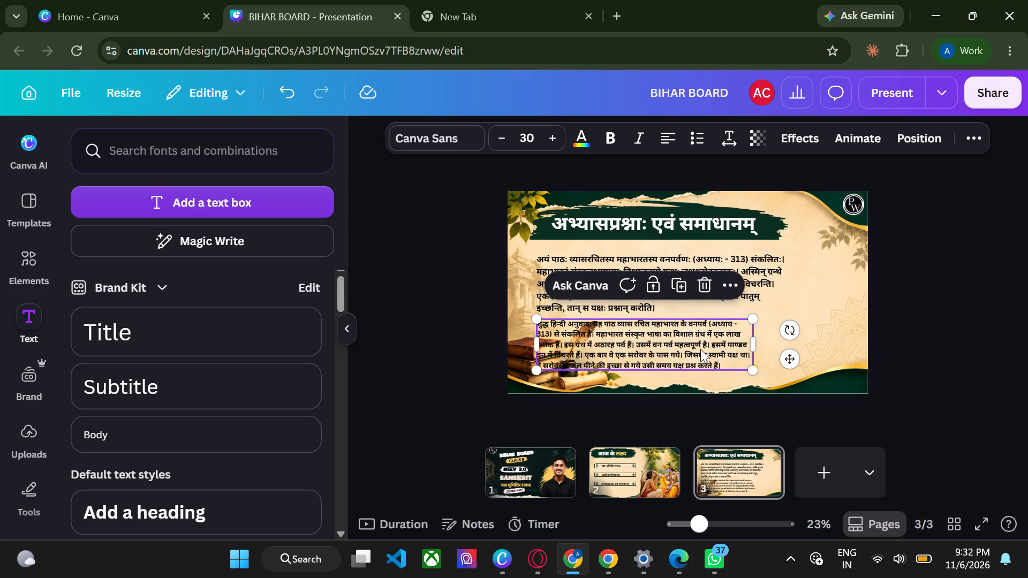
{"action": "key", "text": "ctrl+a"}
{"action": "triple_click", "coordinate": [542, 278]}
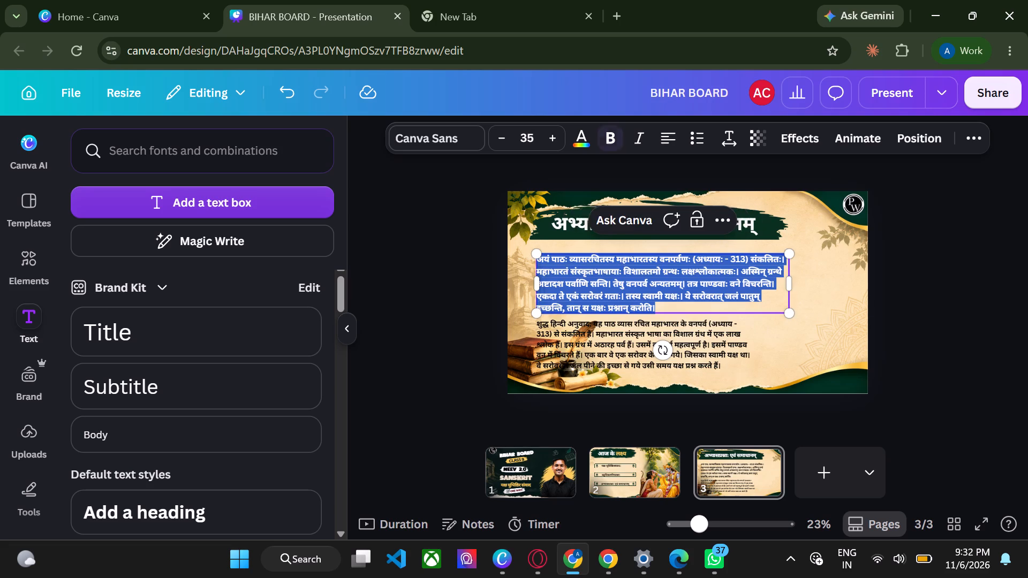
{"action": "triple_click", "coordinate": [593, 358]}
{"action": "key", "text": "ctrl+a"}
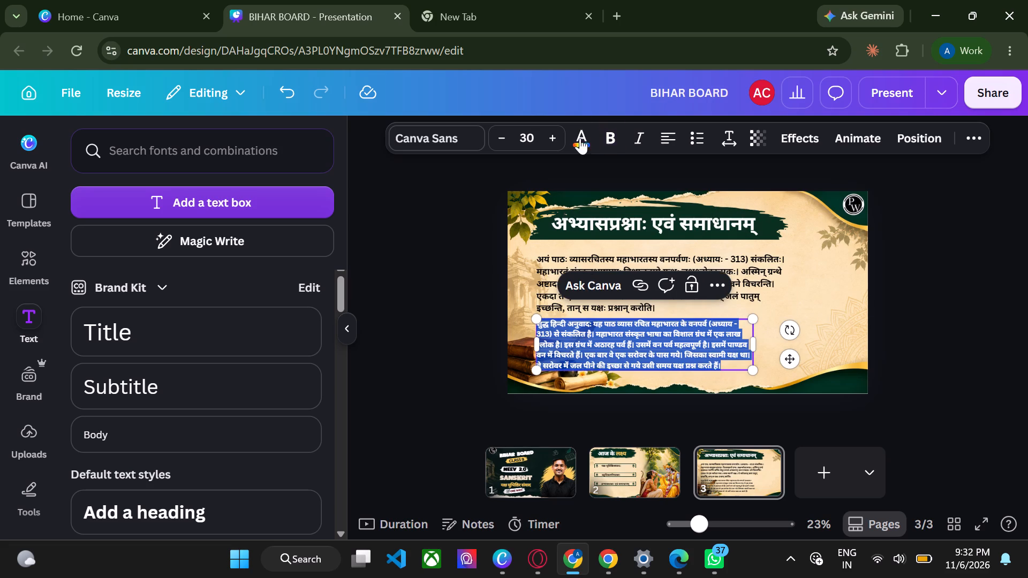
{"action": "triple_click", "coordinate": [544, 131]}
{"action": "left_click", "coordinate": [544, 131]}
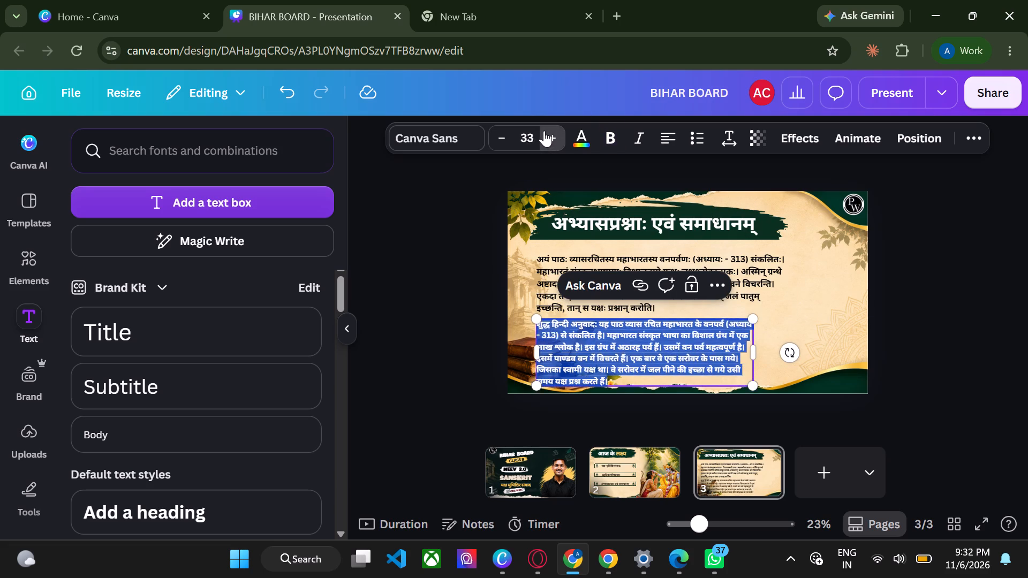
{"action": "left_click", "coordinate": [544, 131]}
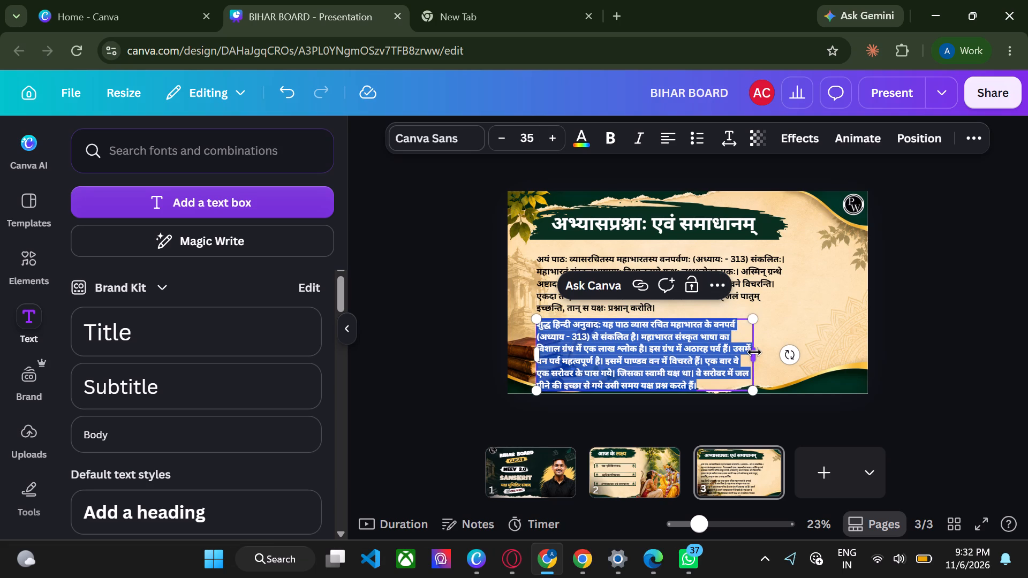
{"action": "left_click_drag", "start_coordinate": [754, 352], "coordinate": [795, 352]}
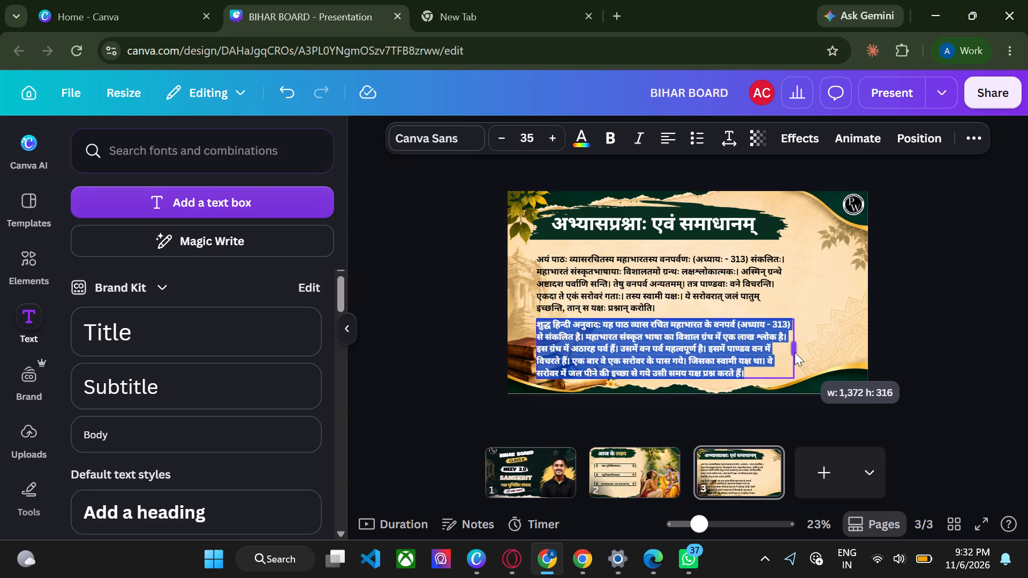
{"action": "left_click_drag", "start_coordinate": [795, 352], "coordinate": [791, 352]}
{"action": "left_click", "coordinate": [938, 316]}
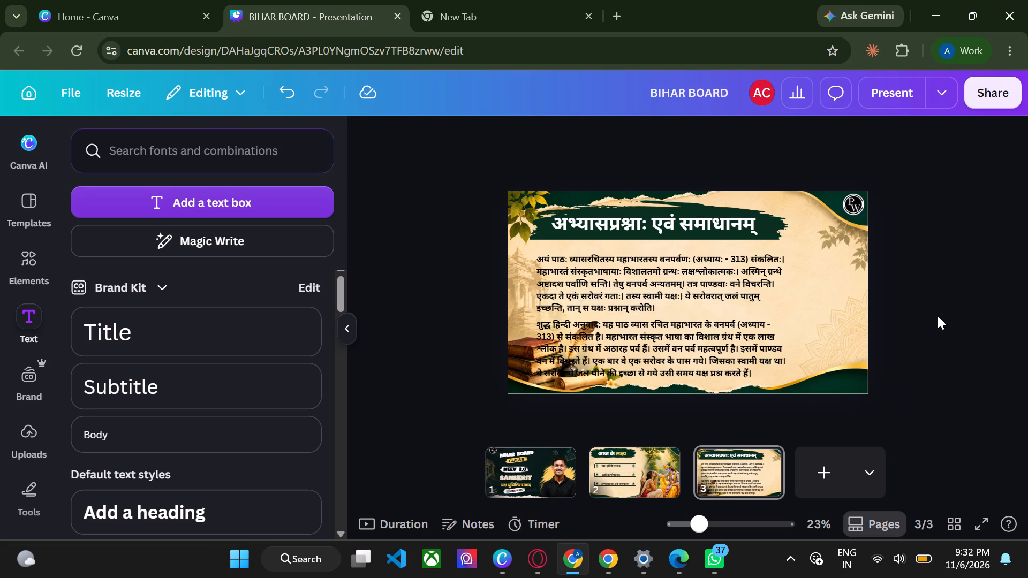
Reduce the Hindi paragraph's font size by three points and shift the Sanskrit paragraph slightly up to widen the gap between them.
{"action": "triple_click", "coordinate": [646, 328]}
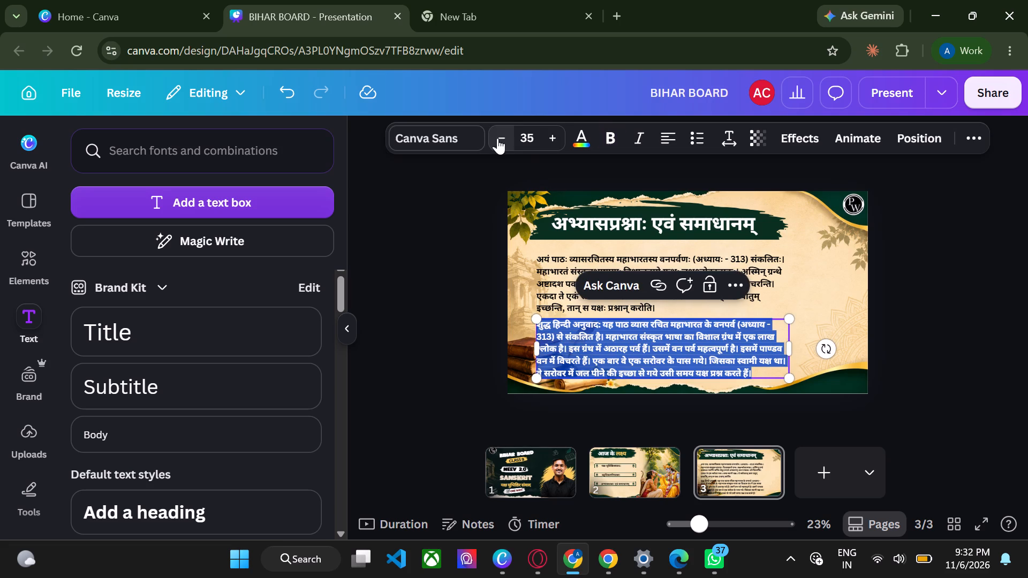
{"action": "triple_click", "coordinate": [500, 142]}
{"action": "left_click", "coordinate": [415, 352]}
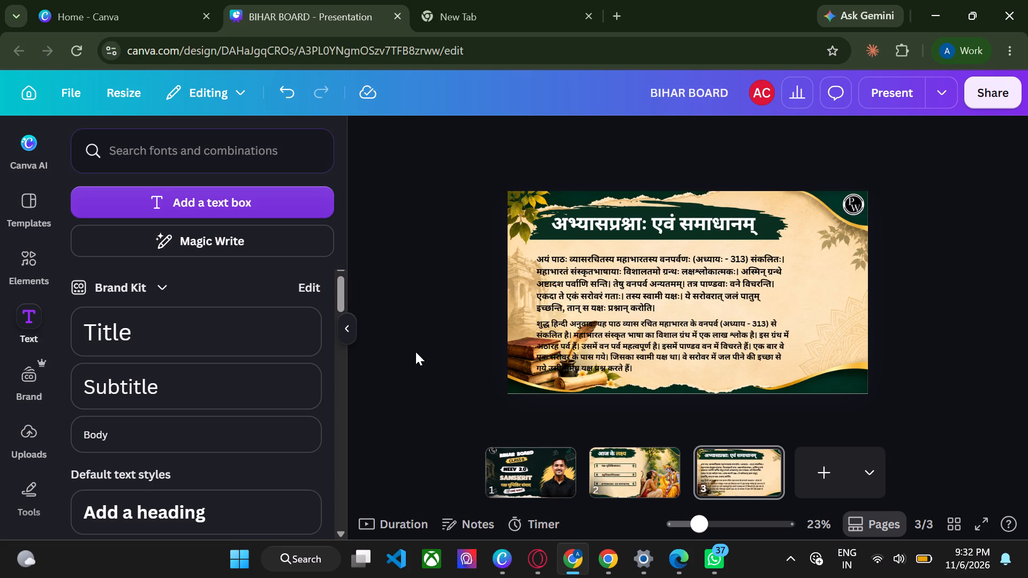
{"action": "left_click", "coordinate": [615, 283]}
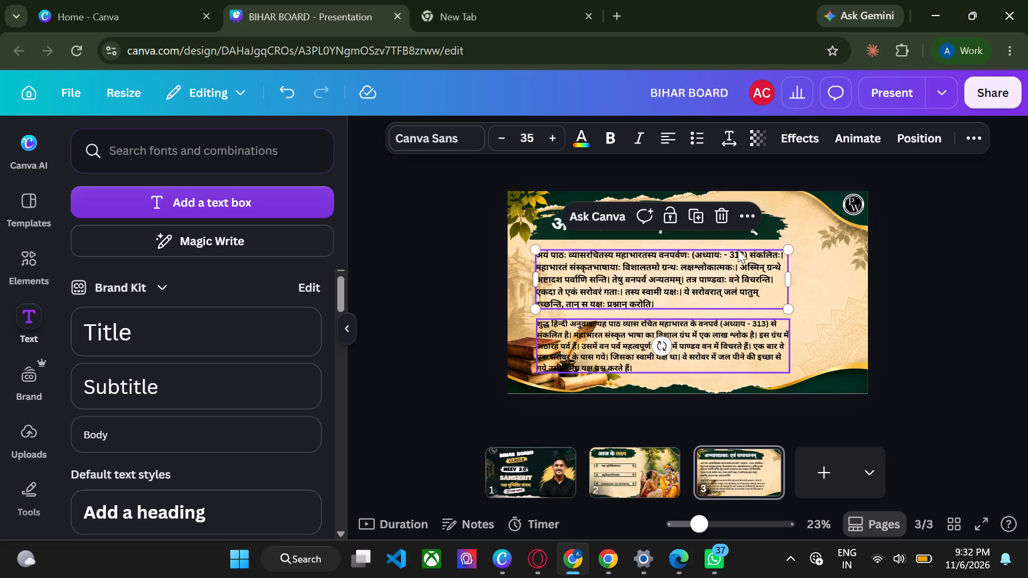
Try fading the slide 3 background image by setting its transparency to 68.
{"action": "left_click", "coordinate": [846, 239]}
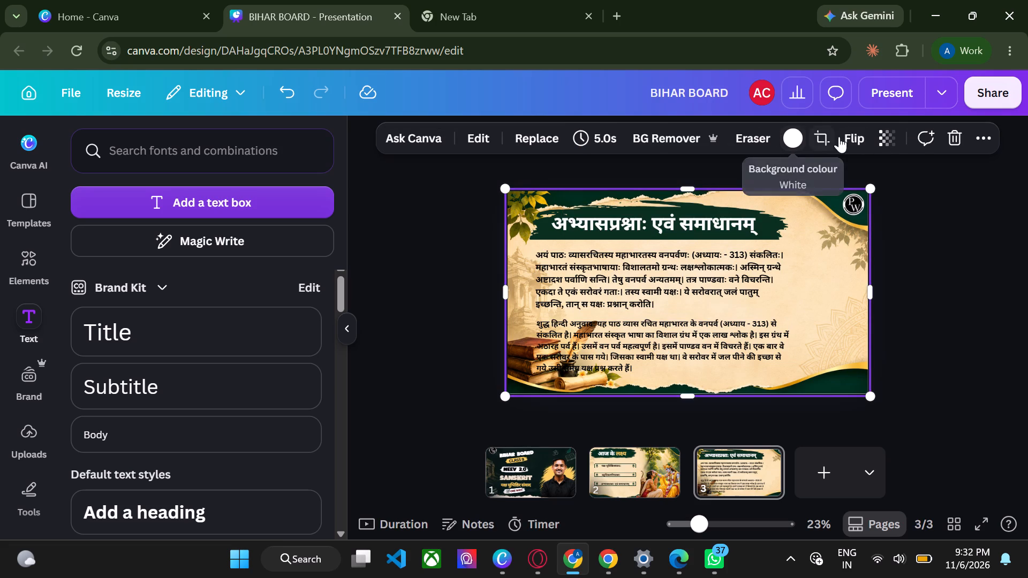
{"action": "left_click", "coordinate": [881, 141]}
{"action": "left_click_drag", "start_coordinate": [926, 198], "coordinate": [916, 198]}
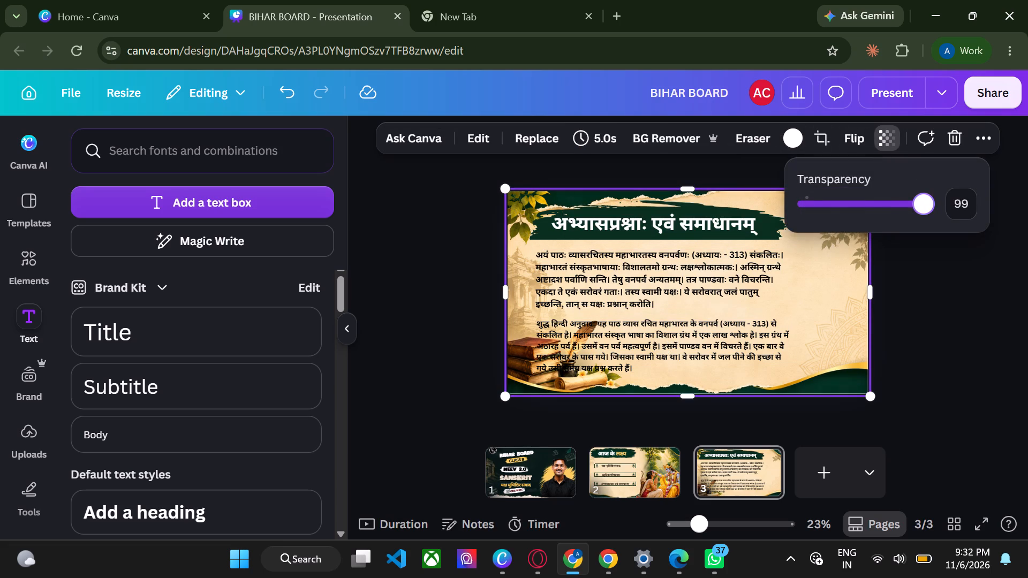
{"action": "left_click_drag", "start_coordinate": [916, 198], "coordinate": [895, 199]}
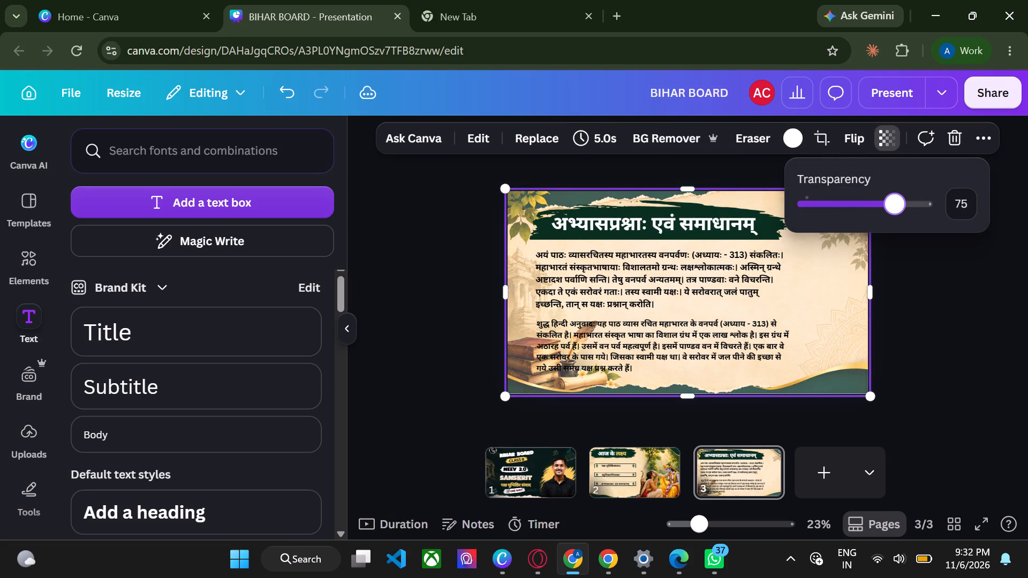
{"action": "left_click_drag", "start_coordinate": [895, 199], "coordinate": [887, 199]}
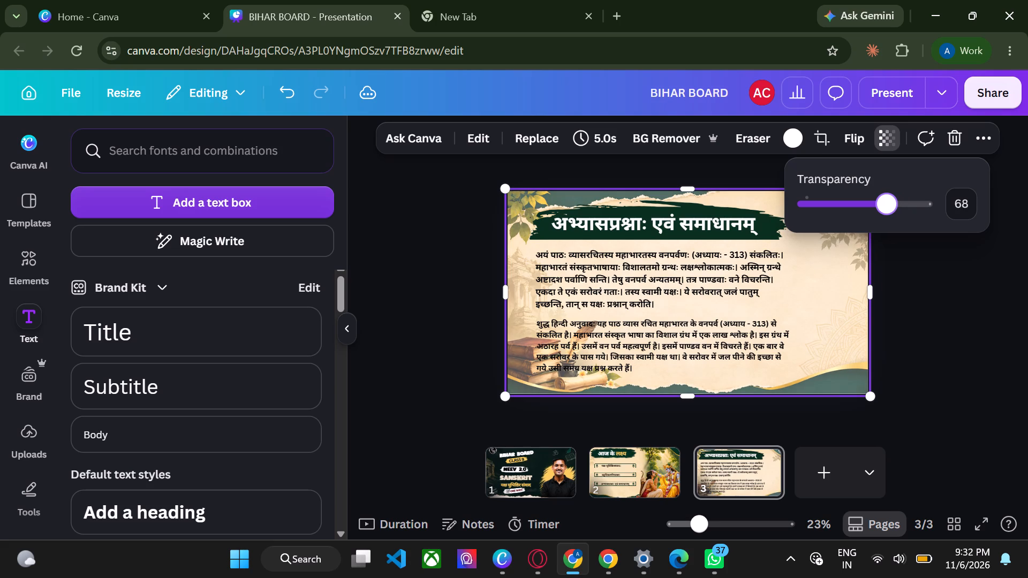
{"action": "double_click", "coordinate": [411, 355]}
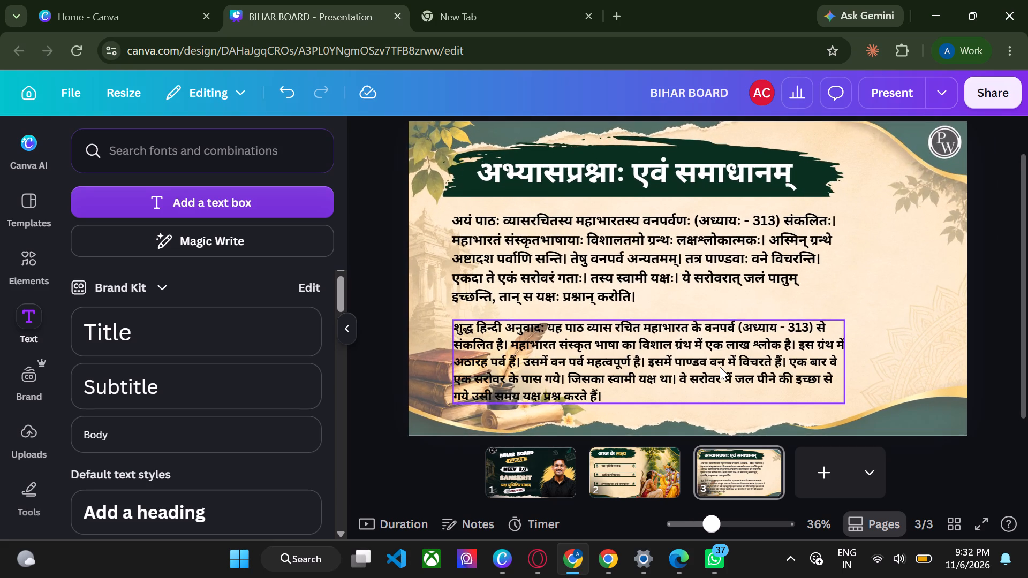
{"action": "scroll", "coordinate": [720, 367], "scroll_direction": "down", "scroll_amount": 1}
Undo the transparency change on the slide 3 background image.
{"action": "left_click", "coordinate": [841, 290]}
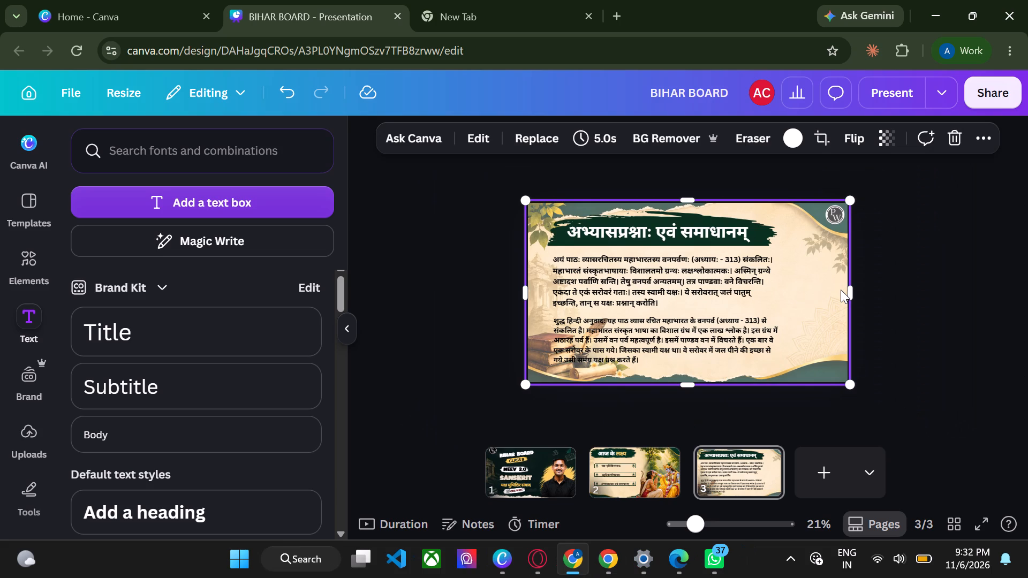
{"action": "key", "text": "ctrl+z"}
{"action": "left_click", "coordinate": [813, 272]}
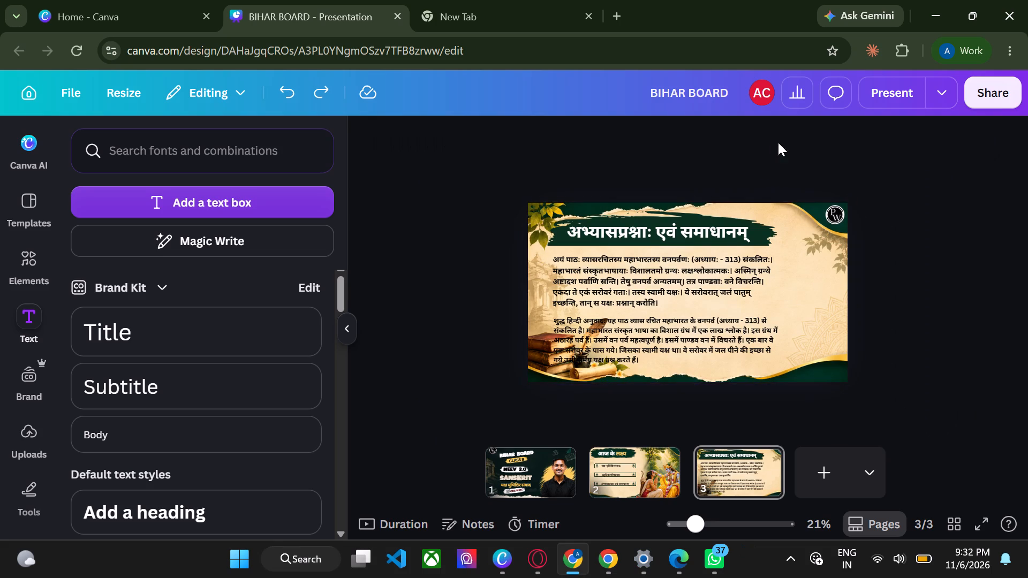
Use Magic Eraser on the slide 3 background image to brush over and erase the books, quill, inkpot and scroll.
{"action": "left_click", "coordinate": [824, 300]}
{"action": "left_click", "coordinate": [765, 150]}
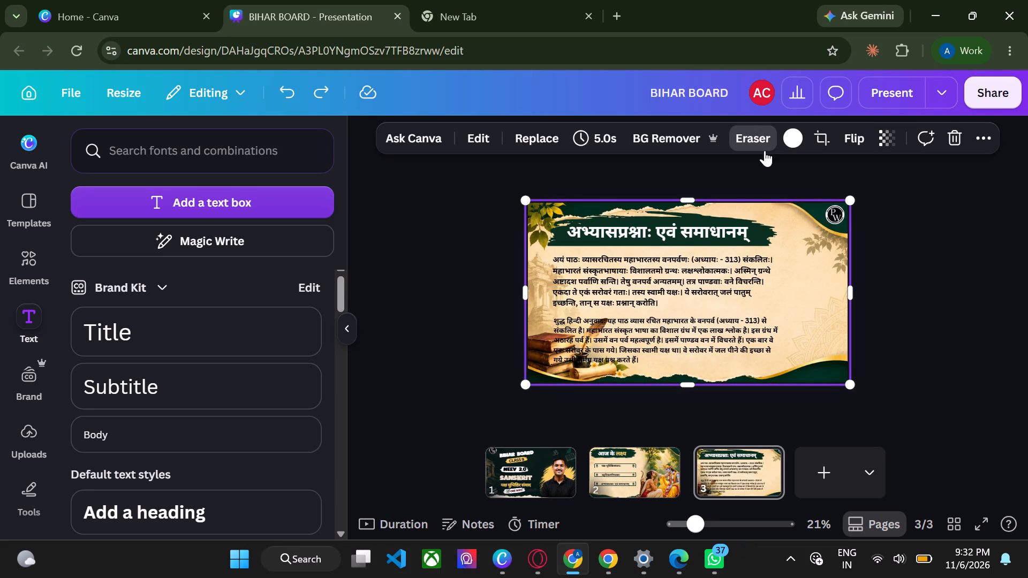
{"action": "left_click", "coordinate": [731, 179]}
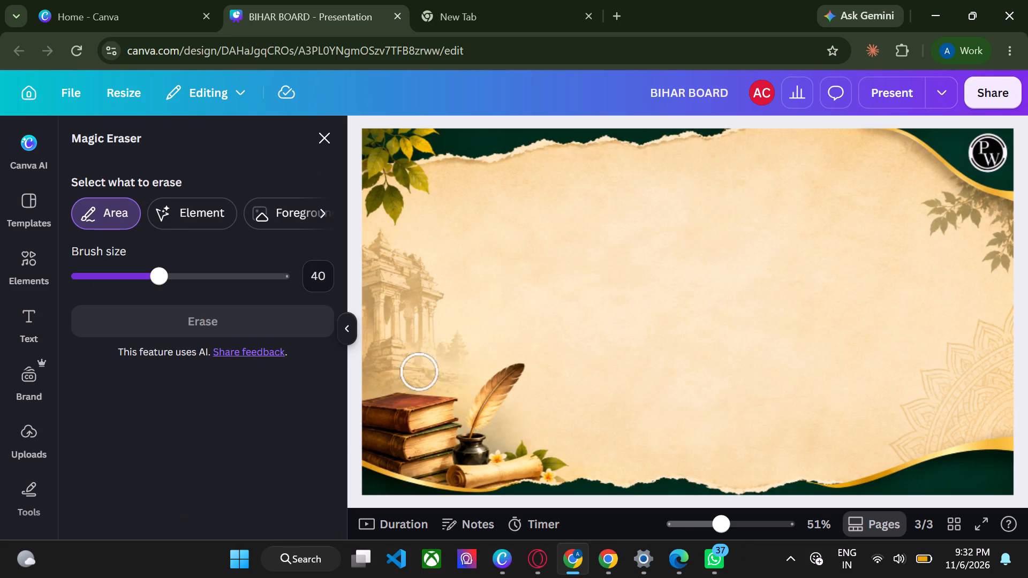
{"action": "left_click_drag", "start_coordinate": [374, 399], "coordinate": [550, 430]}
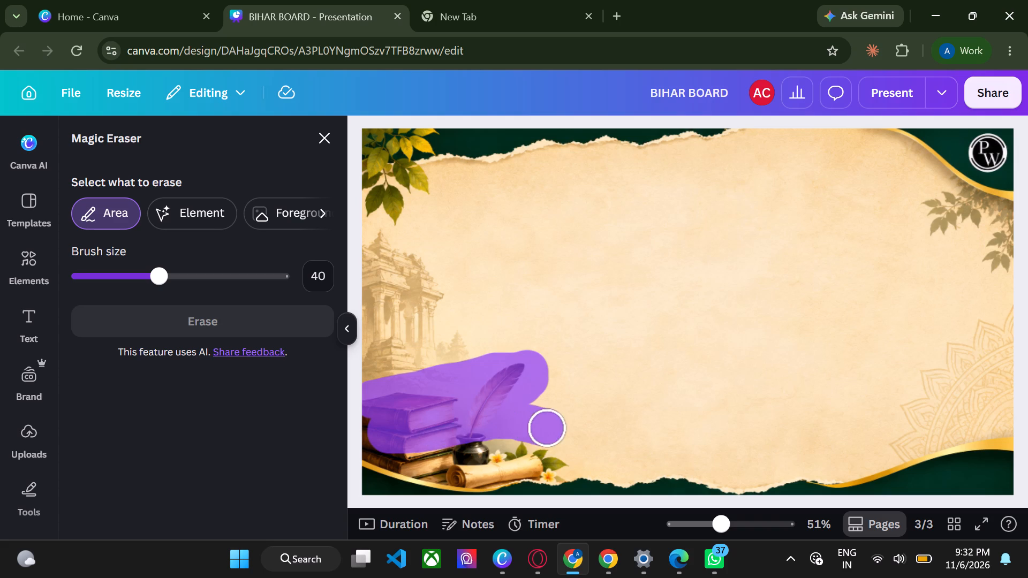
{"action": "left_click_drag", "start_coordinate": [550, 430], "coordinate": [359, 433]}
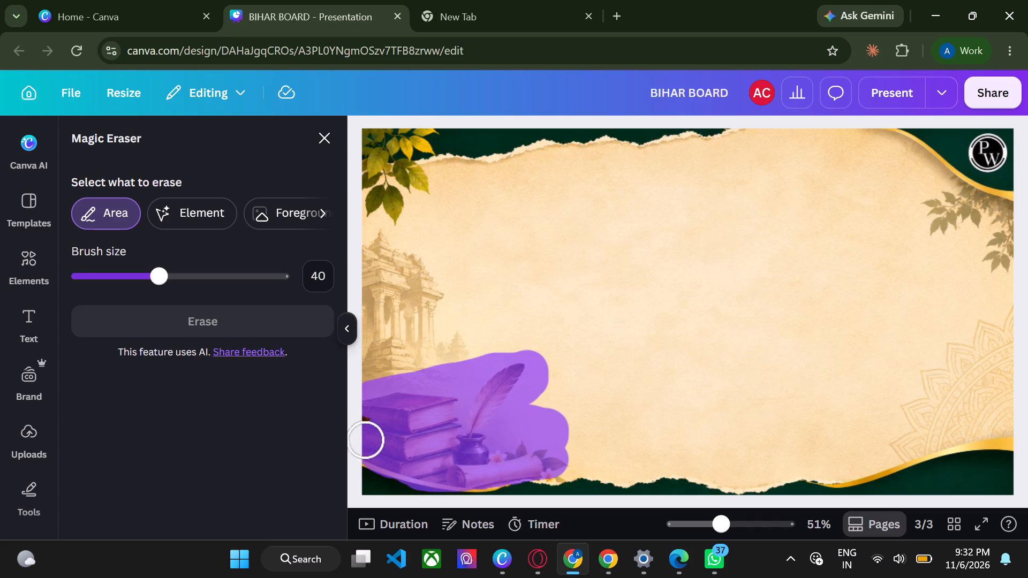
{"action": "left_click_drag", "start_coordinate": [359, 433], "coordinate": [354, 429]}
{"action": "left_click", "coordinate": [229, 322]}
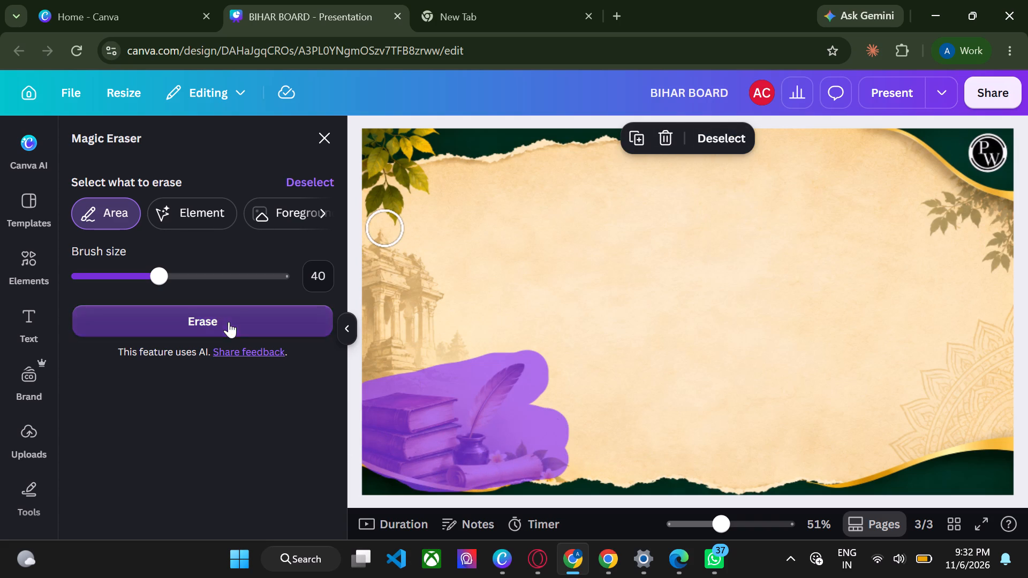
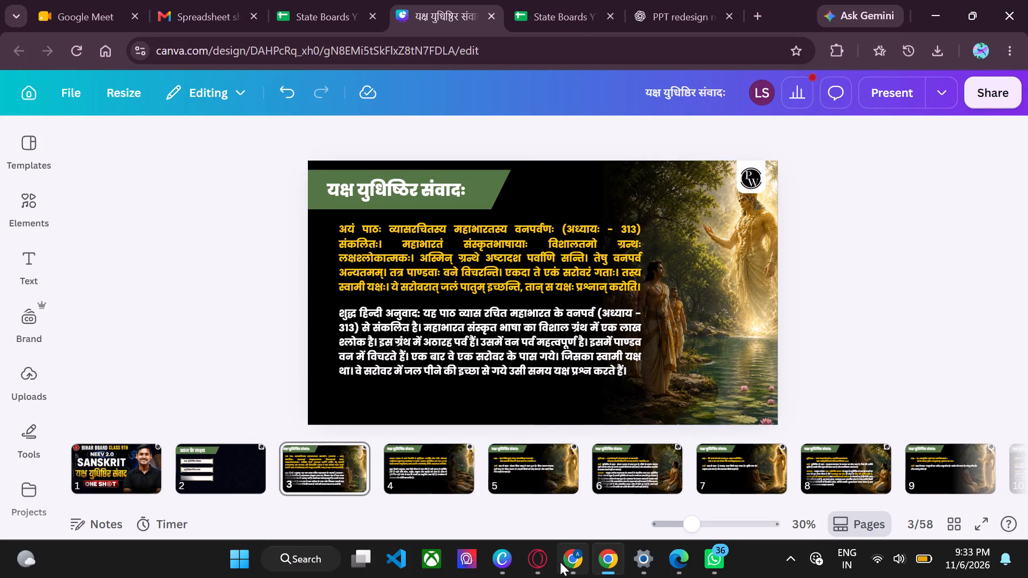
Return to slide 3 of the BIHAR BOARD deck, leave Magic Eraser, and shift the Sanskrit and Hindi paragraphs slightly left.
{"action": "left_click", "coordinate": [564, 464]}
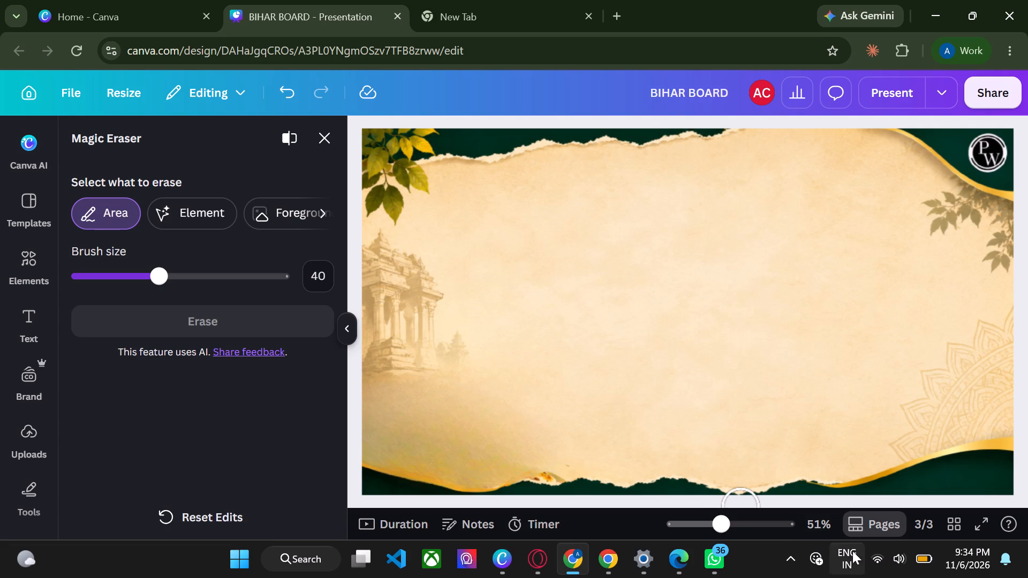
{"action": "left_click", "coordinate": [926, 523]}
{"action": "key", "text": "1"}
{"action": "key", "text": "Return"}
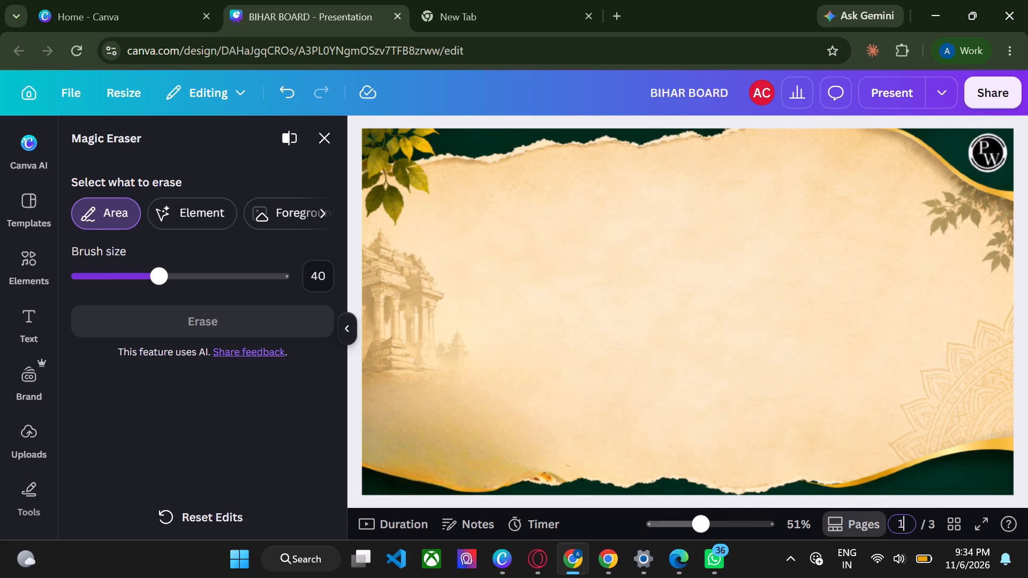
{"action": "left_click", "coordinate": [722, 494]}
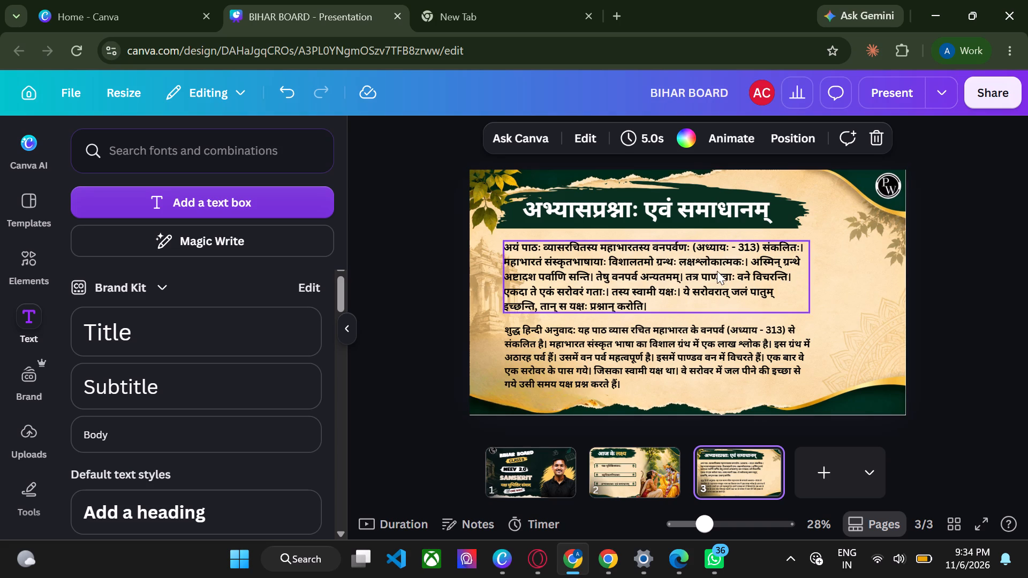
{"action": "left_click_drag", "start_coordinate": [698, 271], "coordinate": [692, 271]}
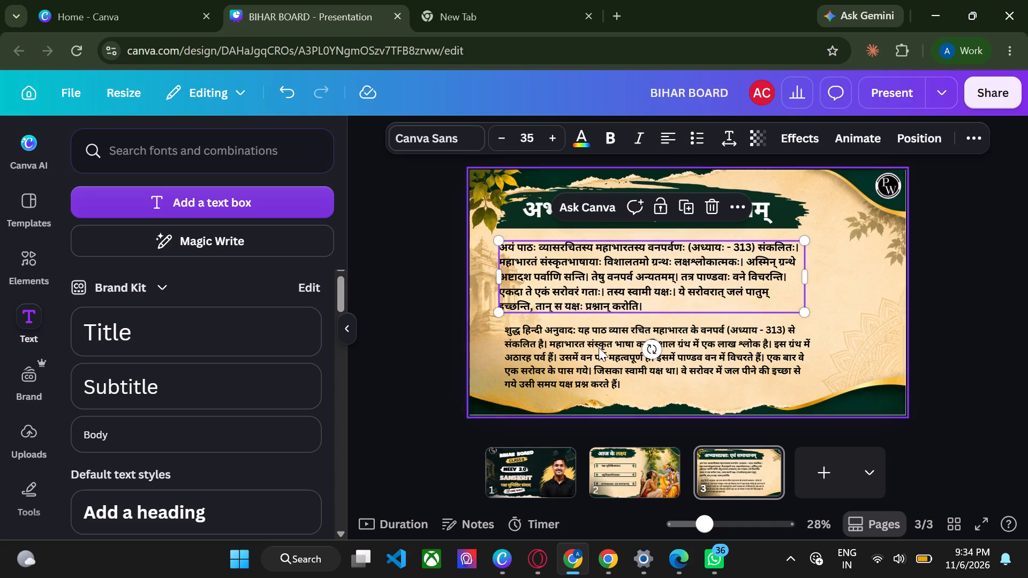
{"action": "left_click_drag", "start_coordinate": [597, 347], "coordinate": [586, 347]}
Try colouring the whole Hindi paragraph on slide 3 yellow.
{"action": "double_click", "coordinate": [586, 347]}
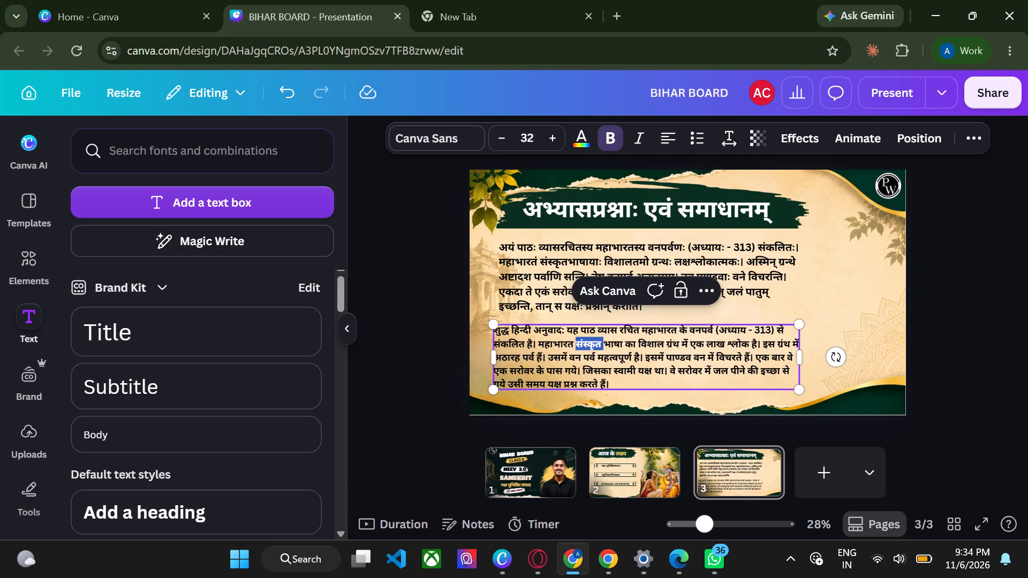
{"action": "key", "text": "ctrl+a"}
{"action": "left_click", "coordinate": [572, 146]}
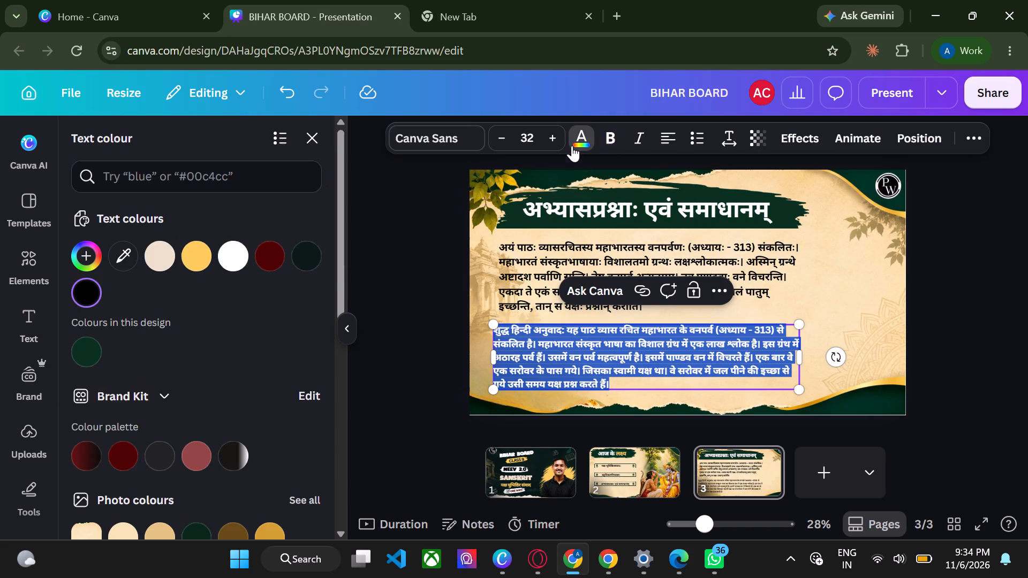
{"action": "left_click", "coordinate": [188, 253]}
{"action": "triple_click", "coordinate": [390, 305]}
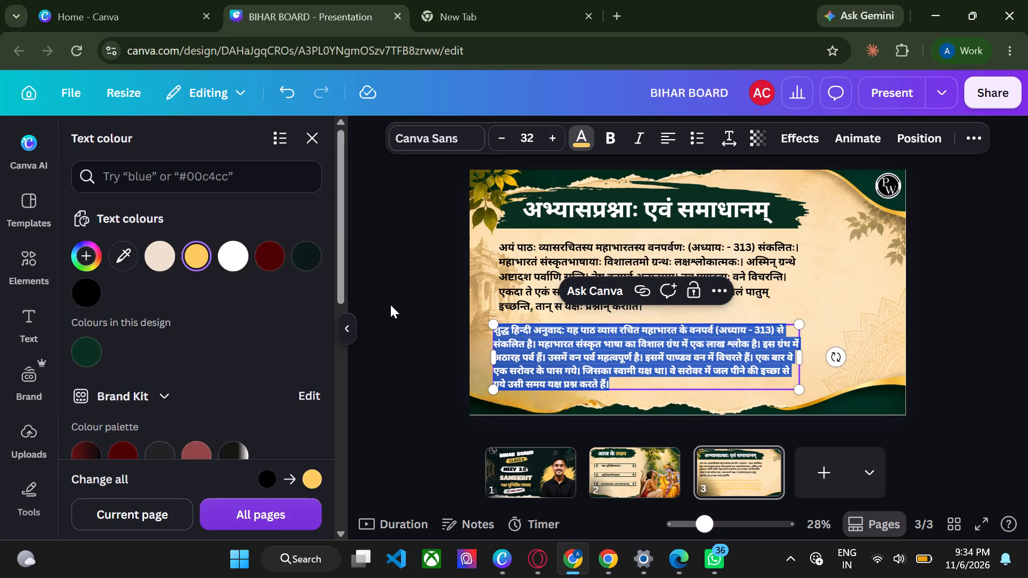
Set the whole Hindi paragraph's text colour on slide 3 to dark red #4d0202.
{"action": "double_click", "coordinate": [653, 362]}
{"action": "key", "text": "ctrl+a"}
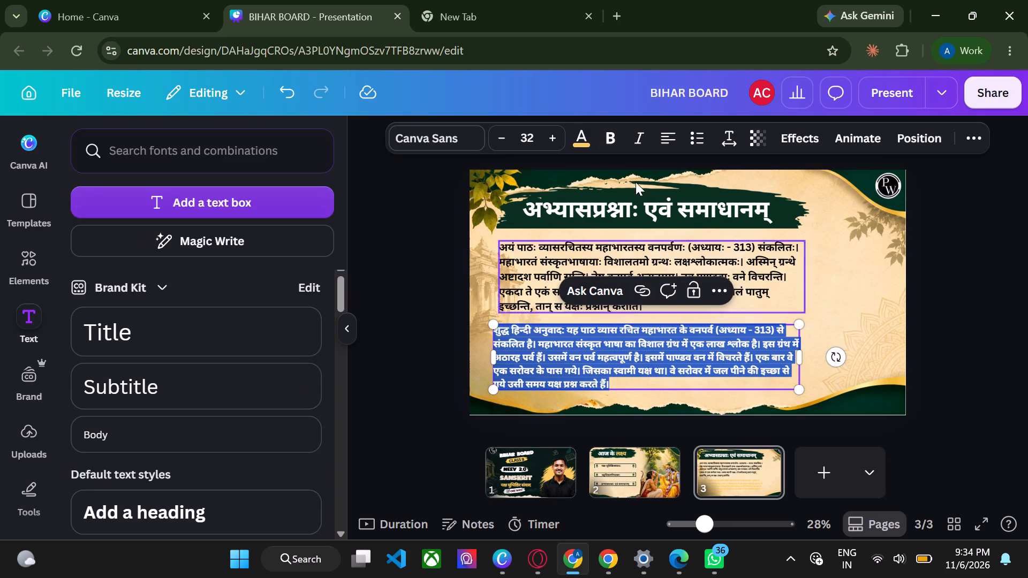
{"action": "left_click", "coordinate": [579, 142]}
{"action": "left_click", "coordinate": [268, 252]}
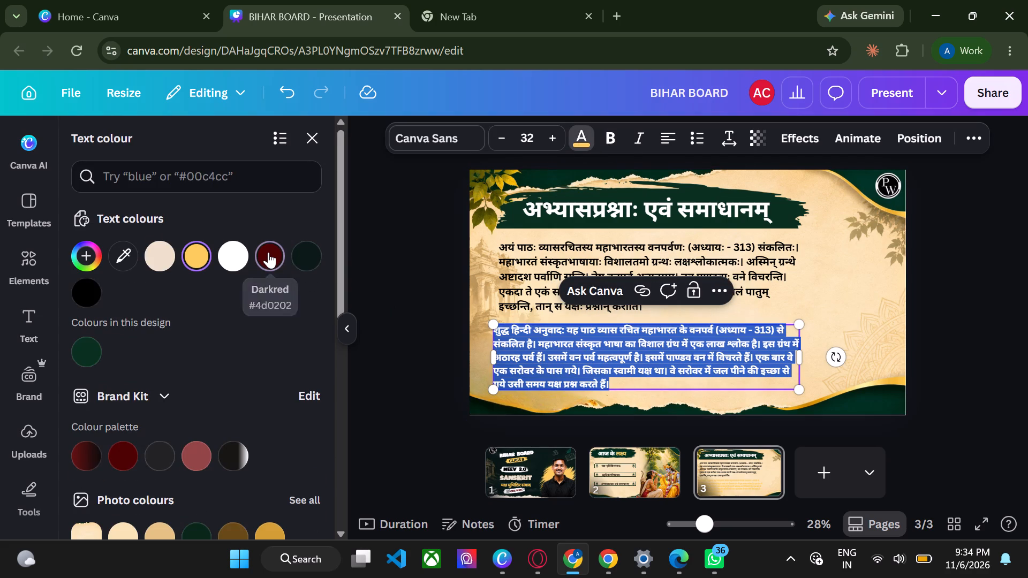
{"action": "double_click", "coordinate": [464, 314]}
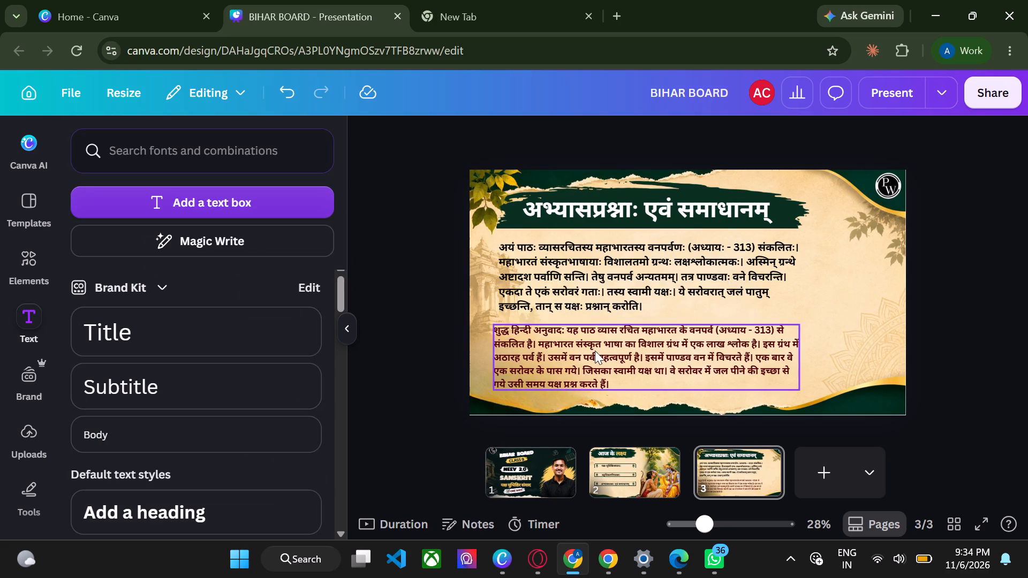
Move the Hindi paragraph slightly right so its left edge lines up with the Sanskrit paragraph above.
{"action": "left_click_drag", "start_coordinate": [595, 351], "coordinate": [601, 349]}
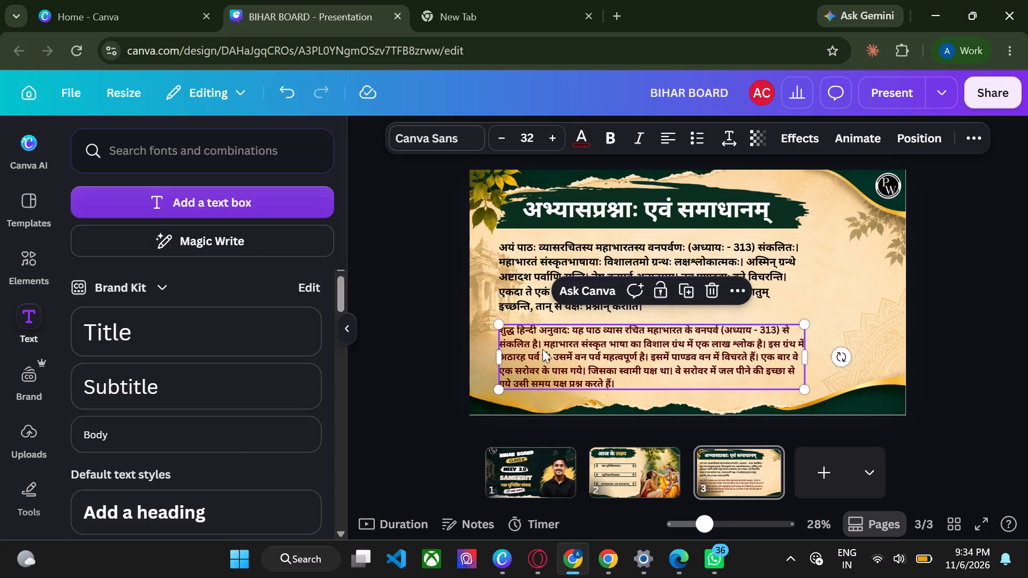
{"action": "left_click", "coordinate": [386, 349]}
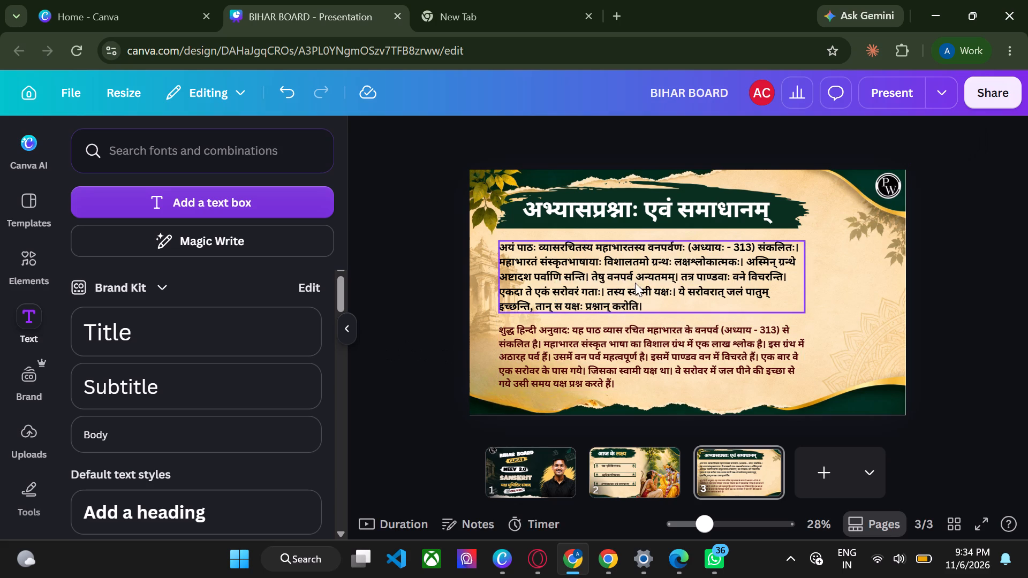
Justify the text of both the Sanskrit paragraph and the Hindi paragraph on slide 3.
{"action": "triple_click", "coordinate": [604, 288]}
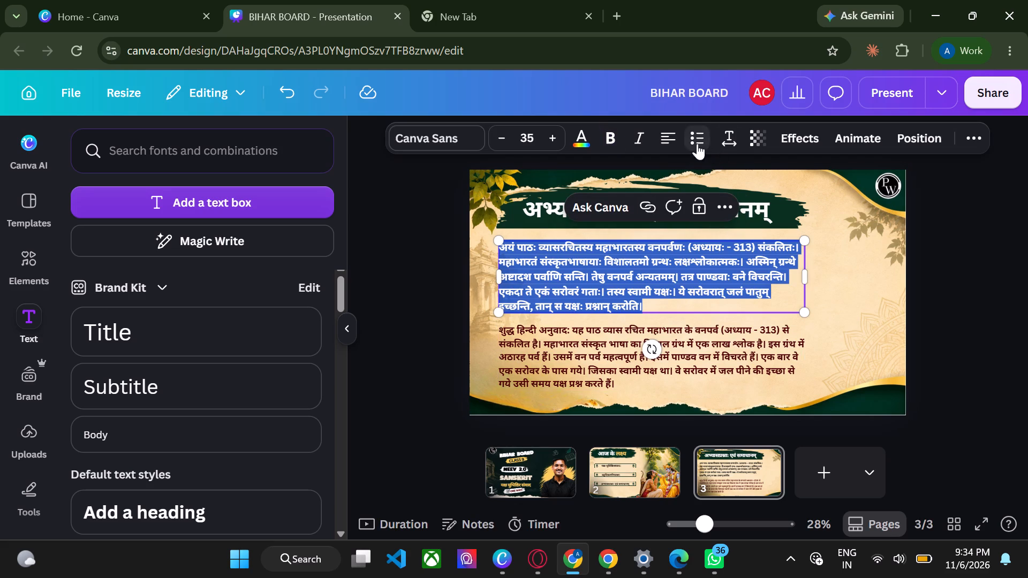
{"action": "left_click", "coordinate": [668, 143]}
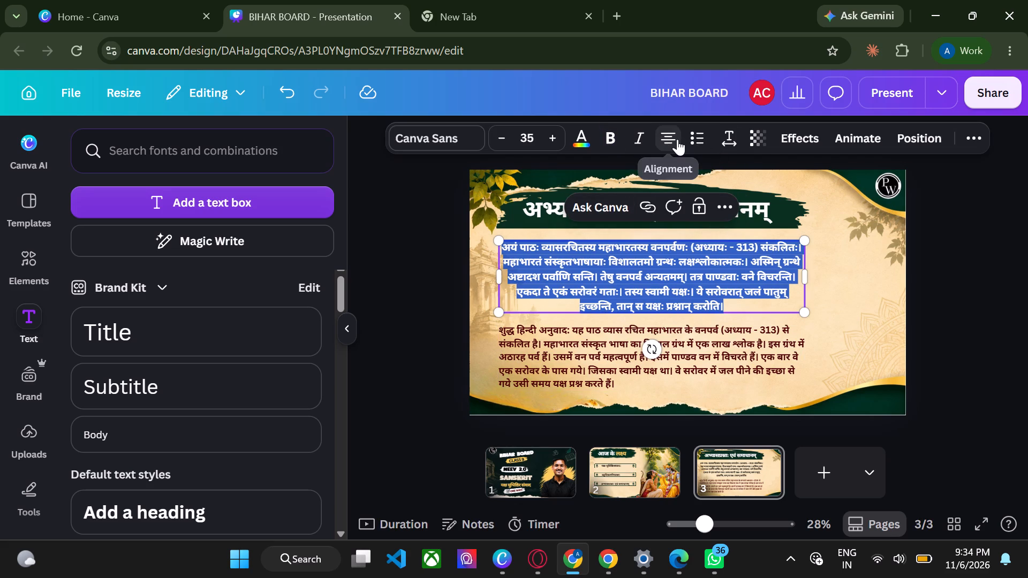
{"action": "left_click", "coordinate": [677, 139]}
{"action": "left_click", "coordinate": [677, 139]}
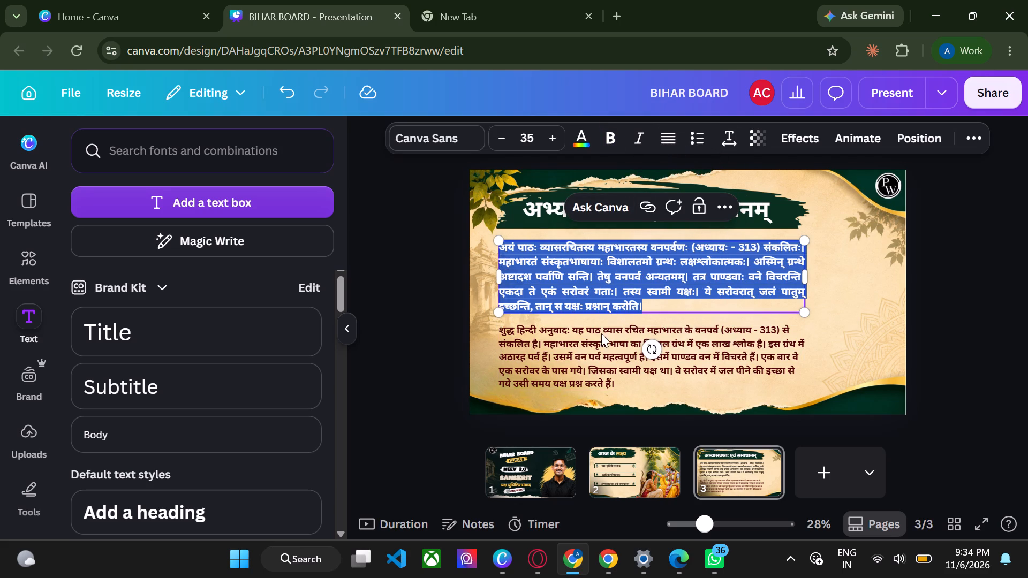
{"action": "triple_click", "coordinate": [594, 351]}
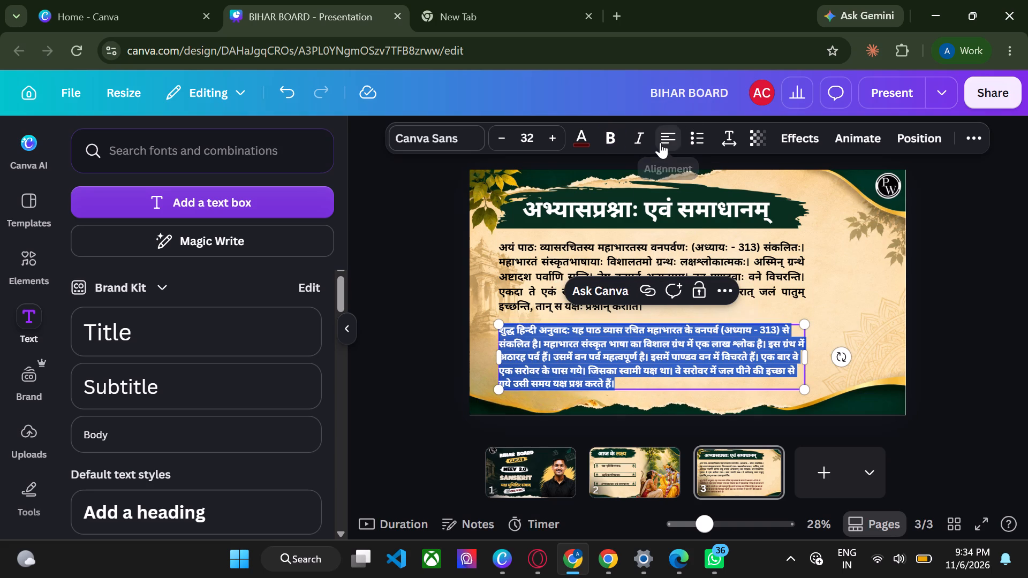
{"action": "double_click", "coordinate": [660, 142]}
{"action": "left_click", "coordinate": [660, 142]}
{"action": "left_click", "coordinate": [425, 284]}
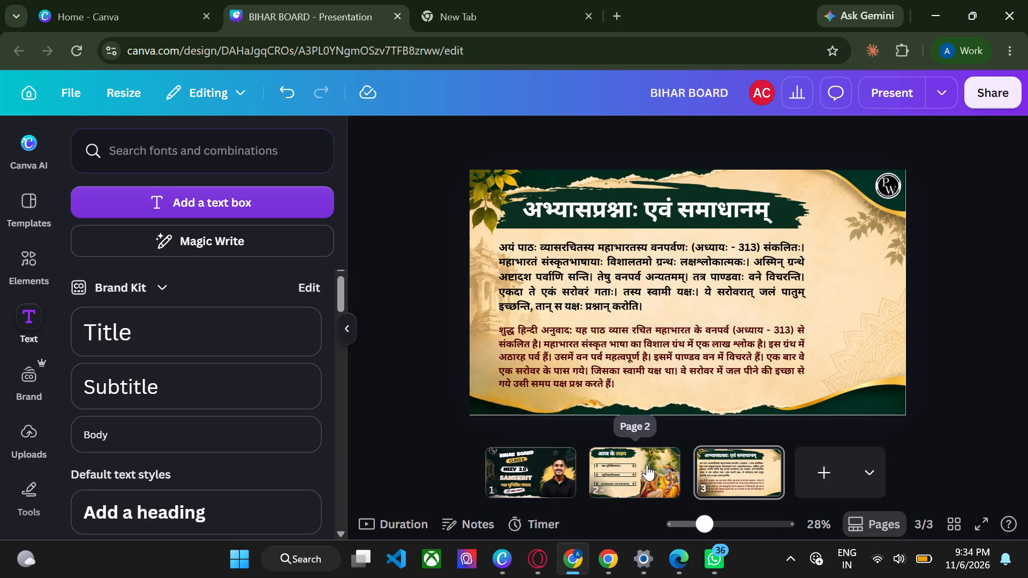
{"action": "left_click", "coordinate": [601, 553]}
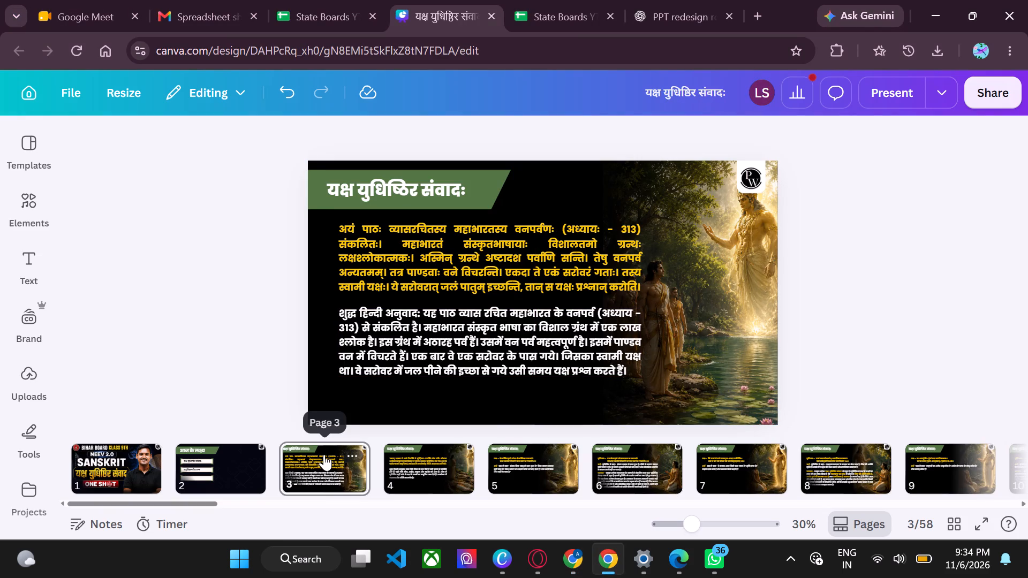
{"action": "left_click", "coordinate": [452, 466]}
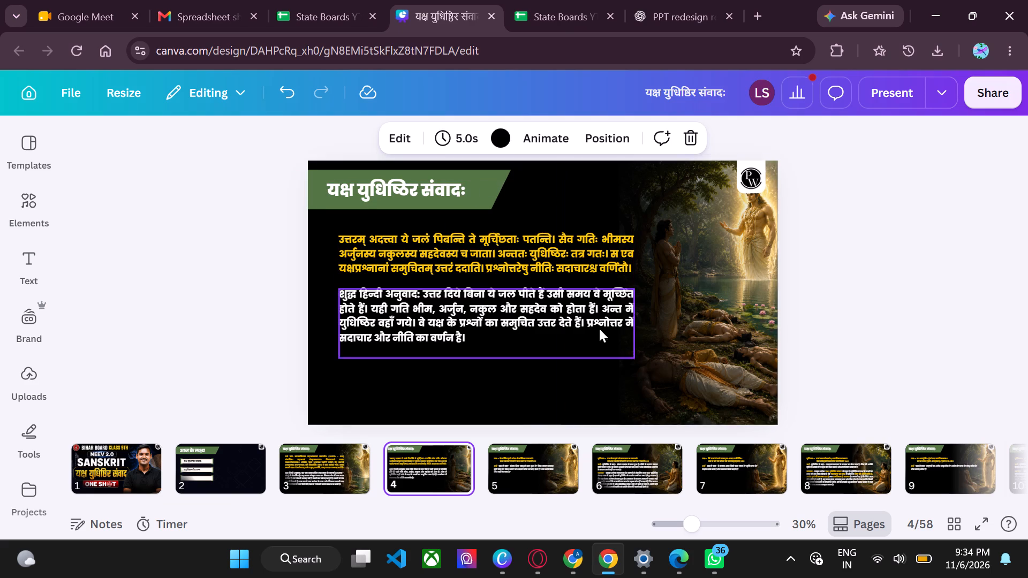
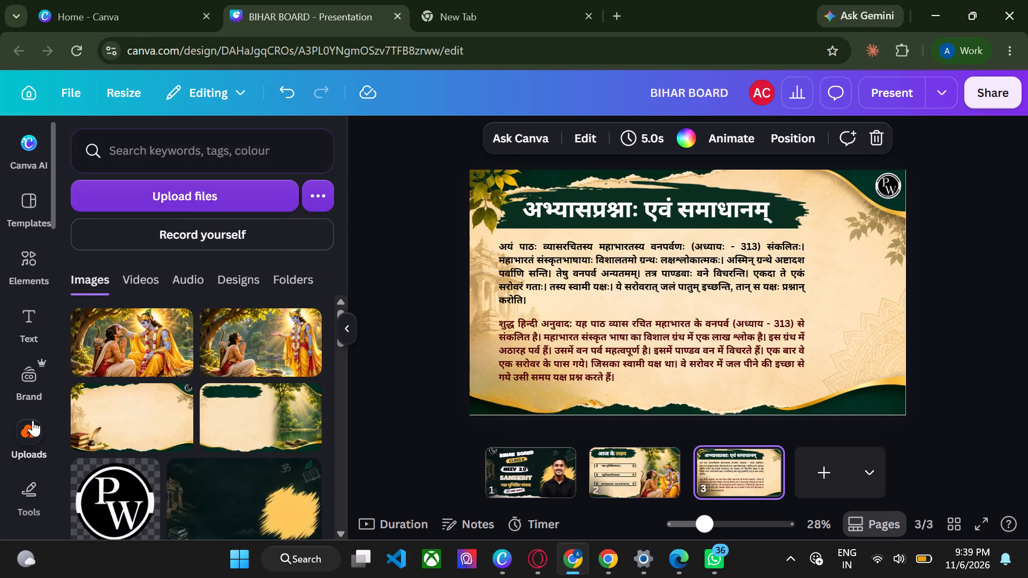
{"action": "left_click", "coordinate": [271, 196]}
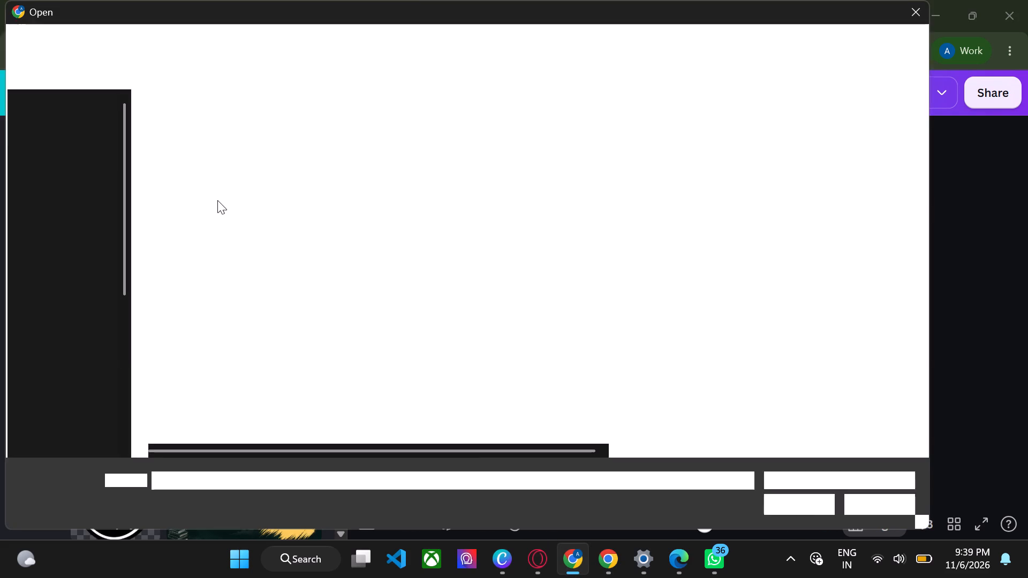
{"action": "double_click", "coordinate": [293, 138]}
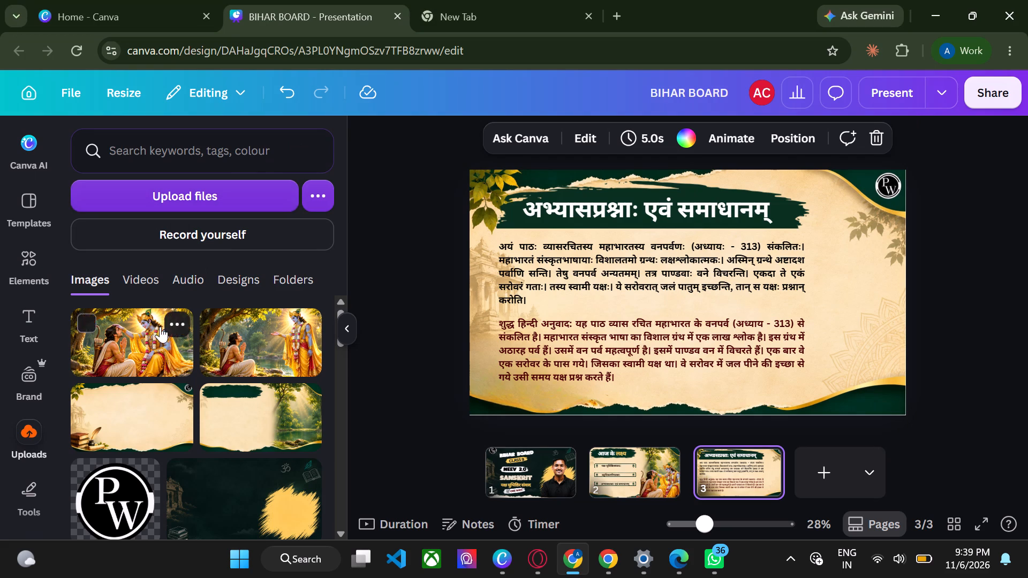
{"action": "left_click", "coordinate": [156, 338]}
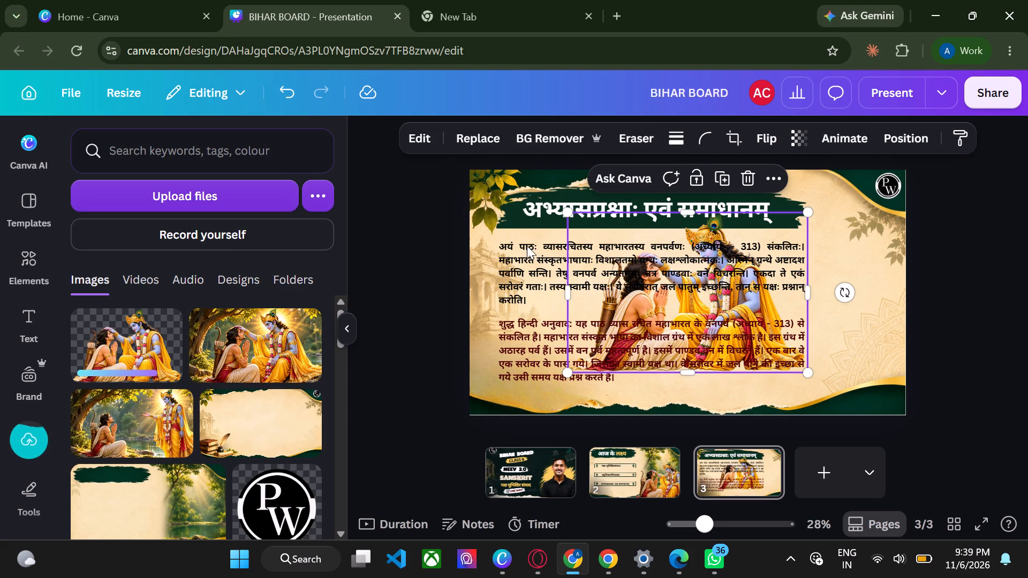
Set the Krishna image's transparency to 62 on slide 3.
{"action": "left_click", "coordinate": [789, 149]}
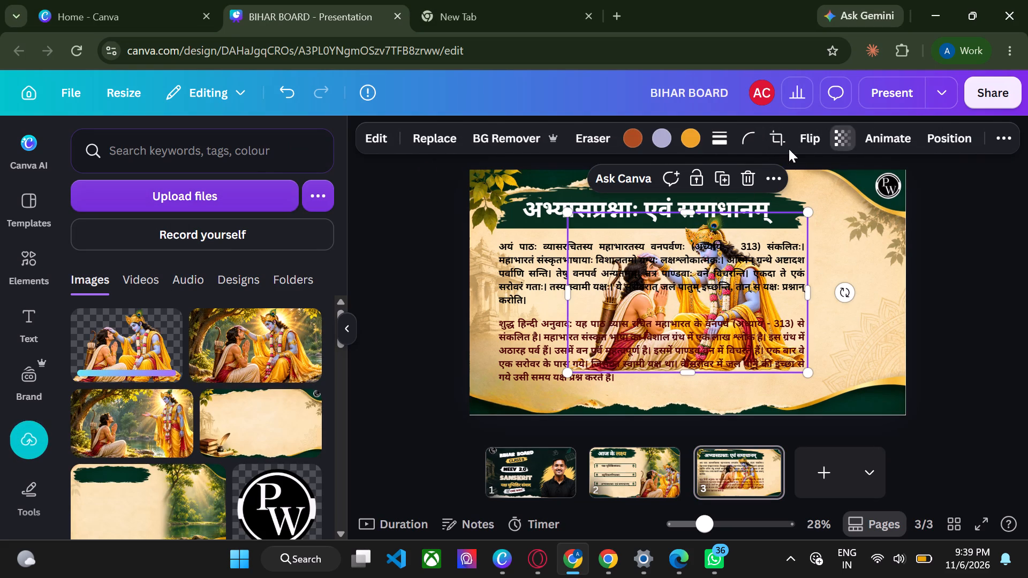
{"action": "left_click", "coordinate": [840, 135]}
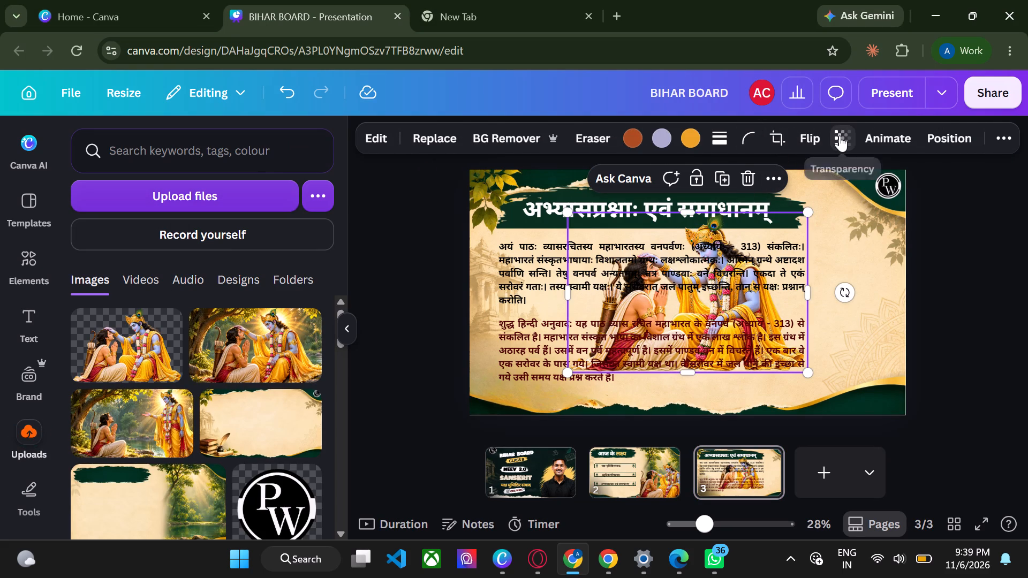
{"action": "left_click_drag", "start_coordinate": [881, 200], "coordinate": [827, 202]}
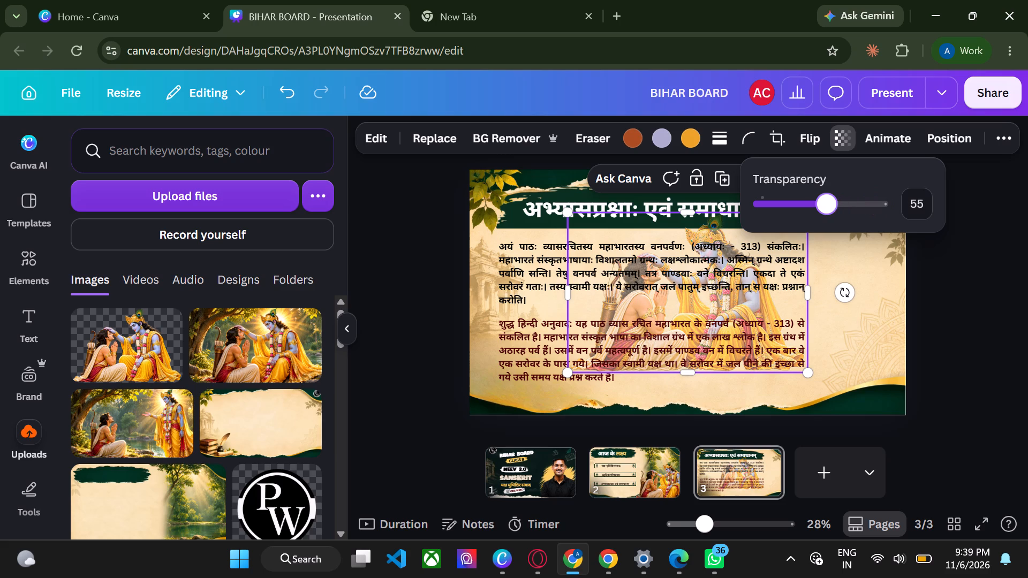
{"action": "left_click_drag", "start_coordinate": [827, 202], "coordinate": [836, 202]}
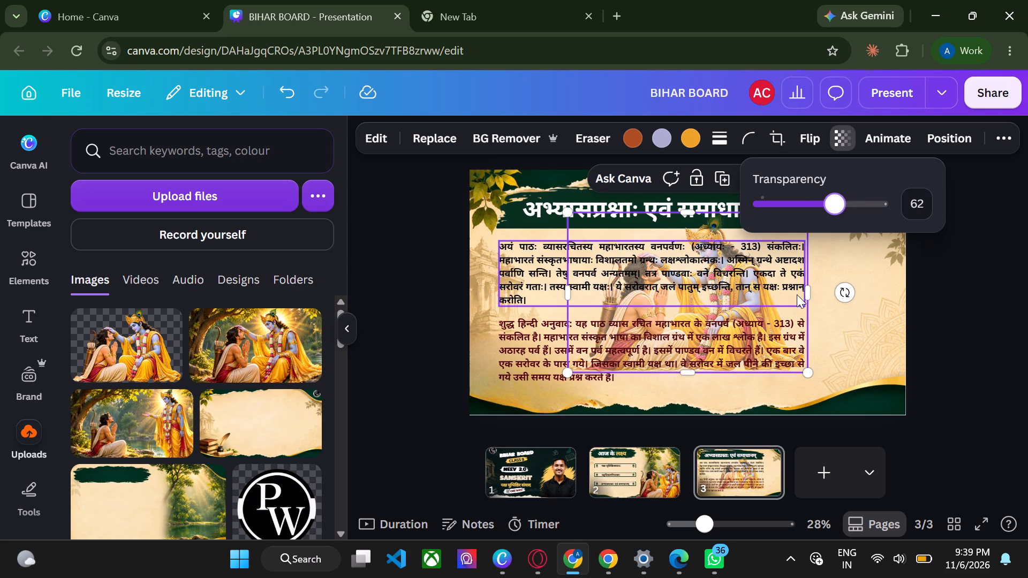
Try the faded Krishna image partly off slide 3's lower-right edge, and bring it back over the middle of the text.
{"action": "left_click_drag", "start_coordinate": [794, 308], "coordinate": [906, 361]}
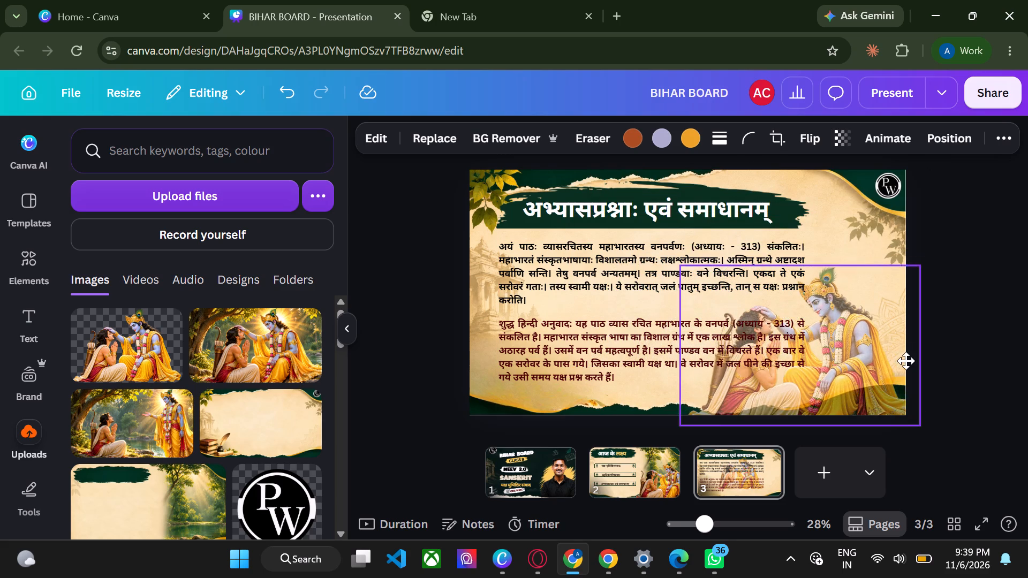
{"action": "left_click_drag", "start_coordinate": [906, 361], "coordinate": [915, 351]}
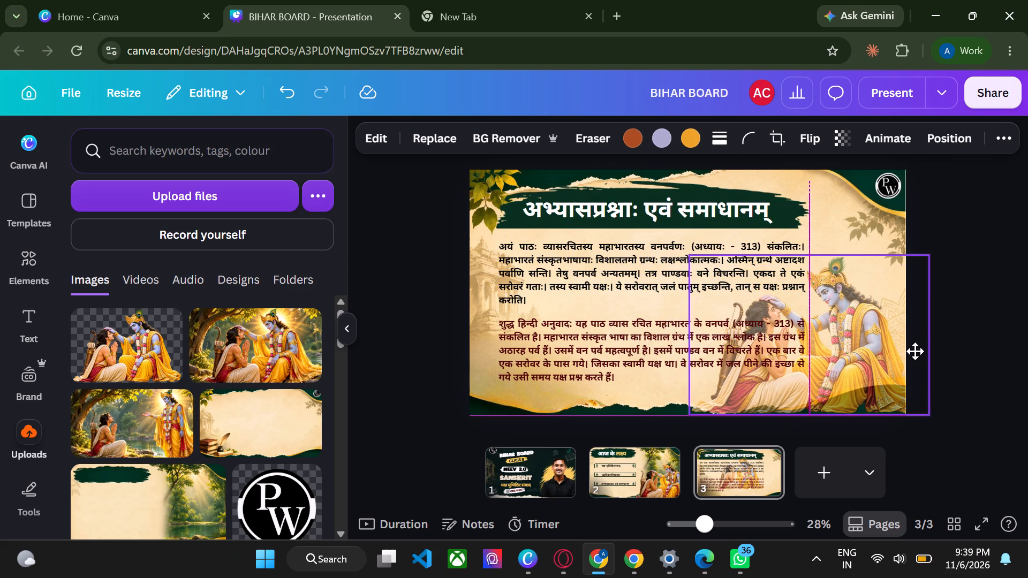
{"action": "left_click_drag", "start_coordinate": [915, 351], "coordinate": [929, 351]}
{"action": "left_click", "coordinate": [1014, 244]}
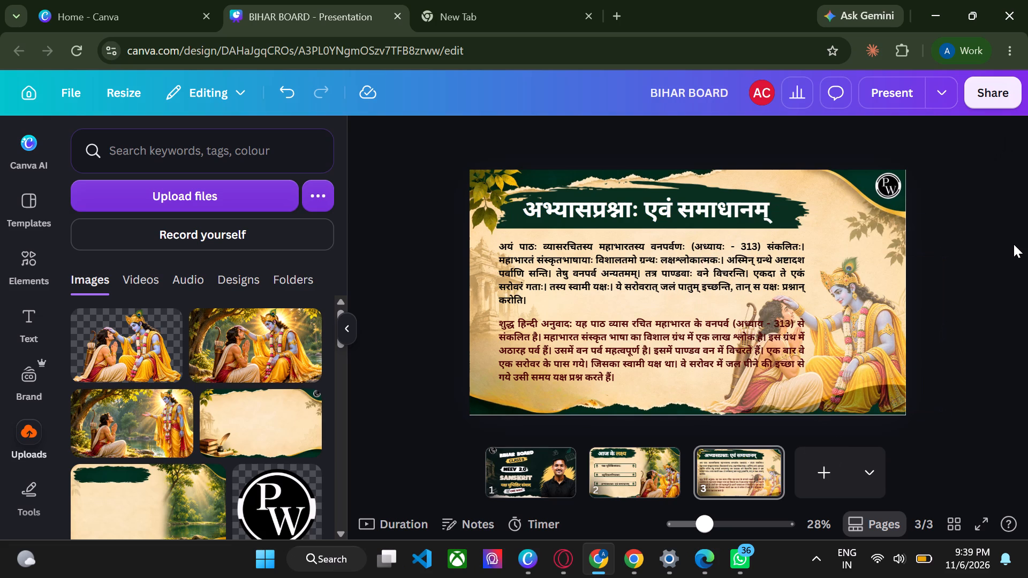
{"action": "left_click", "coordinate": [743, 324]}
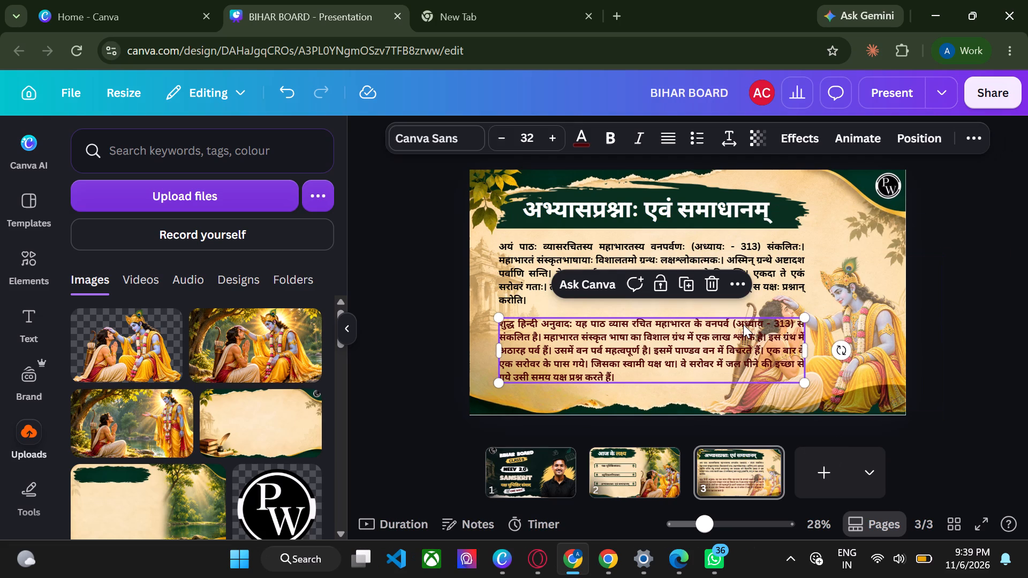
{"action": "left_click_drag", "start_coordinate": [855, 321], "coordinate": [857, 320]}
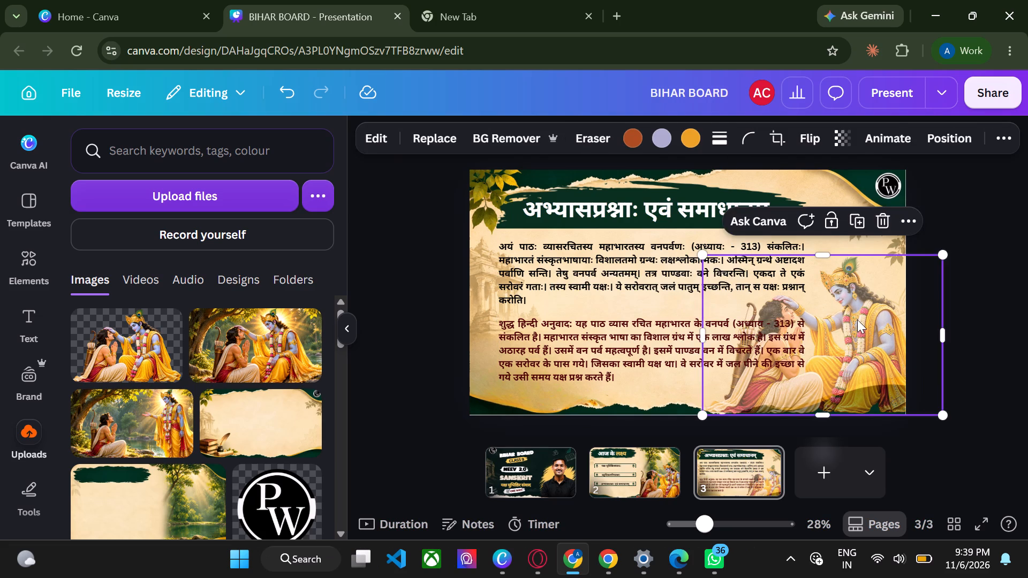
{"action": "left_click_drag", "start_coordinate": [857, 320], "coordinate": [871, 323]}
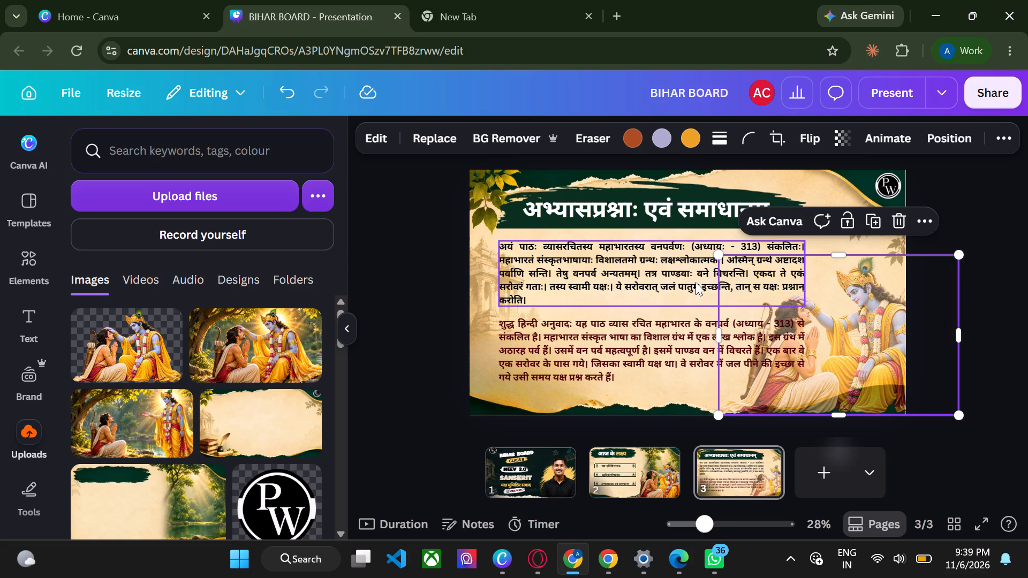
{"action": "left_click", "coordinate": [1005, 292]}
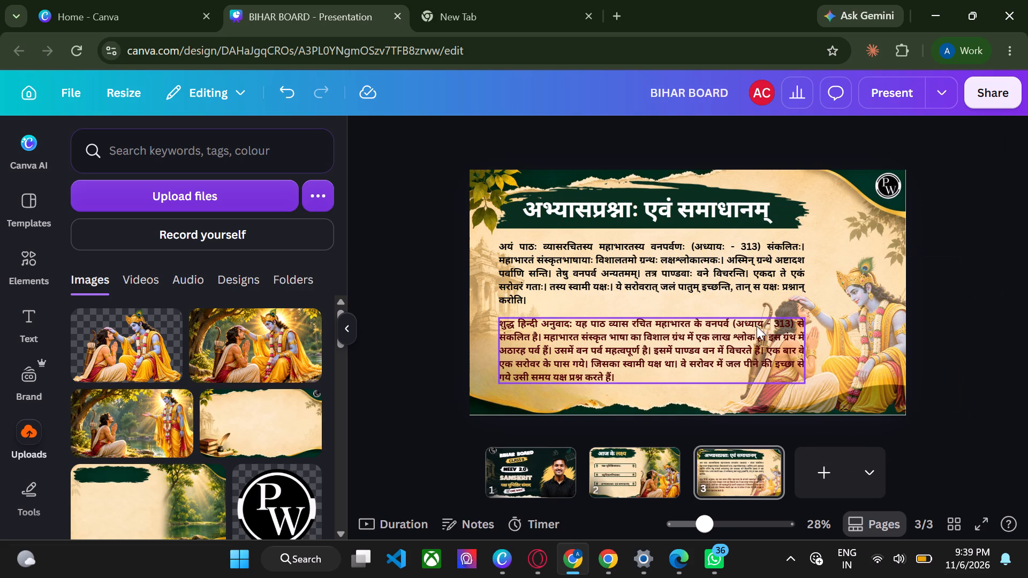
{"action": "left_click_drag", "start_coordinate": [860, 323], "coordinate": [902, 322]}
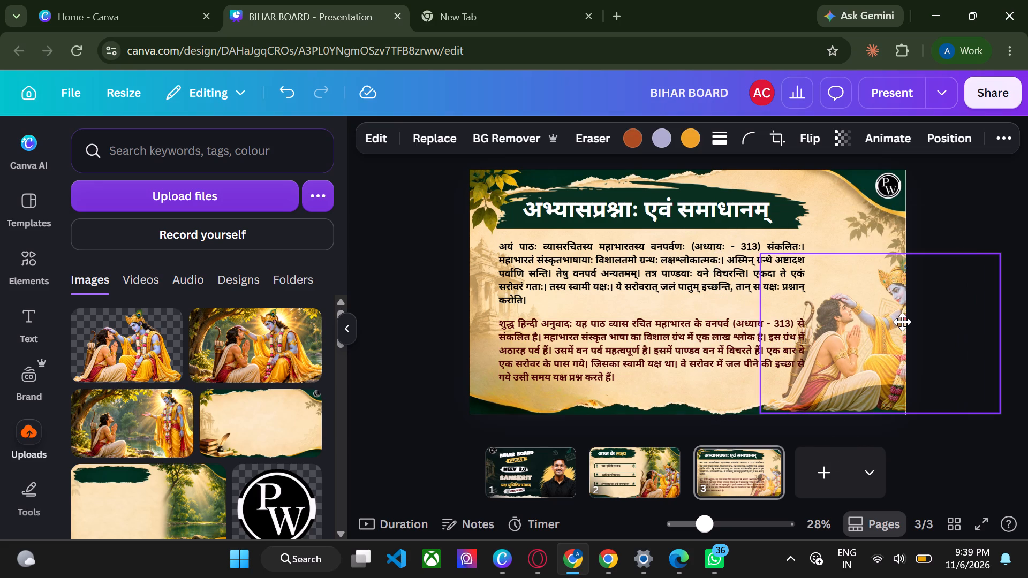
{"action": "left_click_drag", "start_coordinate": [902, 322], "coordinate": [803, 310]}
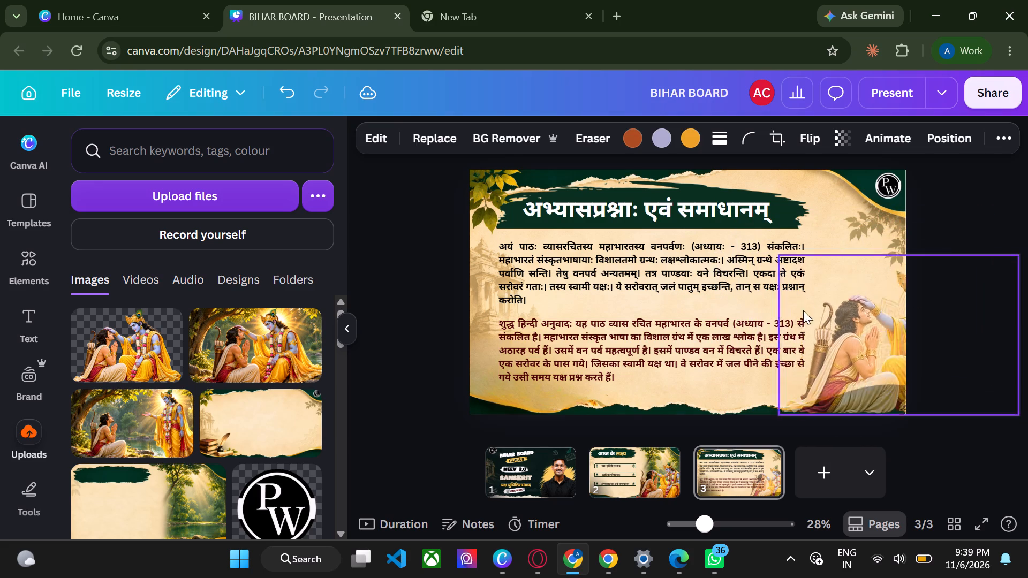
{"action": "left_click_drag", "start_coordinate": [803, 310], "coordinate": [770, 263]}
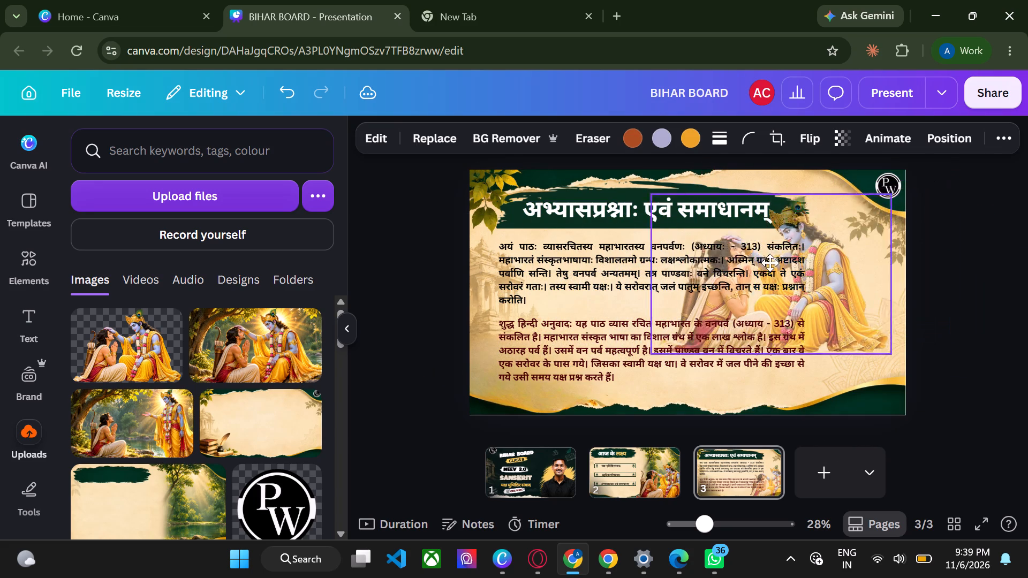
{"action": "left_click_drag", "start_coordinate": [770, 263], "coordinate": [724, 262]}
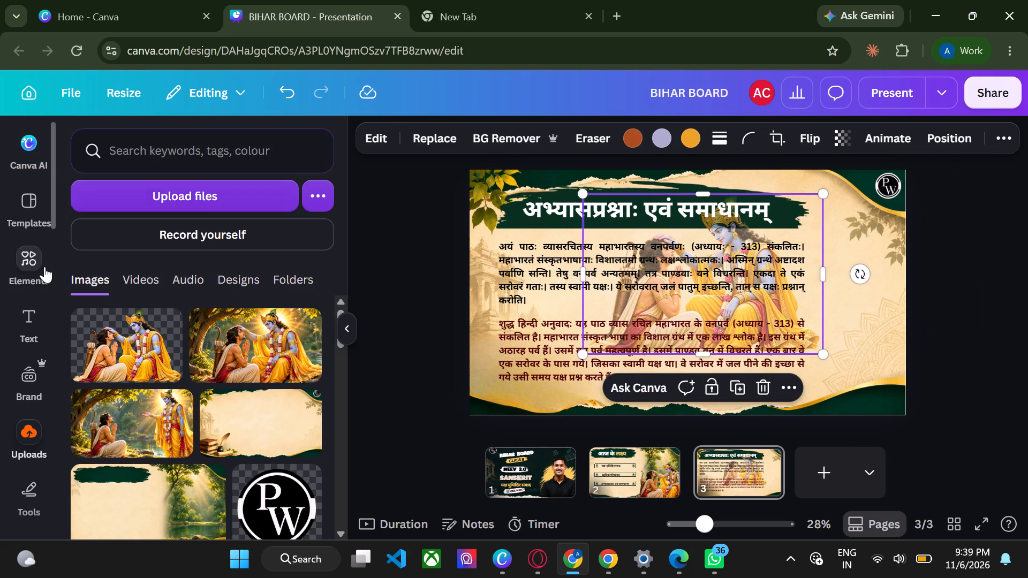
Search the elements for "frame" and add the diamond-shaped frame to slide 3.
{"action": "left_click", "coordinate": [43, 267]}
{"action": "left_click", "coordinate": [311, 150]}
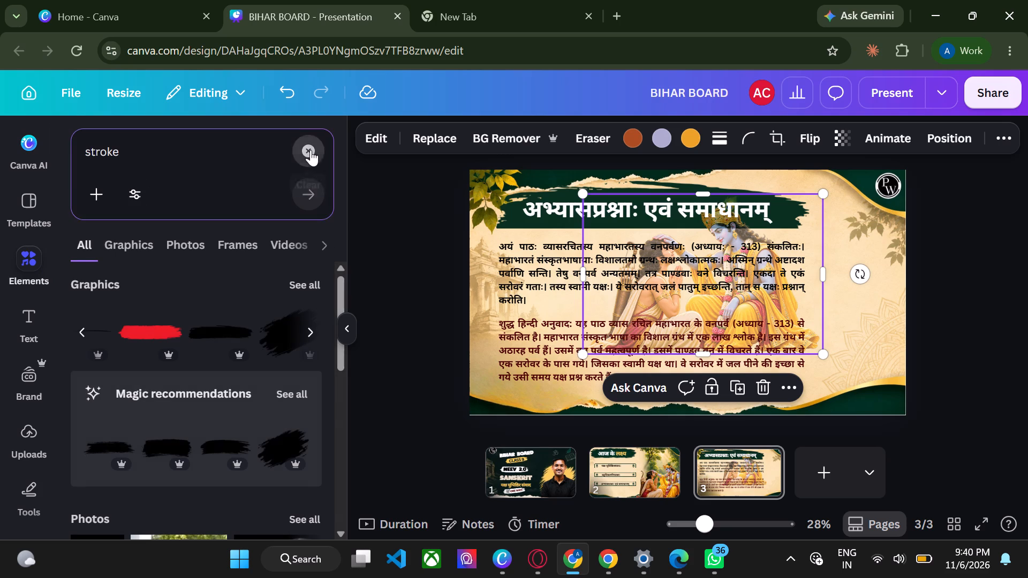
{"action": "type", "text": "frame"}
{"action": "key", "text": "Return"}
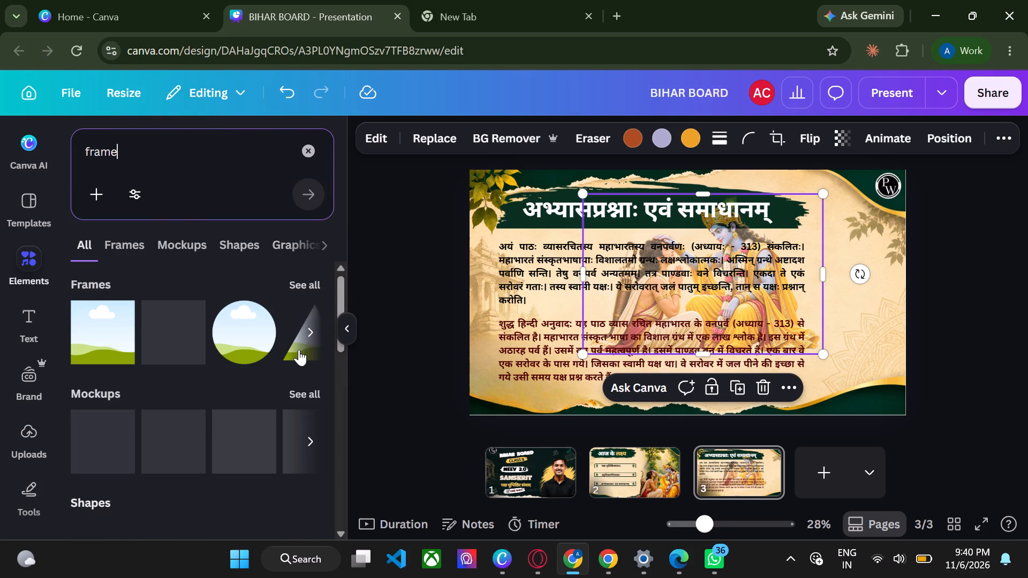
{"action": "left_click", "coordinate": [299, 285]}
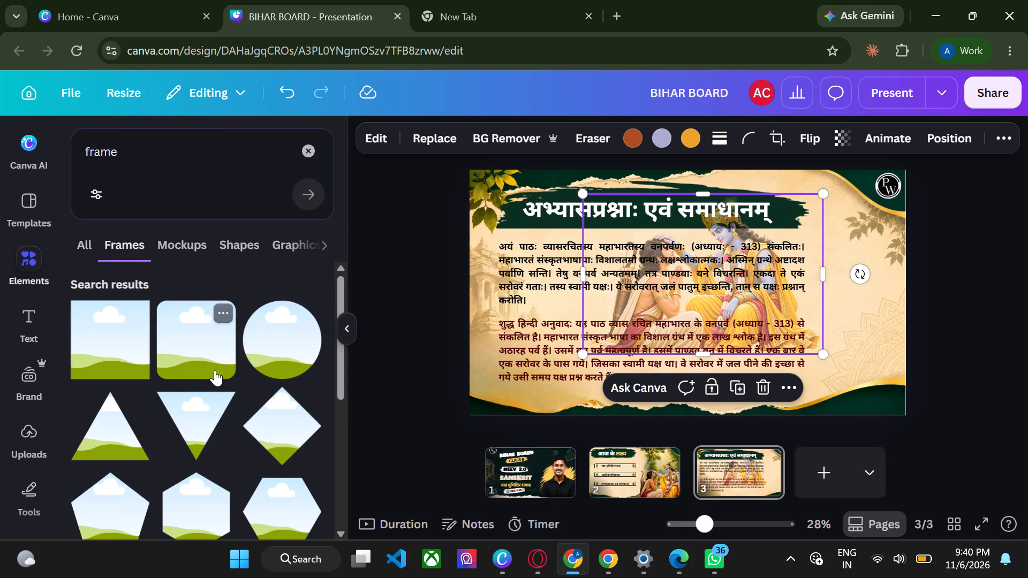
{"action": "scroll", "coordinate": [215, 370], "scroll_direction": "down", "scroll_amount": 1}
{"action": "left_click", "coordinate": [285, 383]}
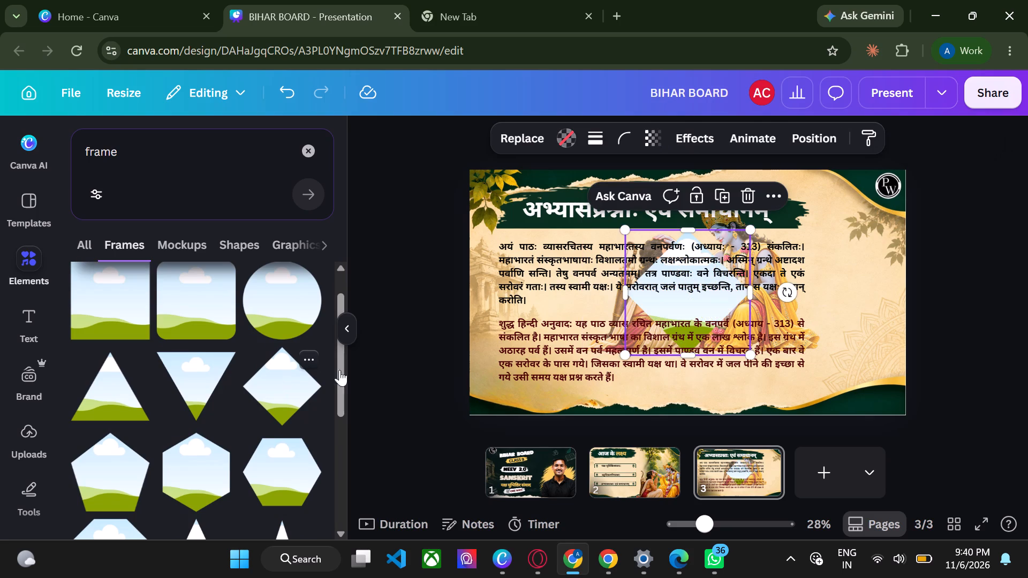
Move the diamond frame off the Krishna image to the right edge of slide 3.
{"action": "left_click", "coordinate": [767, 277]}
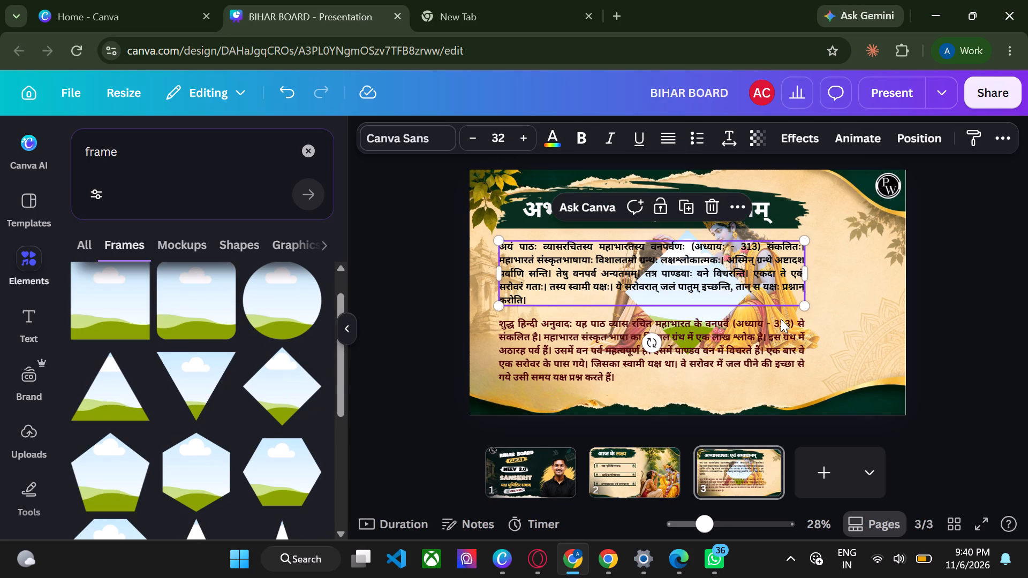
{"action": "left_click", "coordinate": [781, 331]}
{"action": "left_click", "coordinate": [701, 303]}
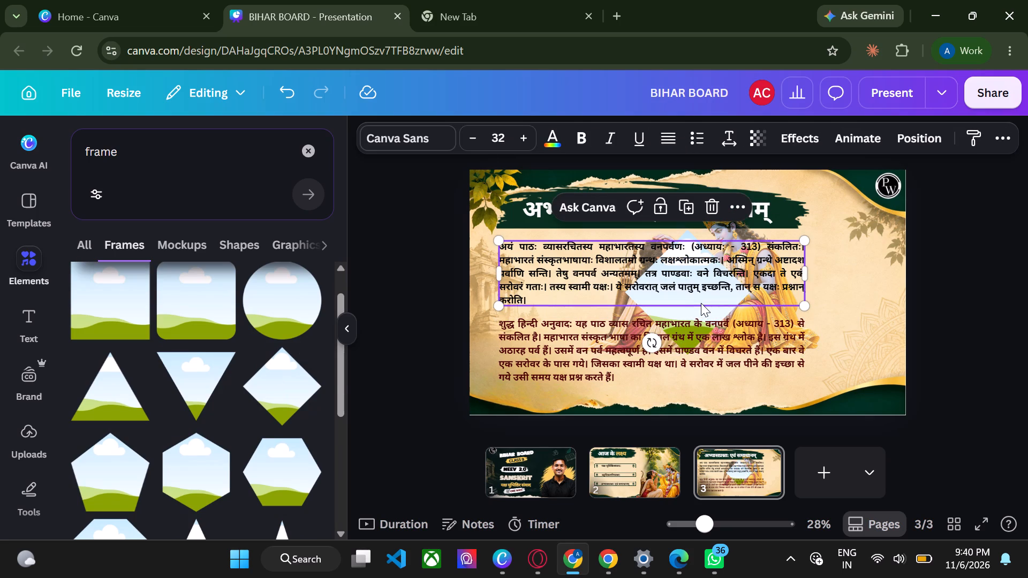
{"action": "left_click", "coordinate": [693, 313]}
{"action": "left_click_drag", "start_coordinate": [693, 313], "coordinate": [910, 308]}
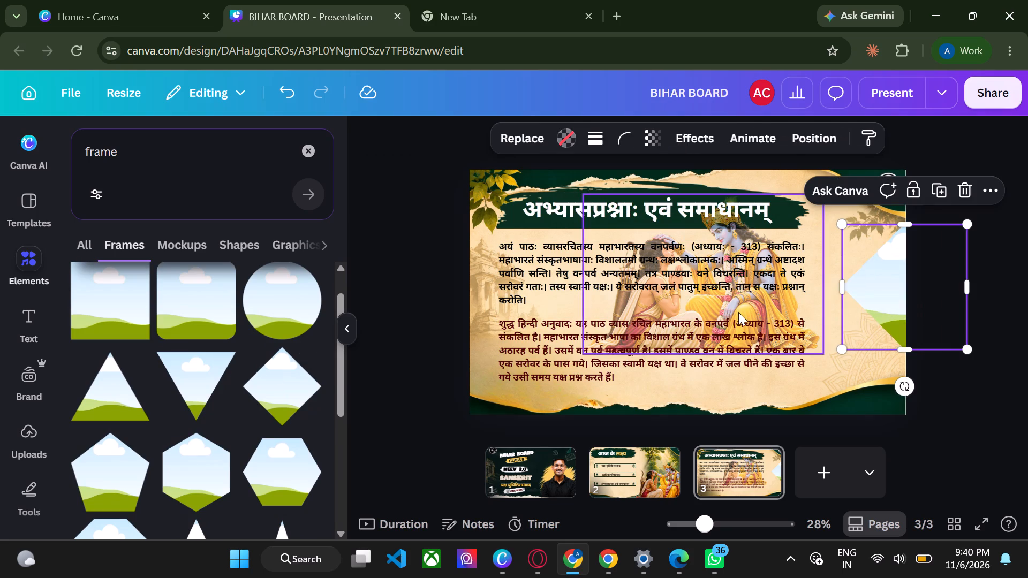
Fill the diamond frame with the Krishna image and position it beside the two paragraphs, near slide 3's right edge.
{"action": "left_click_drag", "start_coordinate": [732, 309], "coordinate": [889, 295]}
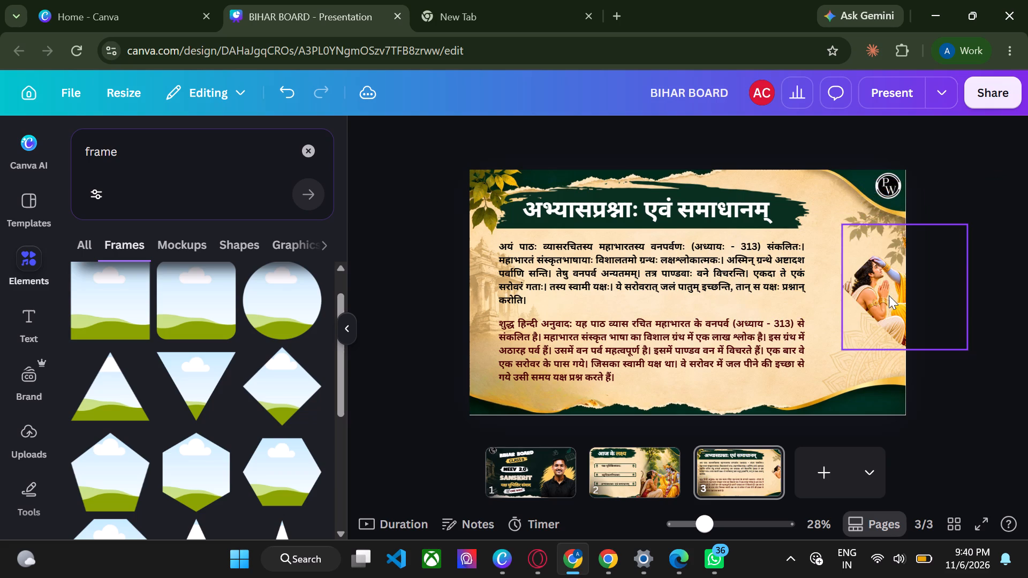
{"action": "left_click", "coordinate": [889, 295]}
{"action": "left_click_drag", "start_coordinate": [889, 295], "coordinate": [843, 310]}
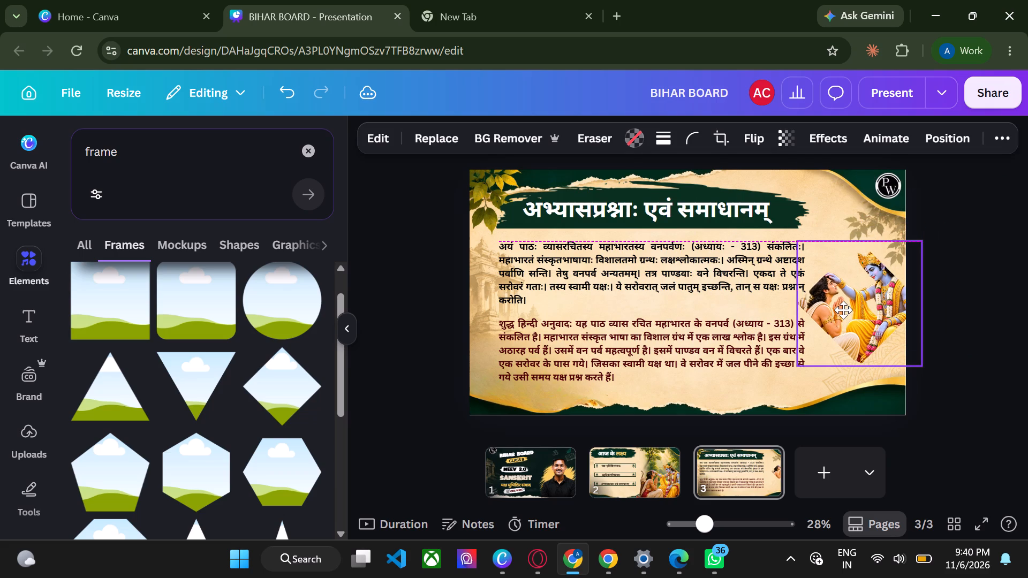
{"action": "left_click_drag", "start_coordinate": [843, 310], "coordinate": [839, 313]}
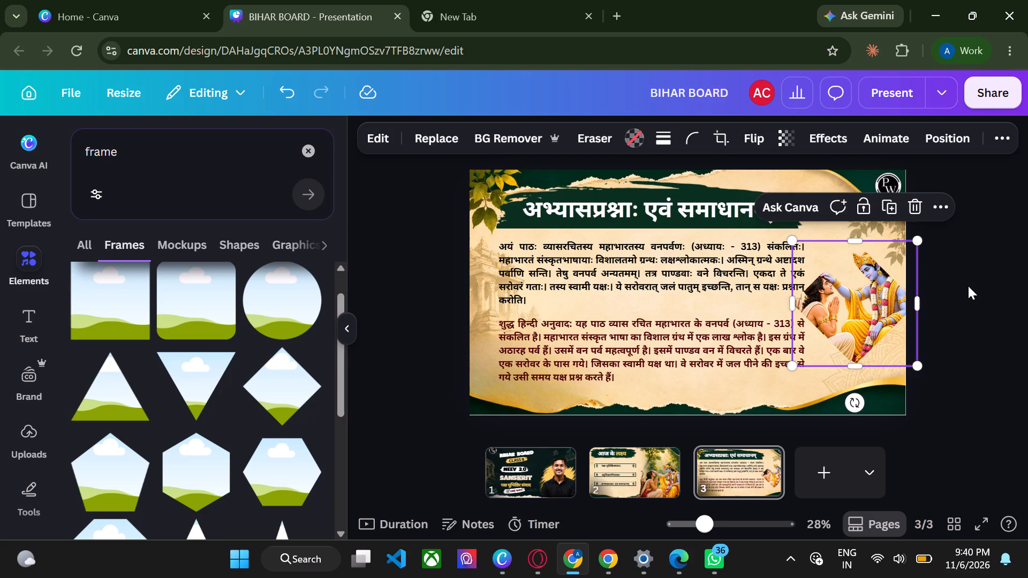
{"action": "left_click", "coordinate": [968, 286]}
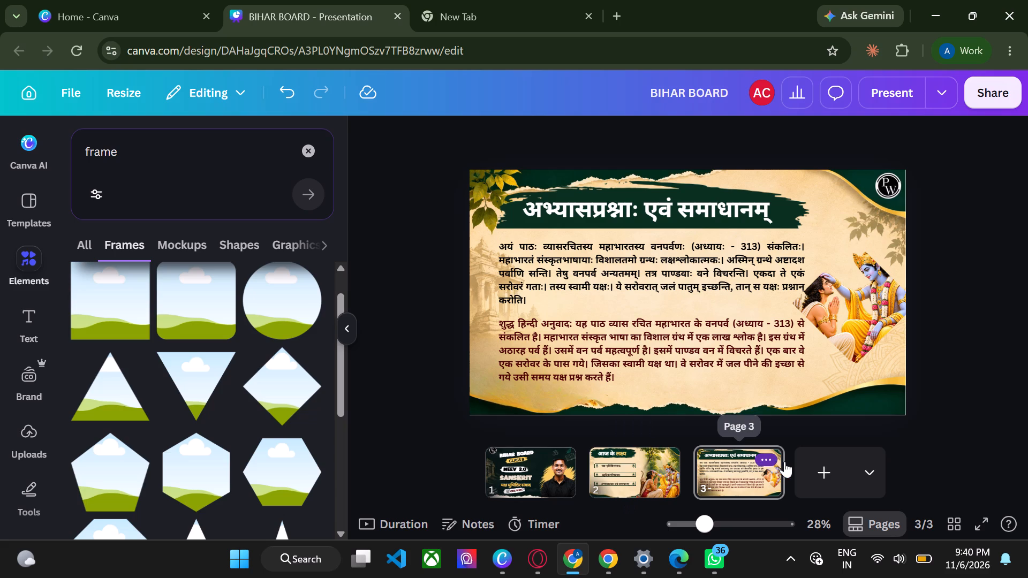
Make the framed Krishna image slightly taller and shift it down a little beside the paragraphs.
{"action": "left_click", "coordinate": [854, 302]}
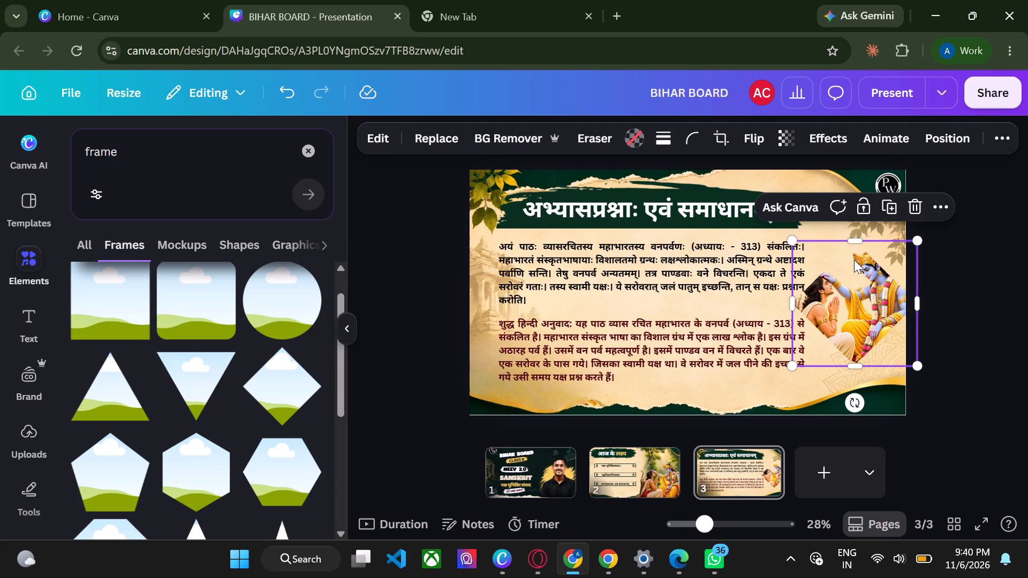
{"action": "left_click_drag", "start_coordinate": [853, 239], "coordinate": [861, 247]}
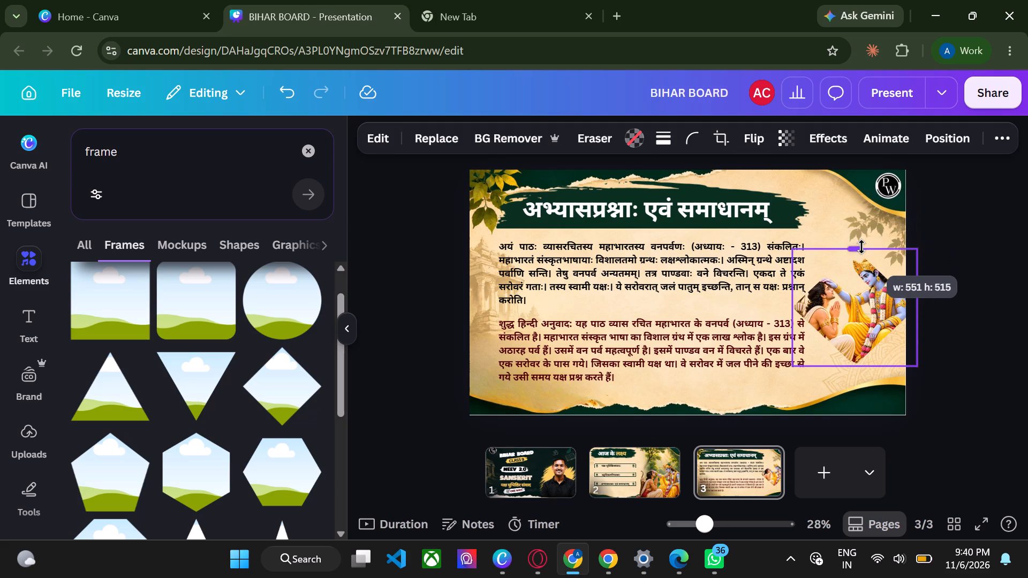
{"action": "left_click_drag", "start_coordinate": [861, 247], "coordinate": [861, 231]}
{"action": "left_click", "coordinate": [945, 255]}
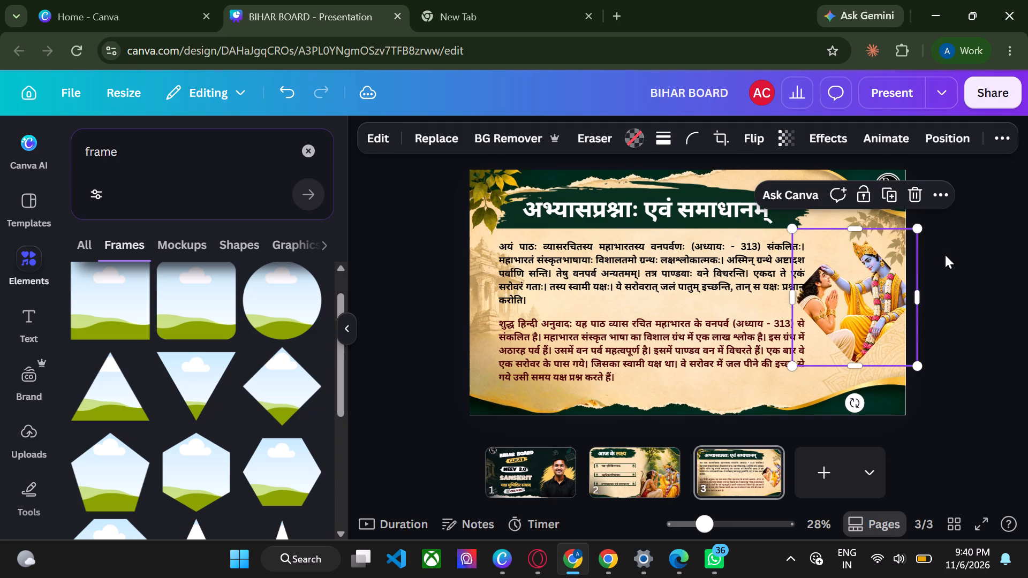
{"action": "left_click_drag", "start_coordinate": [869, 263], "coordinate": [871, 272]}
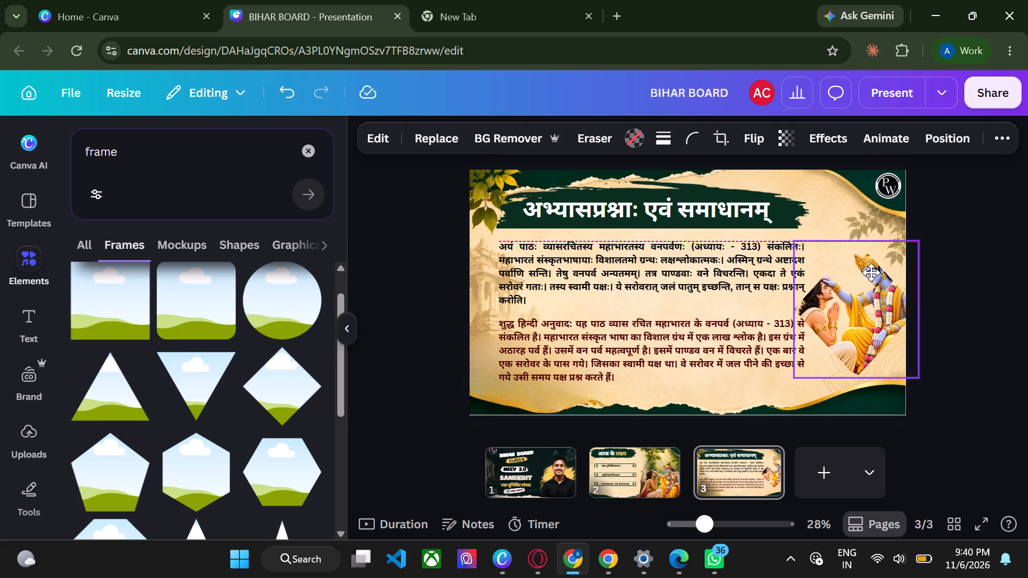
{"action": "left_click_drag", "start_coordinate": [871, 272], "coordinate": [871, 270]}
{"action": "left_click", "coordinate": [967, 261]}
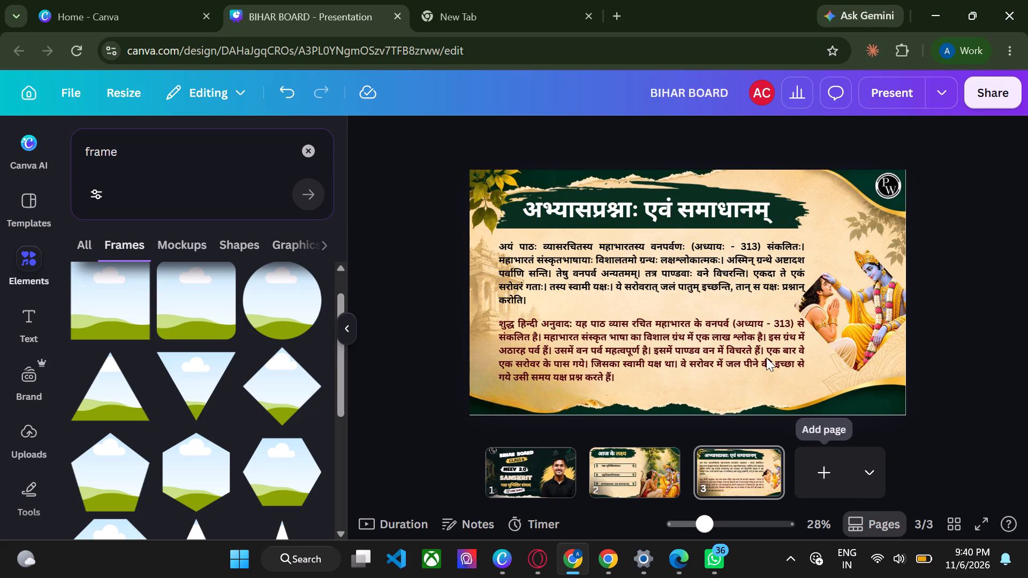
Duplicate slide 3.
{"action": "left_click", "coordinate": [838, 187]}
{"action": "right_click", "coordinate": [838, 187]}
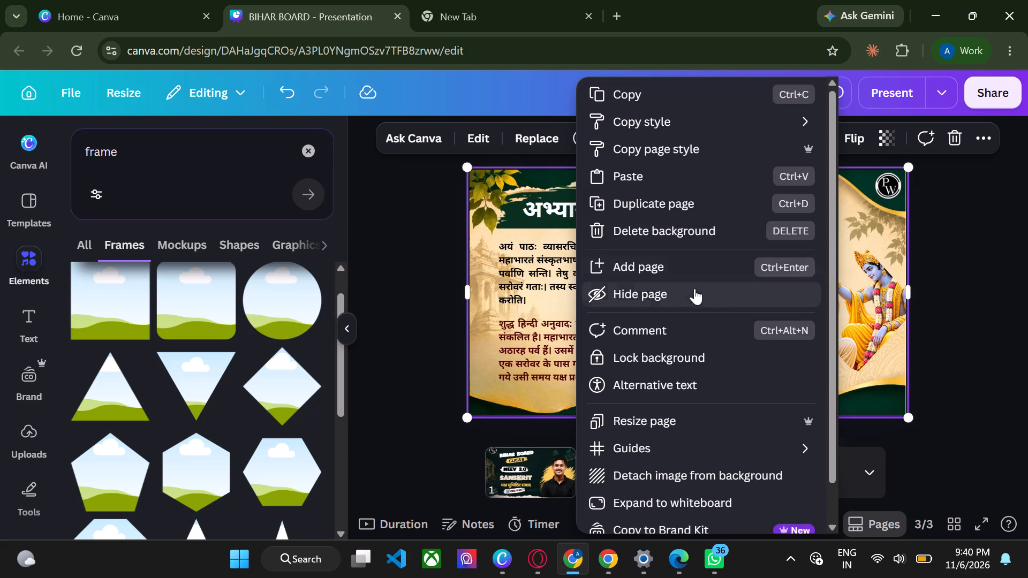
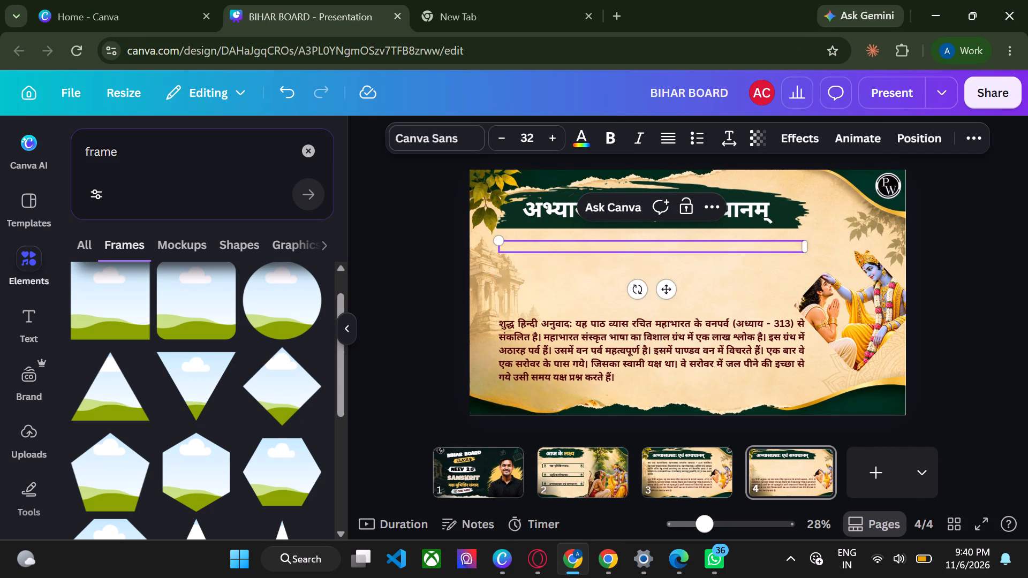
{"action": "key", "text": "ctrl+v"}
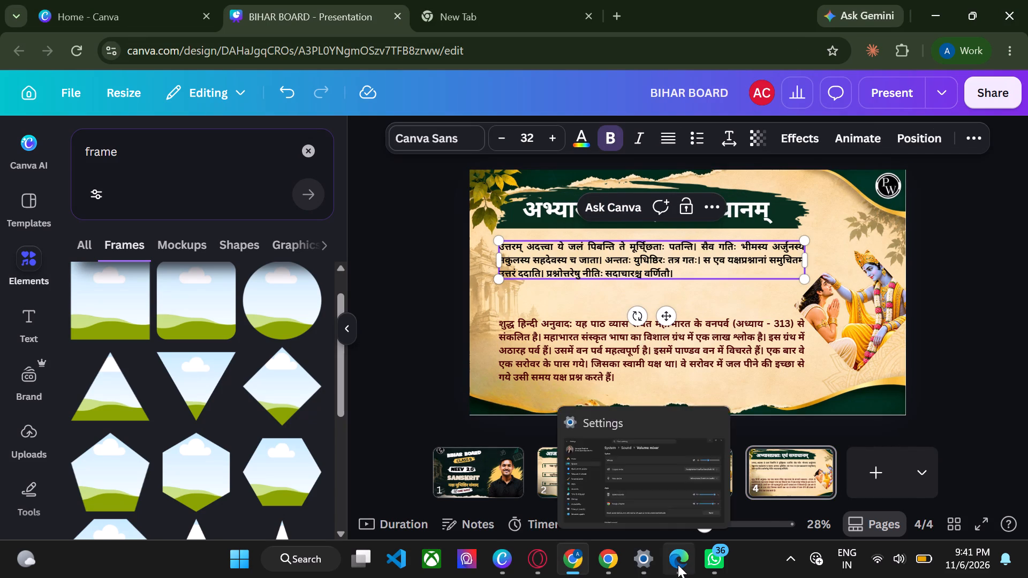
Replace the Hindi translation on slide 4 of BIHAR BOARD with the white Hindi paragraph from slide 4 of the source deck, keeping it bold.
{"action": "left_click", "coordinate": [609, 554]}
{"action": "double_click", "coordinate": [425, 328]}
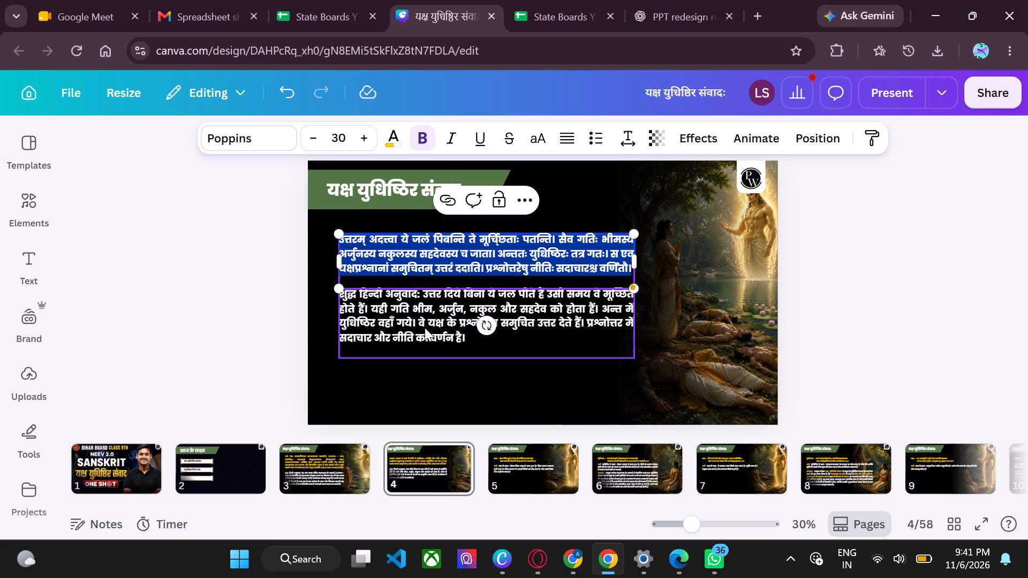
{"action": "key", "text": "ctrl+a"}
{"action": "key", "text": "ctrl+c"}
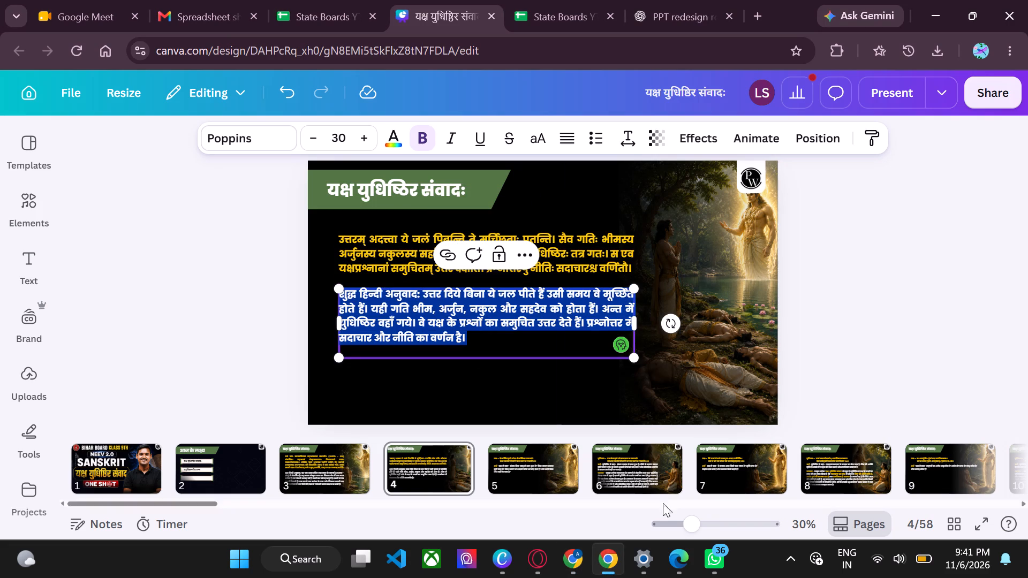
{"action": "left_click", "coordinate": [573, 563]}
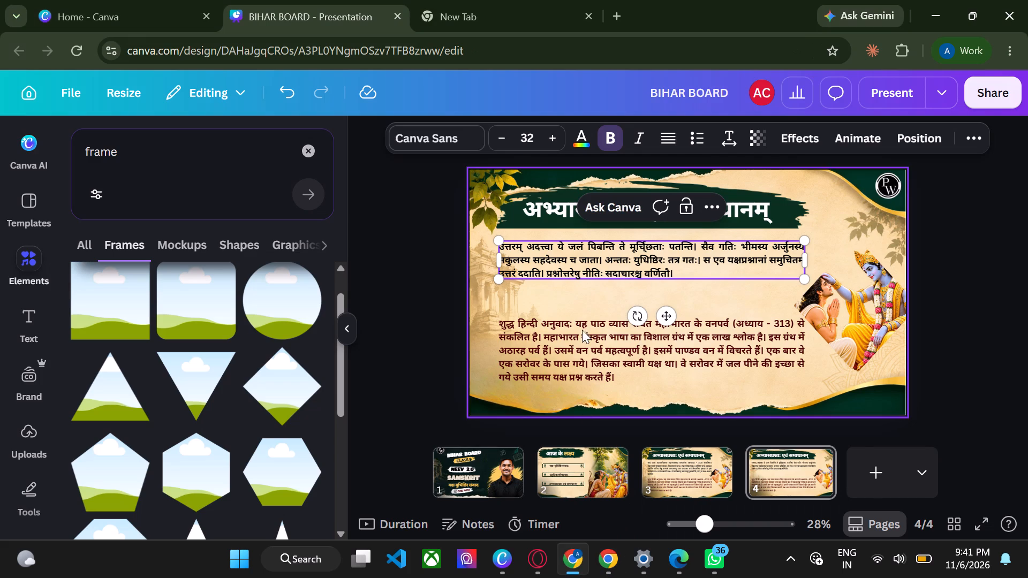
{"action": "double_click", "coordinate": [582, 323]}
{"action": "key", "text": "BackSpace"}
{"action": "key", "text": "ctrl+b"}
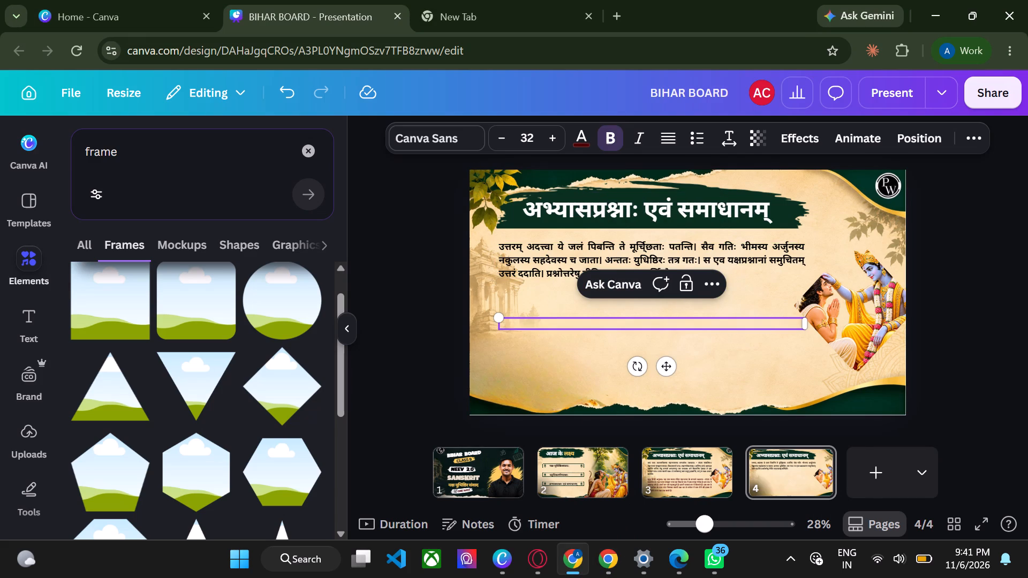
{"action": "key", "text": "ctrl+v"}
{"action": "left_click", "coordinate": [400, 318]}
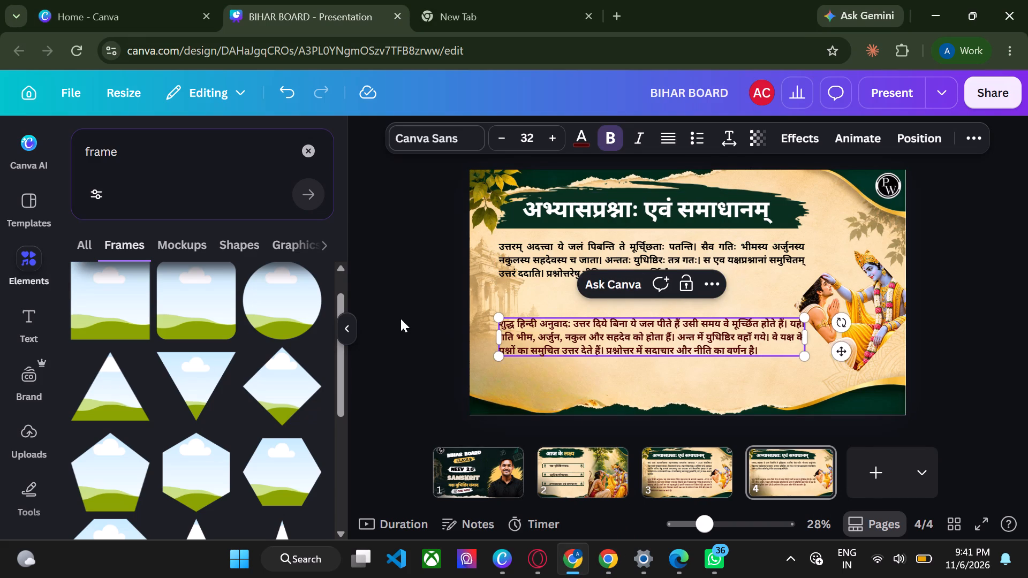
Narrow slide 4's Sanskrit and Hindi paragraphs to matching widths, and nudge the Sanskrit paragraph slightly down.
{"action": "left_click", "coordinate": [596, 259]}
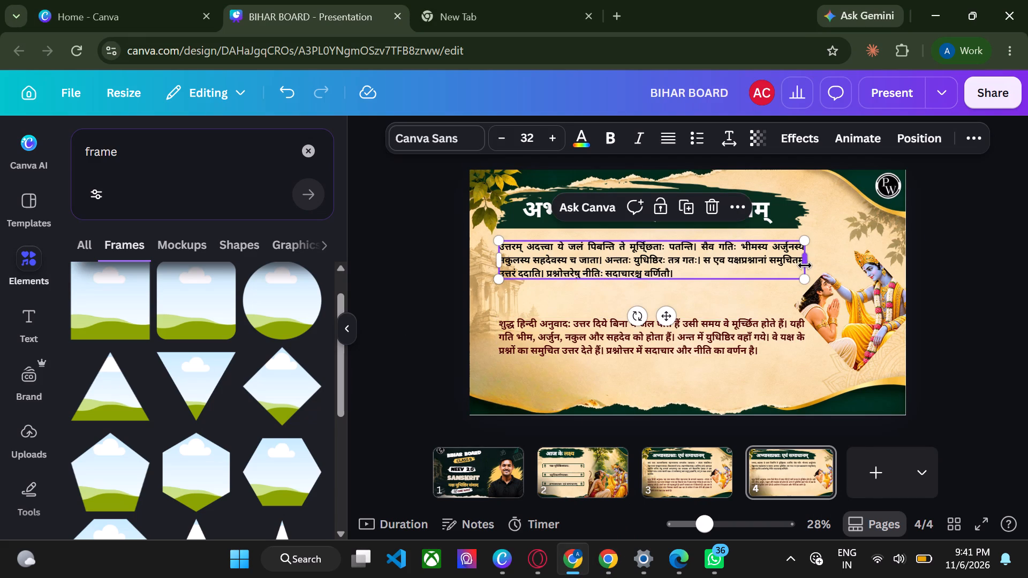
{"action": "left_click_drag", "start_coordinate": [805, 264], "coordinate": [792, 264]}
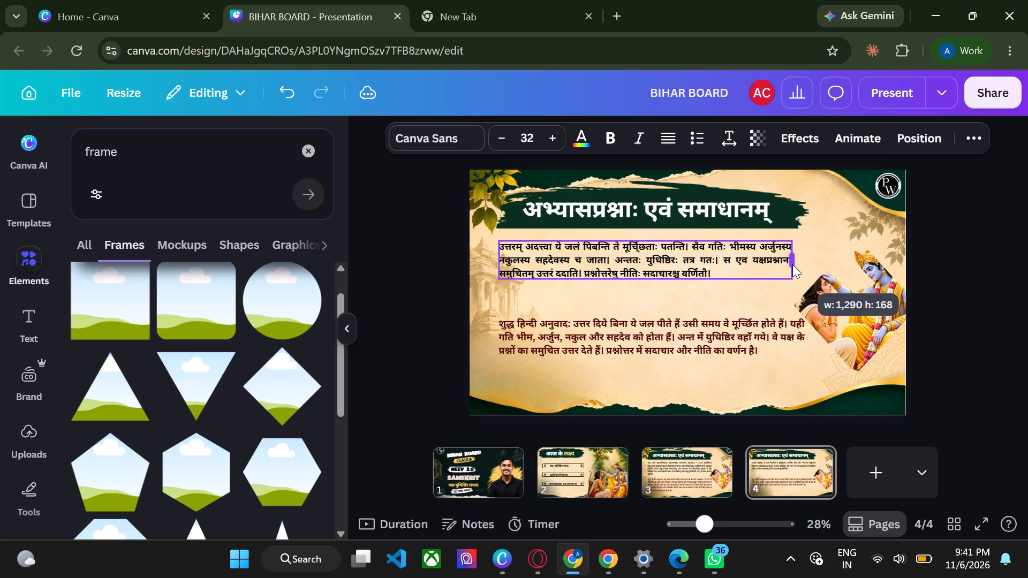
{"action": "left_click_drag", "start_coordinate": [792, 264], "coordinate": [769, 271]}
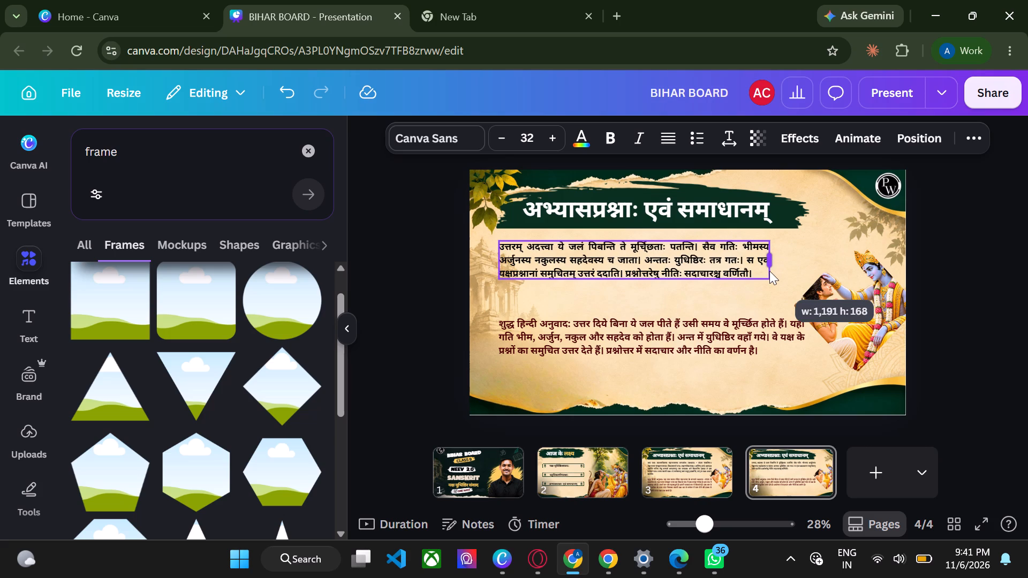
{"action": "left_click_drag", "start_coordinate": [769, 271], "coordinate": [746, 277]}
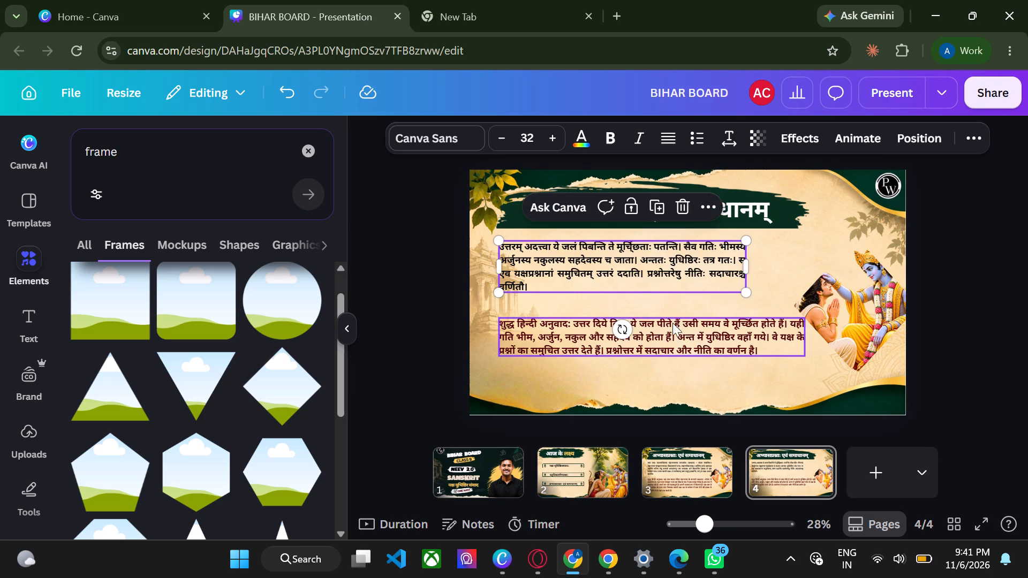
{"action": "left_click", "coordinate": [672, 328]}
{"action": "left_click", "coordinate": [672, 328]}
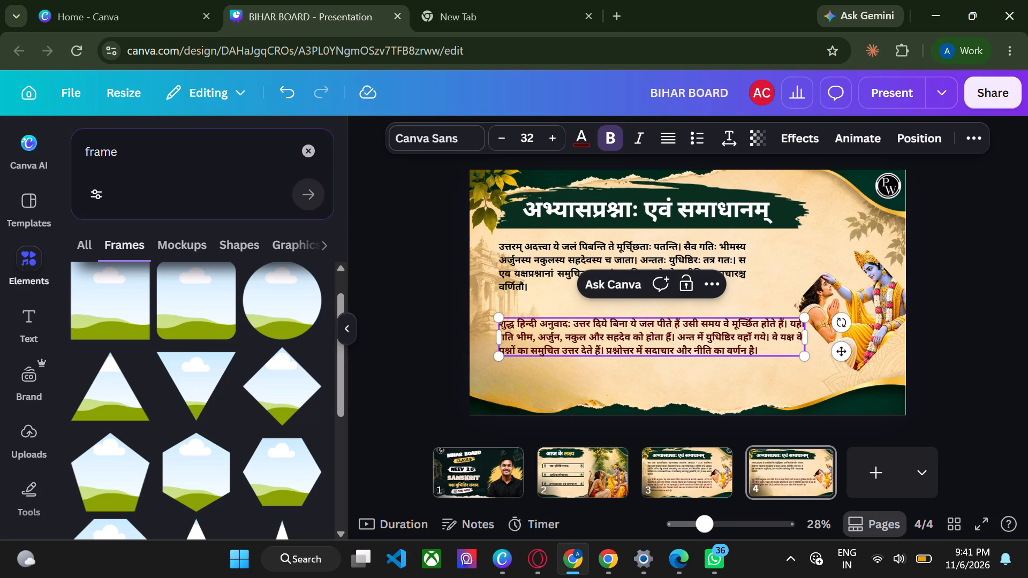
{"action": "left_click_drag", "start_coordinate": [805, 339], "coordinate": [753, 339]}
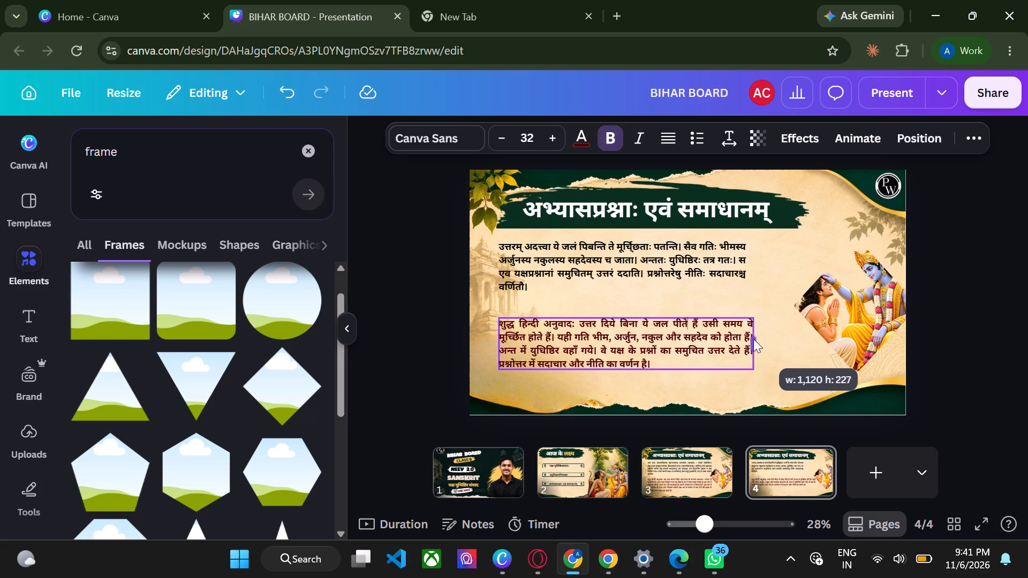
{"action": "left_click_drag", "start_coordinate": [753, 339], "coordinate": [747, 337]}
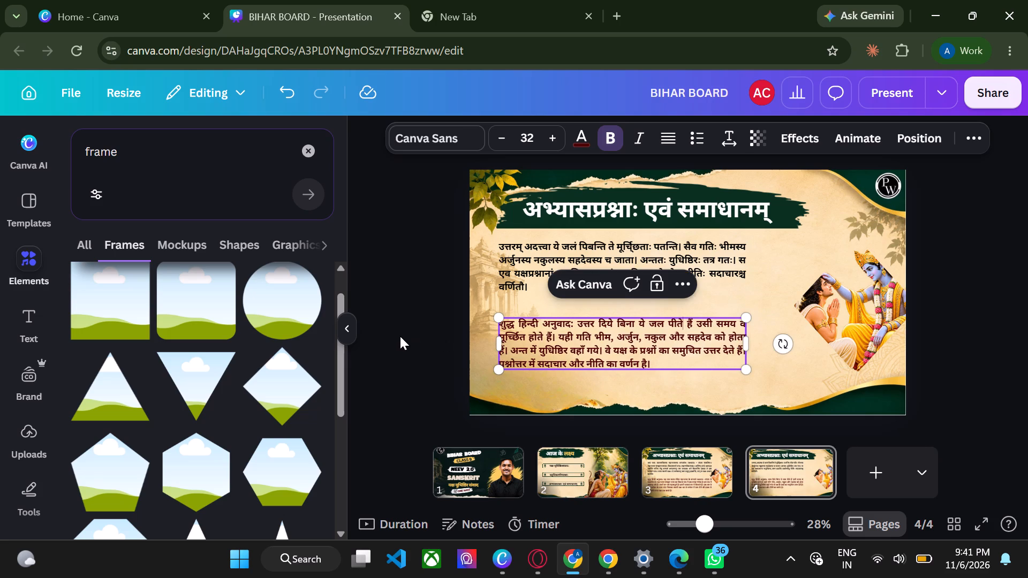
{"action": "left_click", "coordinate": [400, 336]}
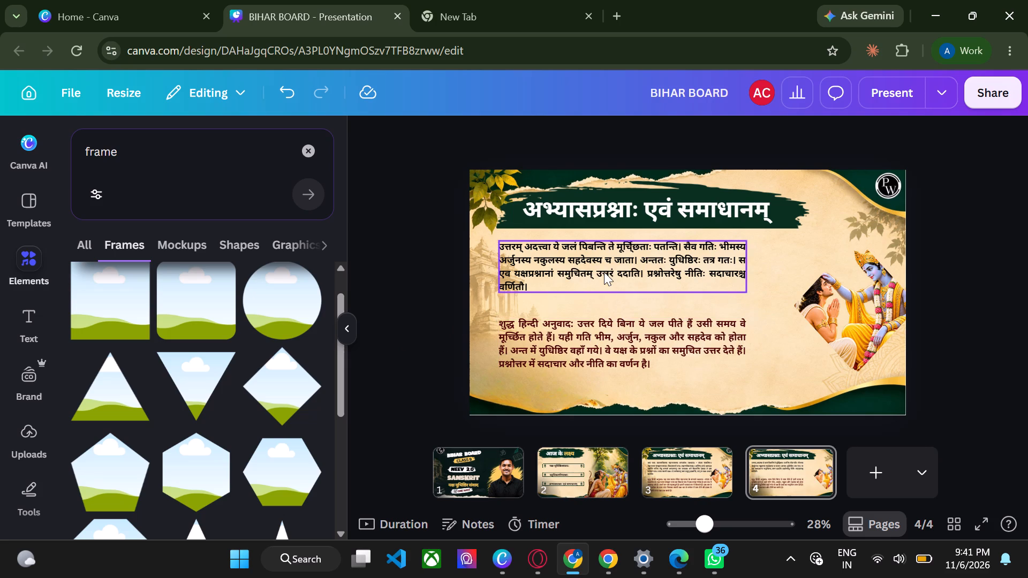
{"action": "left_click_drag", "start_coordinate": [604, 272], "coordinate": [604, 278]}
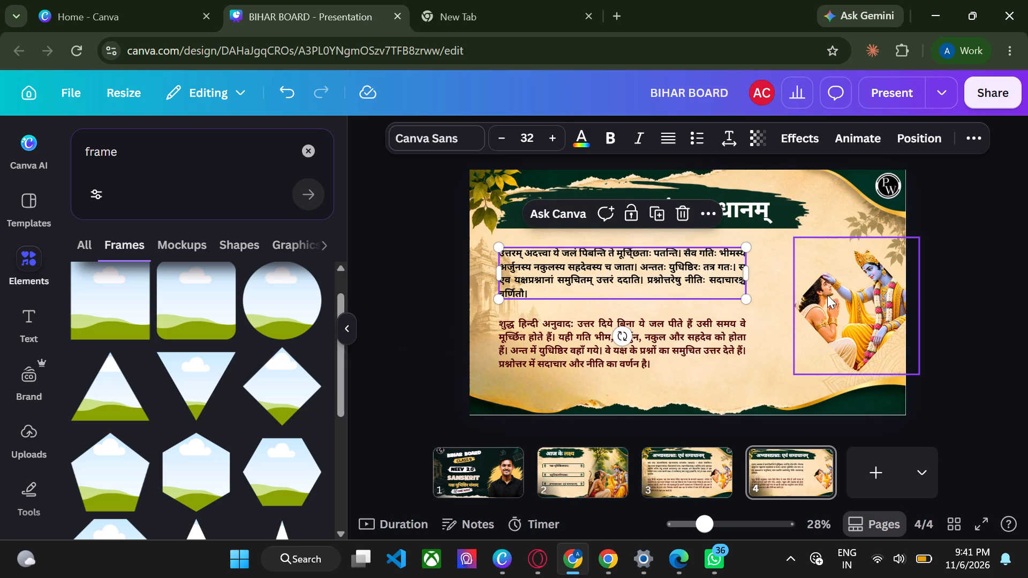
Enlarge the framed Krishna image on slide 4 and position it beside the narrowed paragraphs, close to the slide's right edge.
{"action": "left_click_drag", "start_coordinate": [827, 295], "coordinate": [788, 289]}
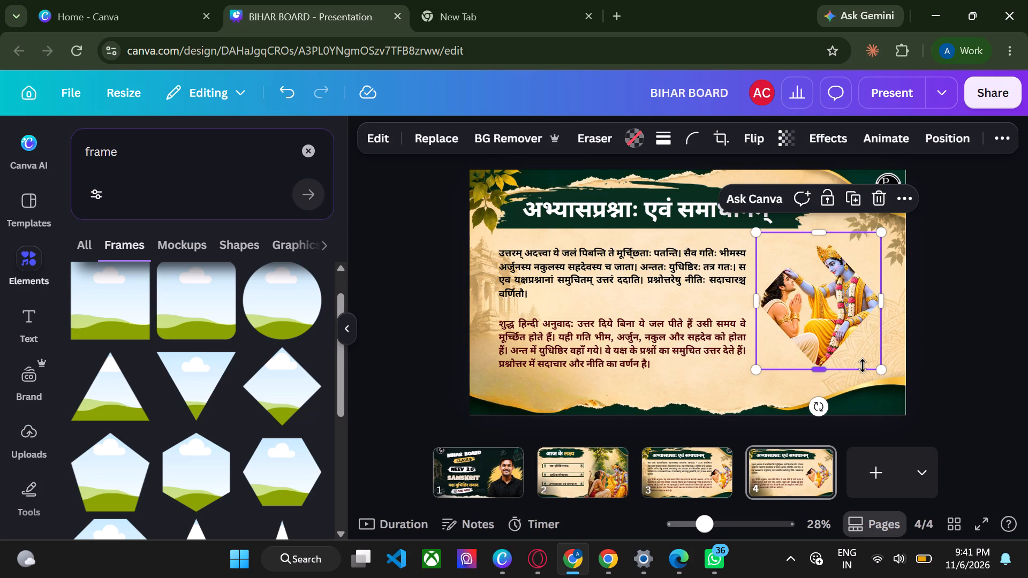
{"action": "left_click_drag", "start_coordinate": [883, 370], "coordinate": [920, 416]}
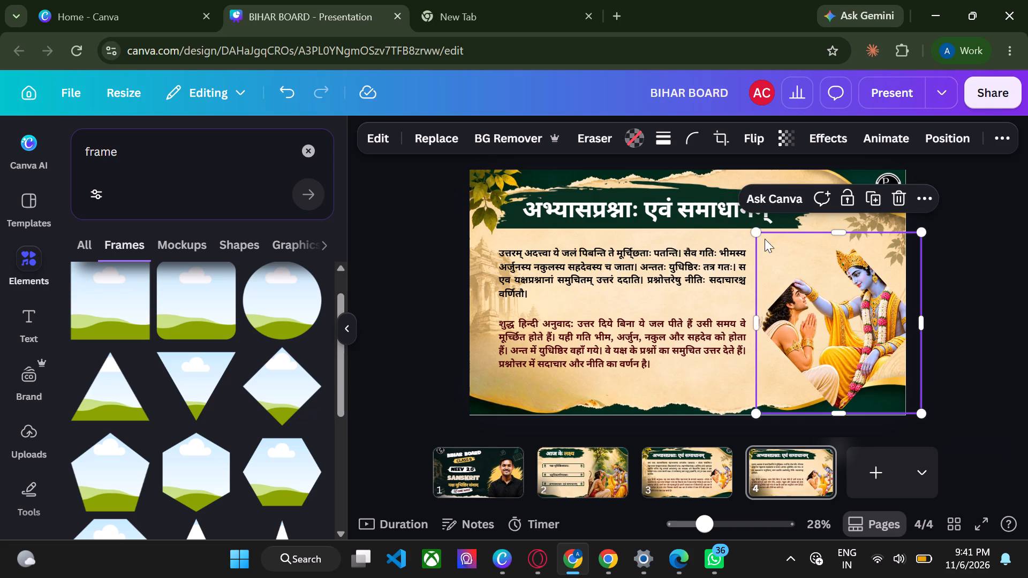
{"action": "left_click_drag", "start_coordinate": [757, 232], "coordinate": [747, 222]}
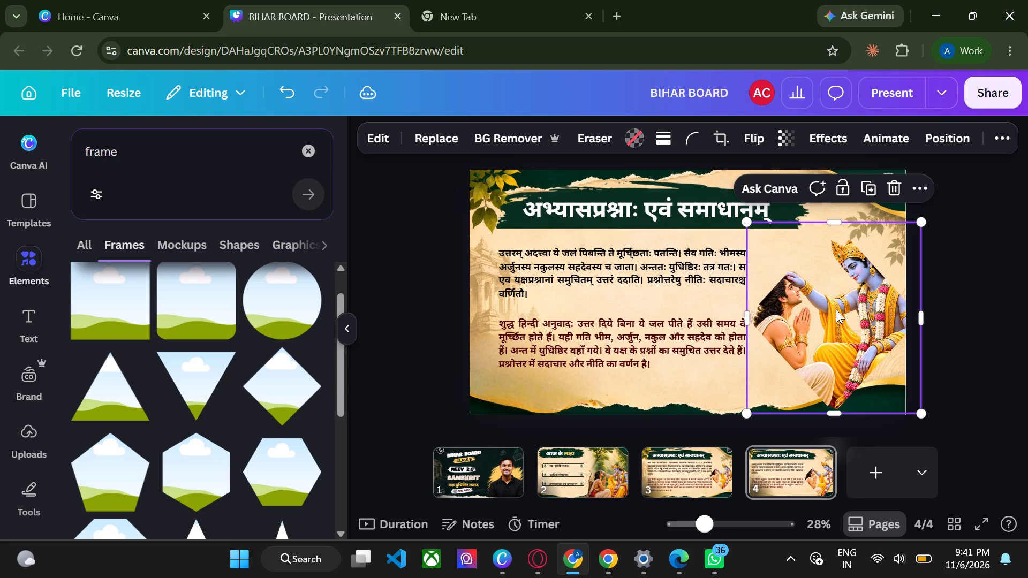
{"action": "left_click_drag", "start_coordinate": [836, 309], "coordinate": [826, 294]}
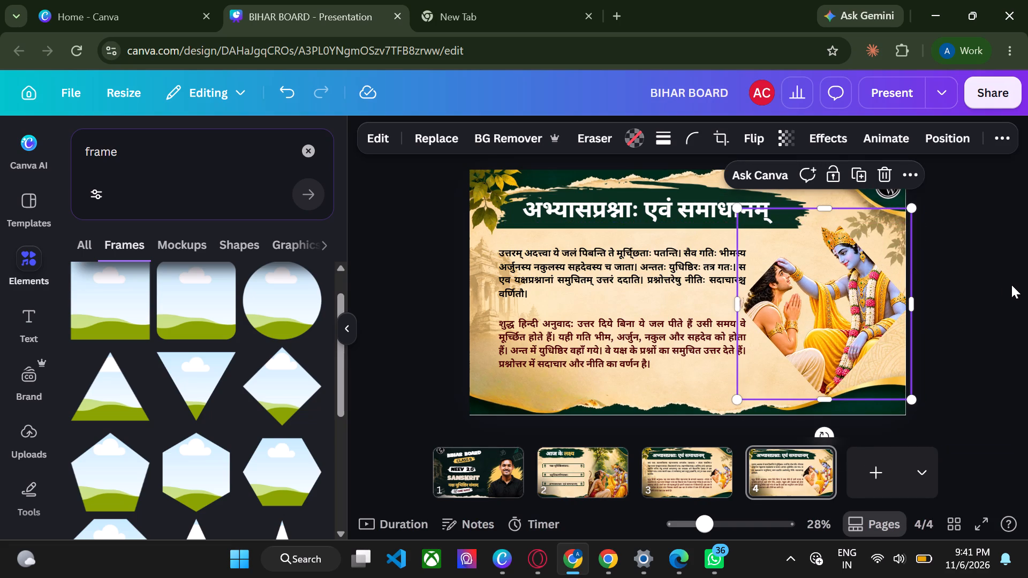
{"action": "left_click", "coordinate": [1011, 286]}
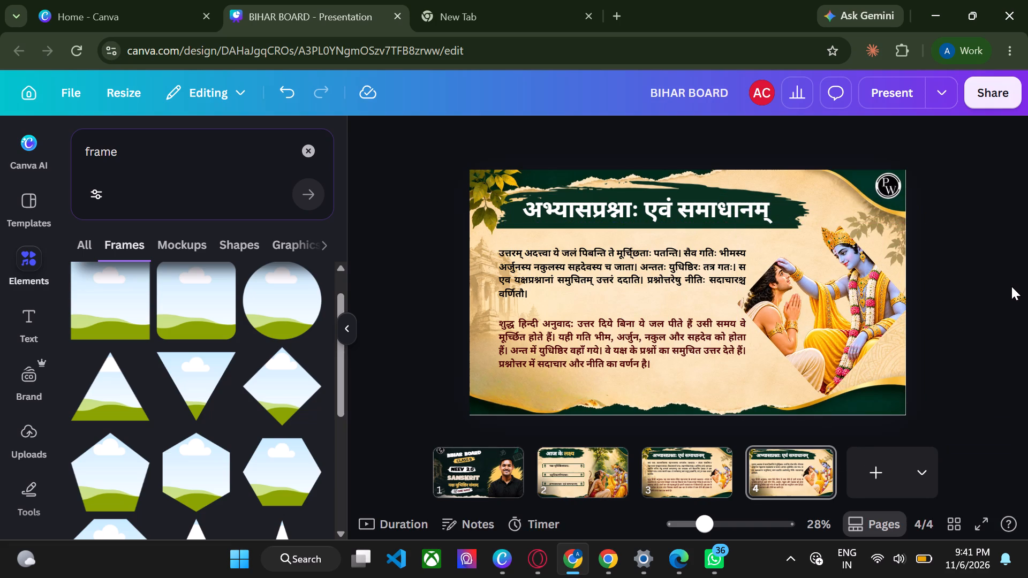
Copy the two-line Yaksha verse beginning केन स्विदावृतो लोकः from slide 5 of the यक्ष युधिष्ठिर संवादः deck.
{"action": "left_click", "coordinate": [691, 464]}
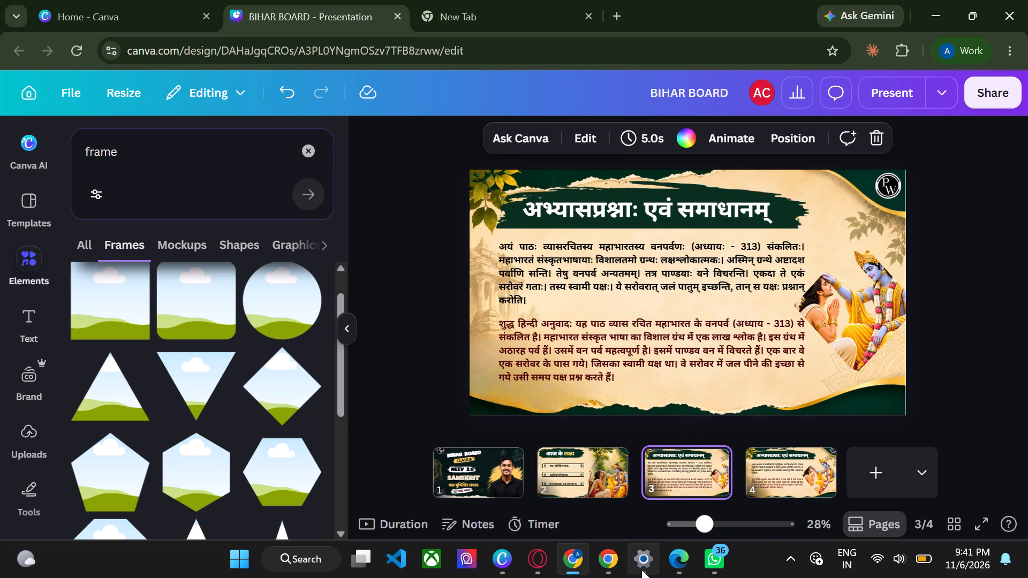
{"action": "left_click", "coordinate": [607, 569]}
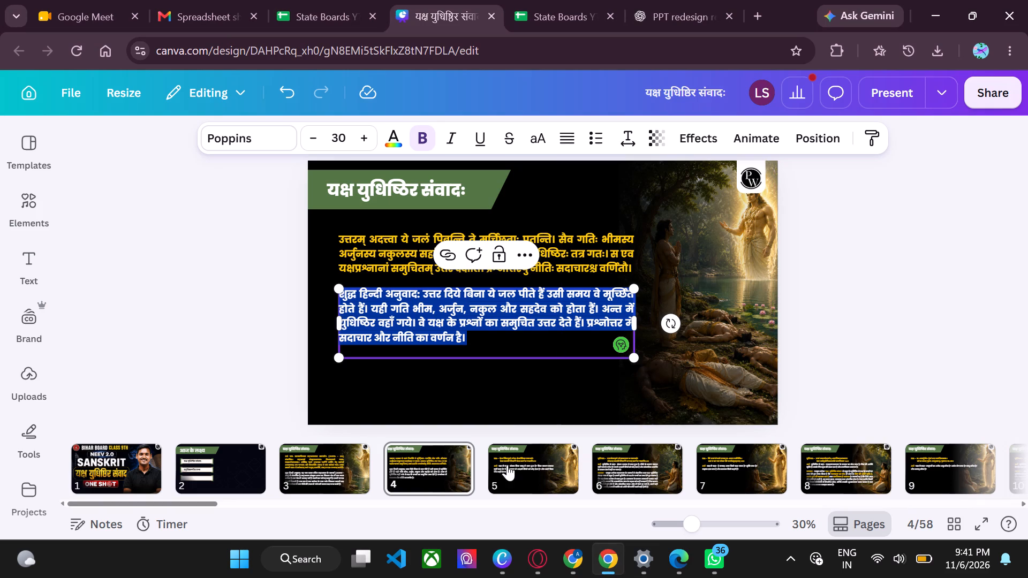
{"action": "left_click", "coordinate": [442, 465]}
{"action": "key", "text": "Right"}
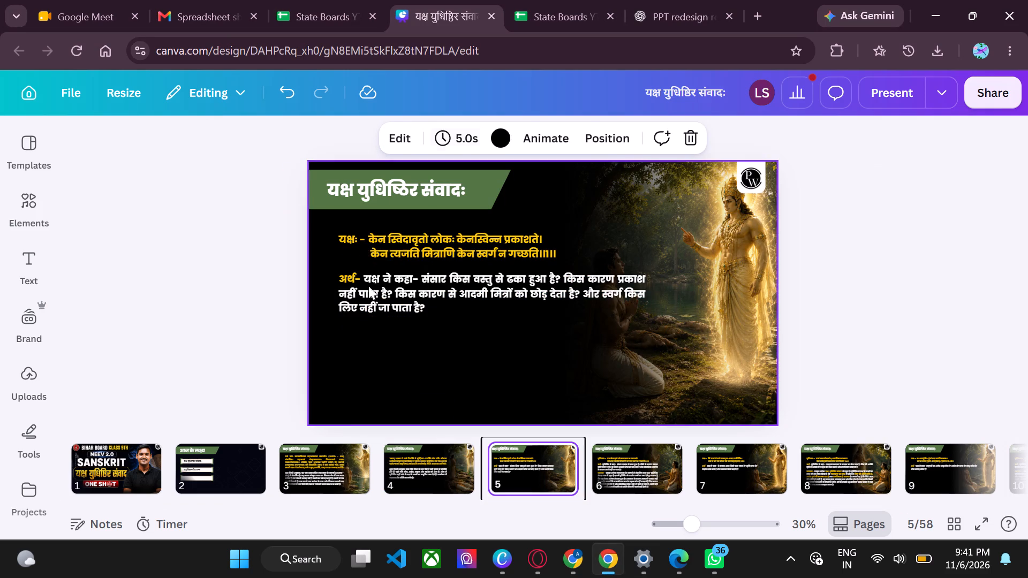
{"action": "left_click", "coordinate": [328, 465]}
{"action": "key", "text": "Right"}
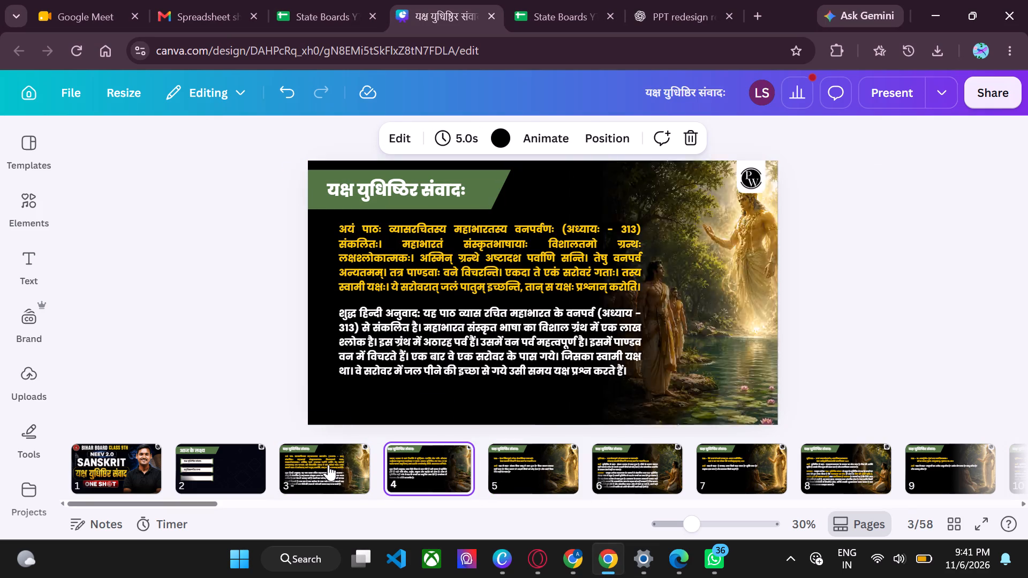
{"action": "key", "text": "Right"}
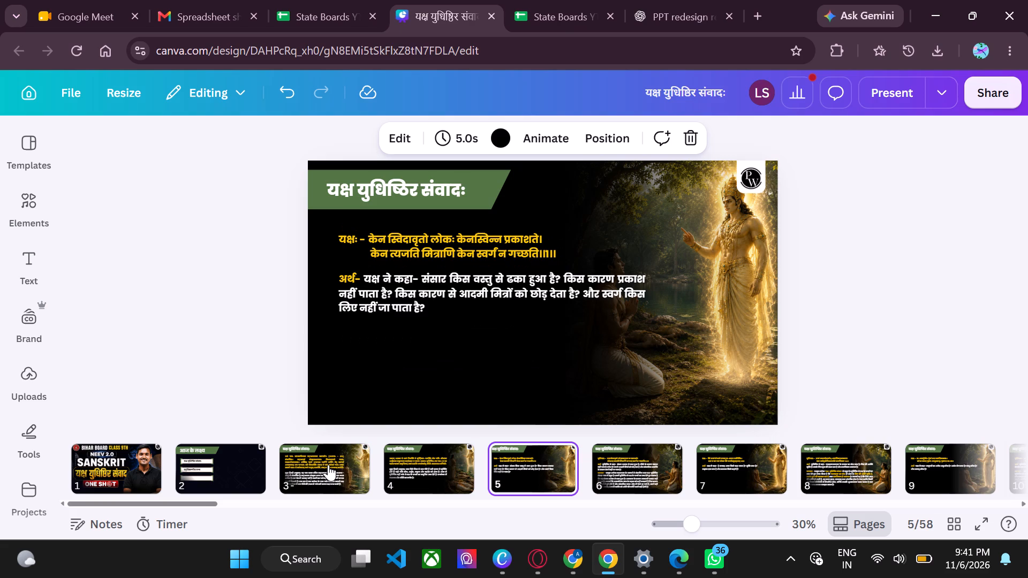
{"action": "double_click", "coordinate": [436, 241]}
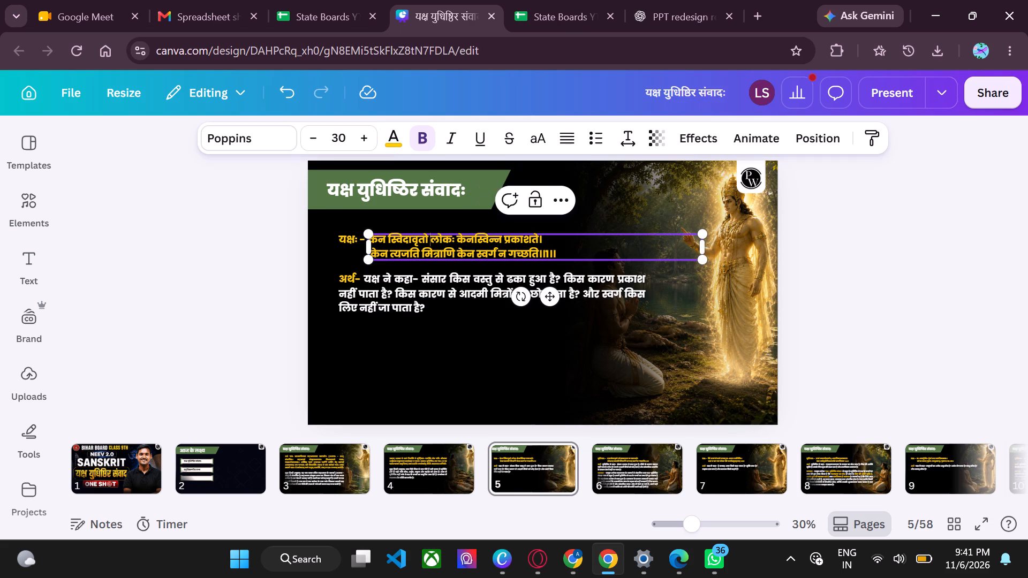
{"action": "key", "text": "ctrl+a"}
{"action": "key", "text": "ctrl+c"}
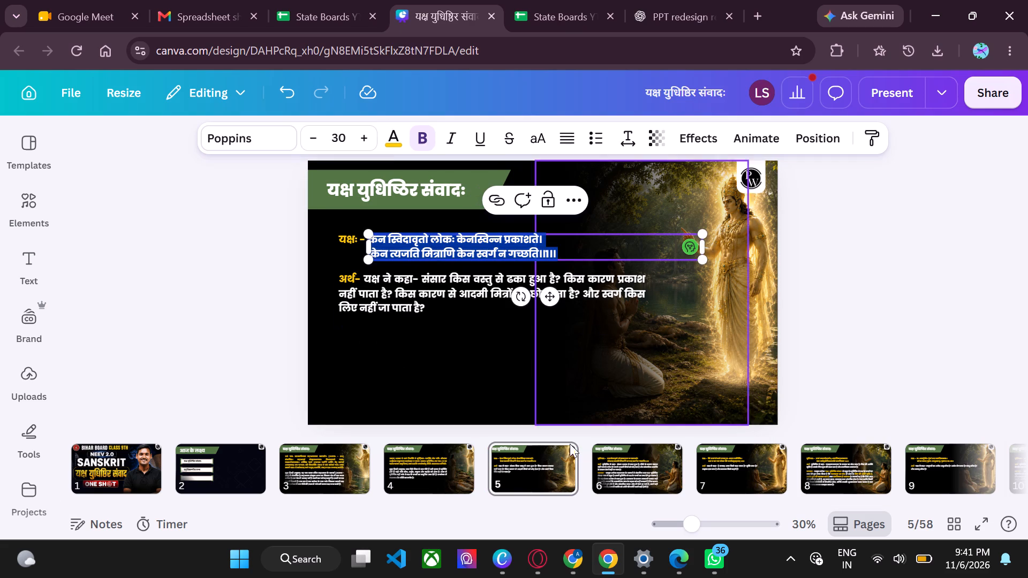
Switch to the BIHAR BOARD presentation and duplicate slide 4.
{"action": "left_click", "coordinate": [571, 561]}
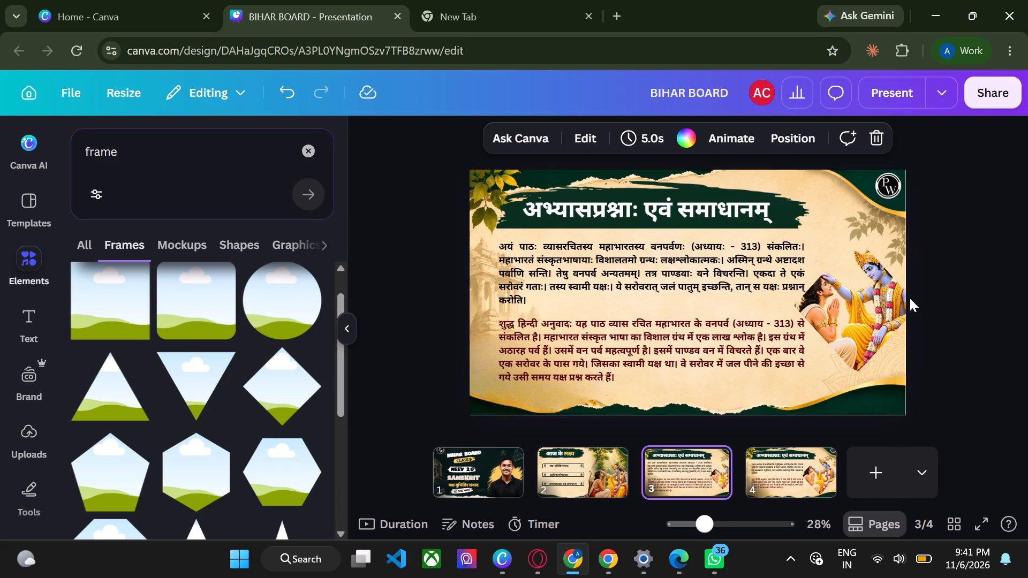
{"action": "left_click", "coordinate": [801, 482]}
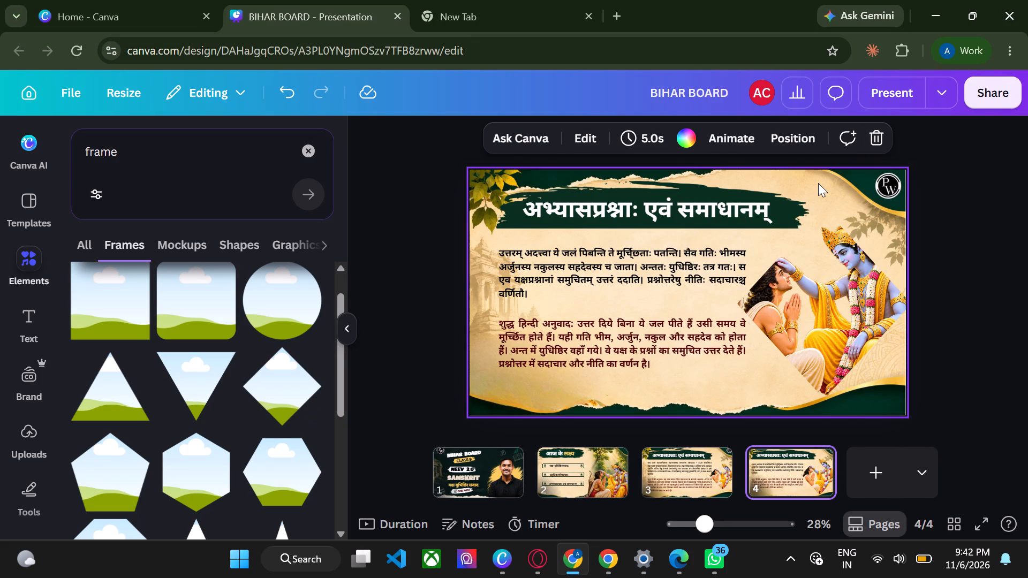
{"action": "left_click", "coordinate": [818, 183]}
{"action": "right_click", "coordinate": [818, 183]}
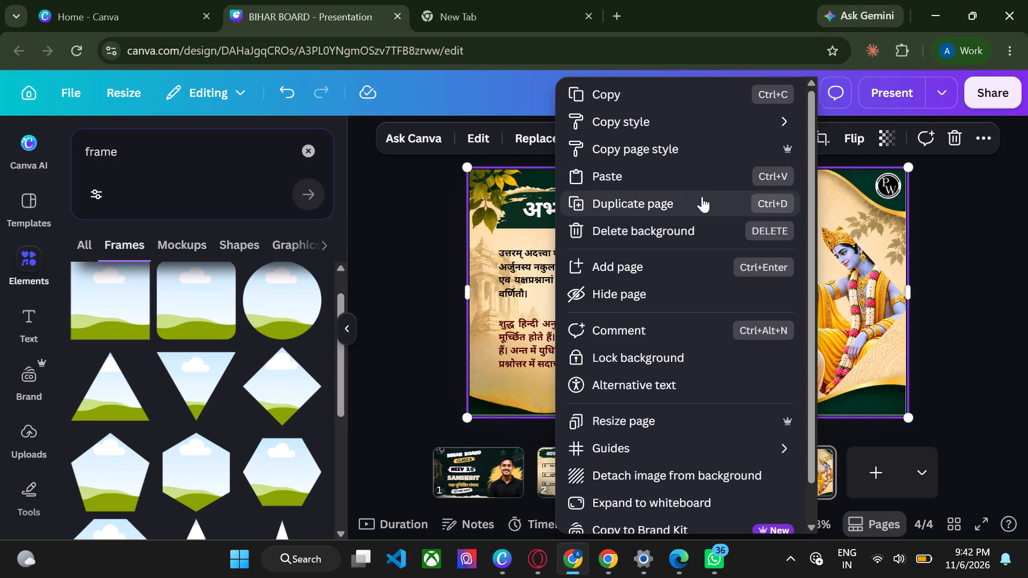
{"action": "left_click", "coordinate": [702, 196]}
Replace the Sanskrit paragraph on the duplicated slide 5 with the copied verse beginning केन स्विदावृतो लोकः.
{"action": "double_click", "coordinate": [593, 272]}
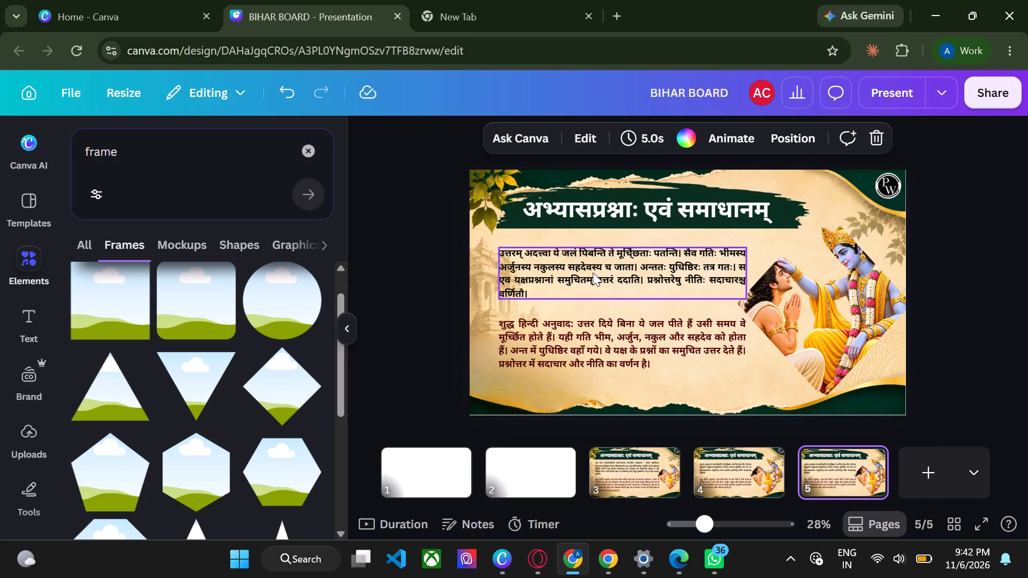
{"action": "key", "text": "BackSpace"}
{"action": "key", "text": "ctrl+v"}
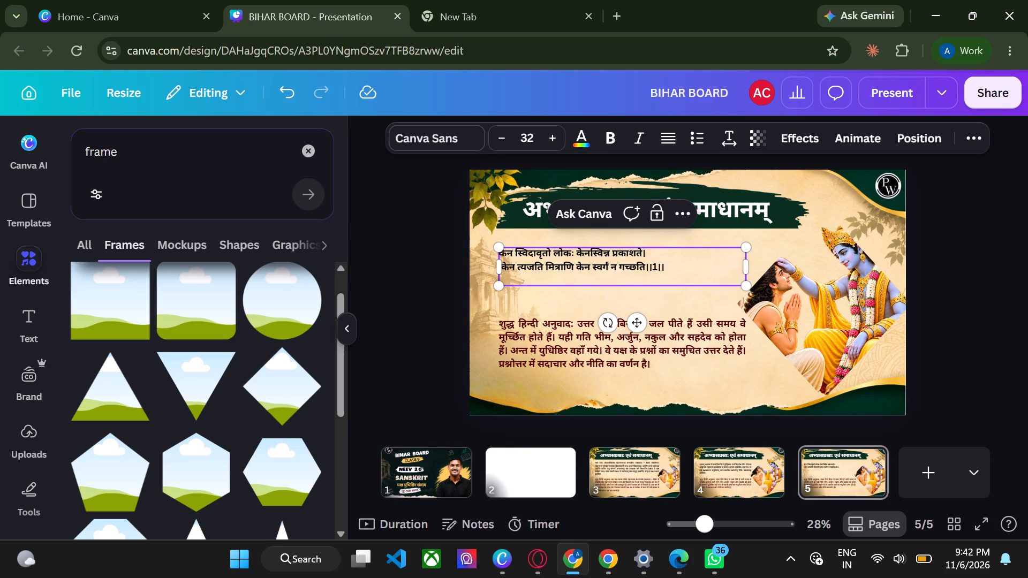
Copy the speaker label यक्षः - from slide 5 of the source deck and insert it before the verse's first line on BIHAR BOARD slide 5.
{"action": "left_click", "coordinate": [617, 563]}
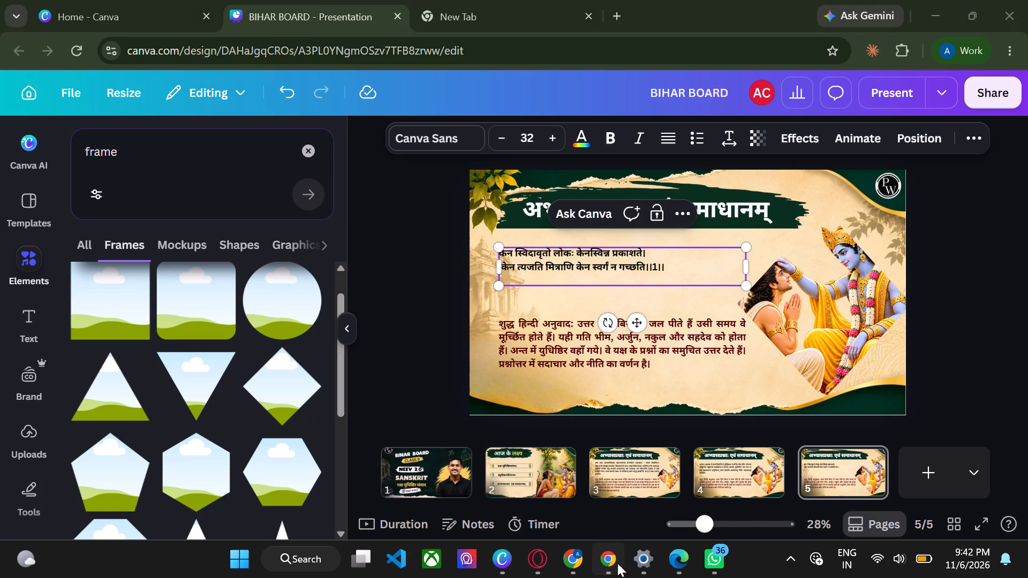
{"action": "triple_click", "coordinate": [353, 235]}
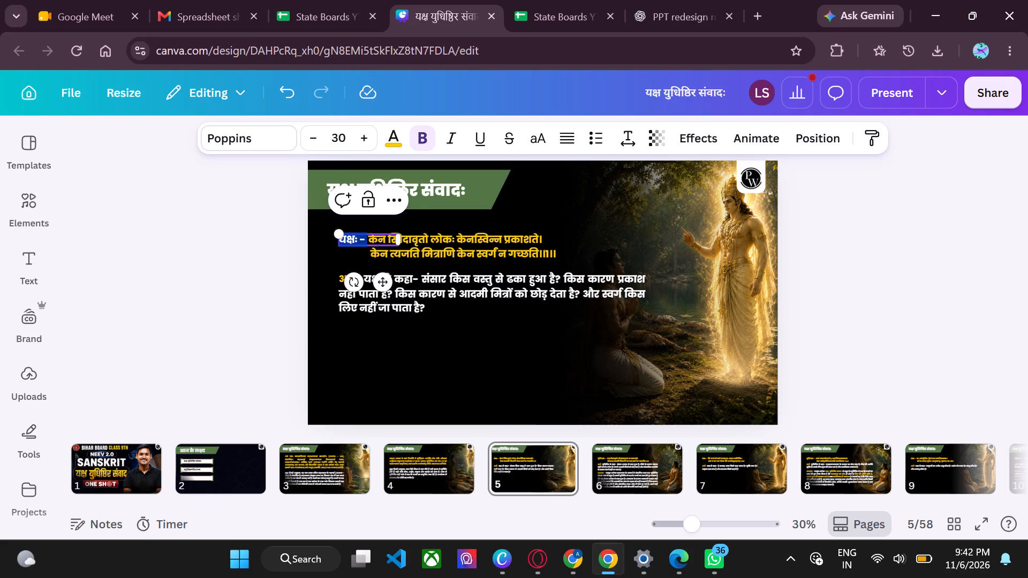
{"action": "key", "text": "ctrl+c"}
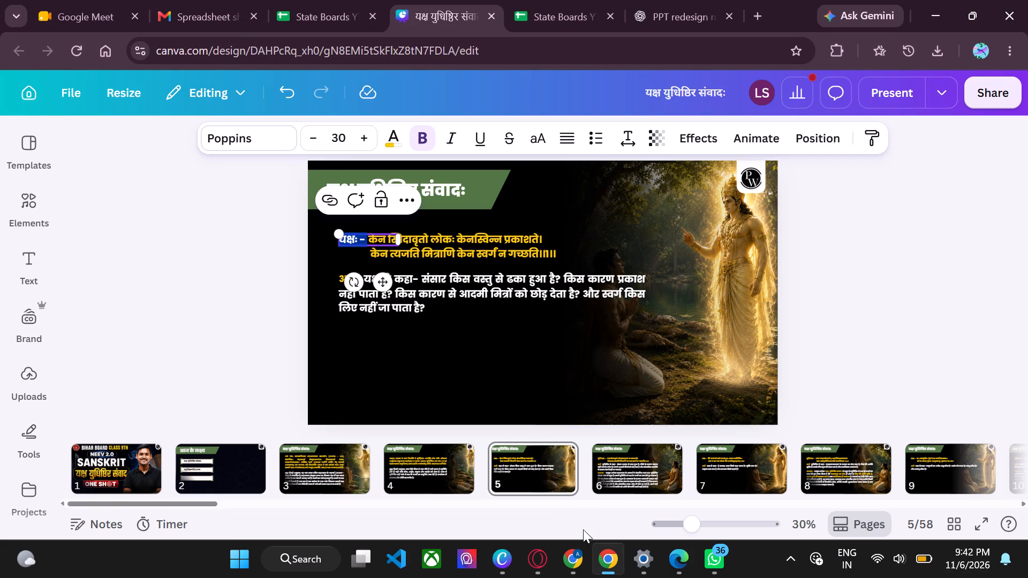
{"action": "left_click", "coordinate": [569, 555]}
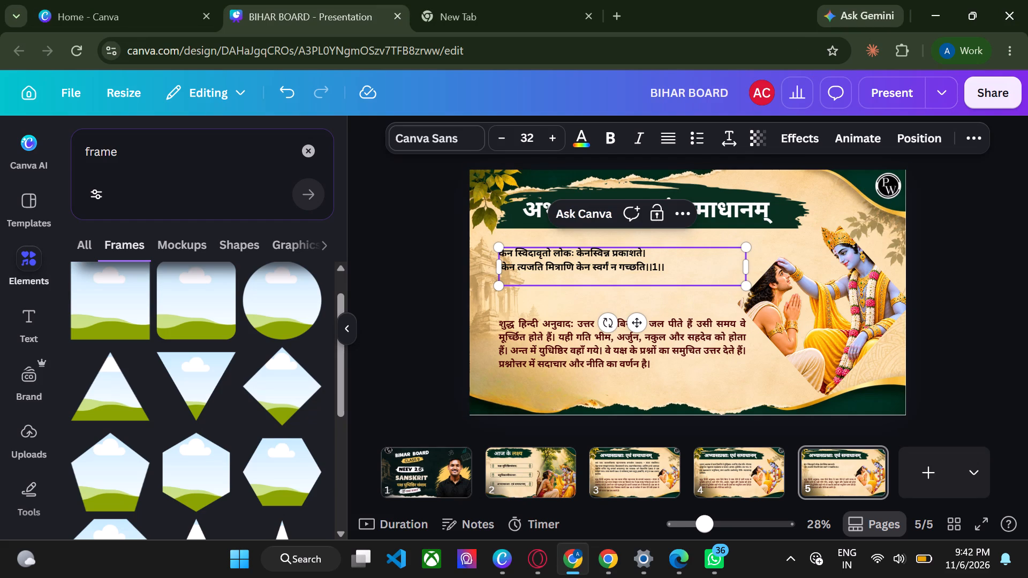
{"action": "left_click", "coordinate": [503, 252]}
{"action": "key", "text": "Left"}
{"action": "key", "text": "Left"}
{"action": "key", "text": "Left"}
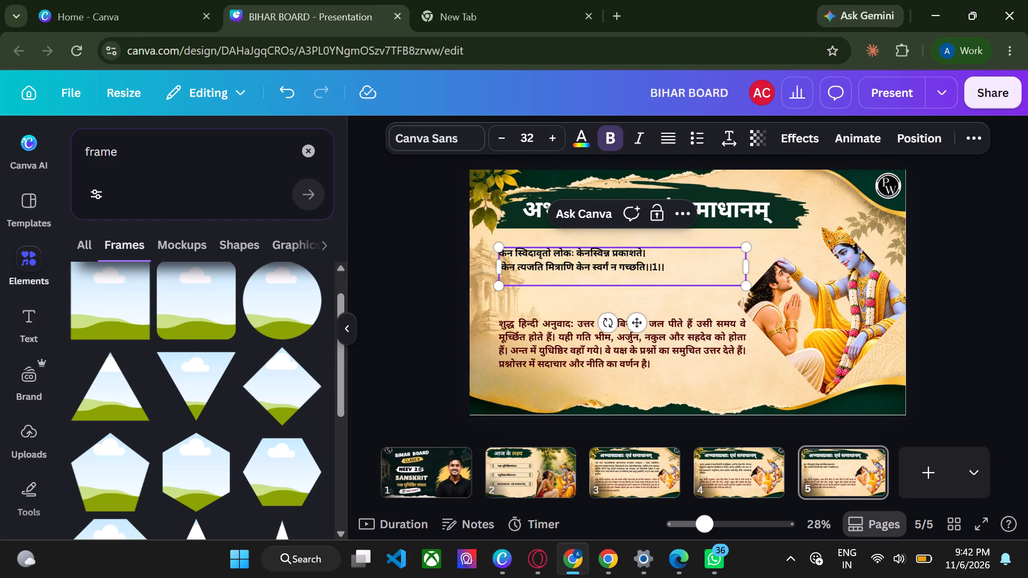
{"action": "key", "text": "ctrl+v"}
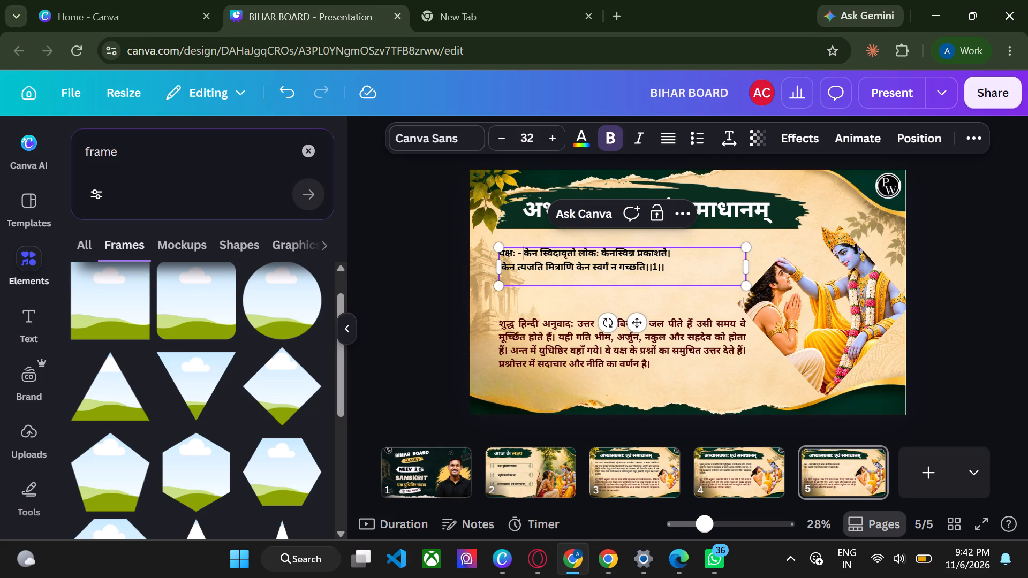
Indent the verse's second line on slide 5 with spaces so it starts beneath केन in the first line.
{"action": "left_click", "coordinate": [509, 266]}
{"action": "key", "text": "Left"}
{"action": "key", "text": "space"}
{"action": "key", "text": "space"}
{"action": "key", "text": "space"}
{"action": "key", "text": "space"}
{"action": "key", "text": "space"}
{"action": "key", "text": "space"}
{"action": "key", "text": "space"}
{"action": "key", "text": "space"}
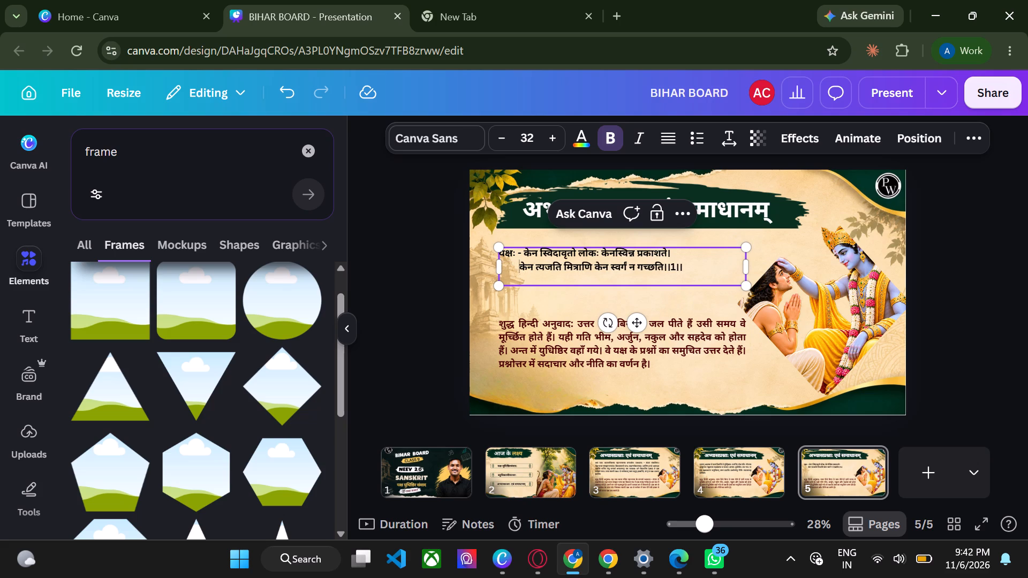
{"action": "key", "text": "space"}
{"action": "key", "text": "space"}
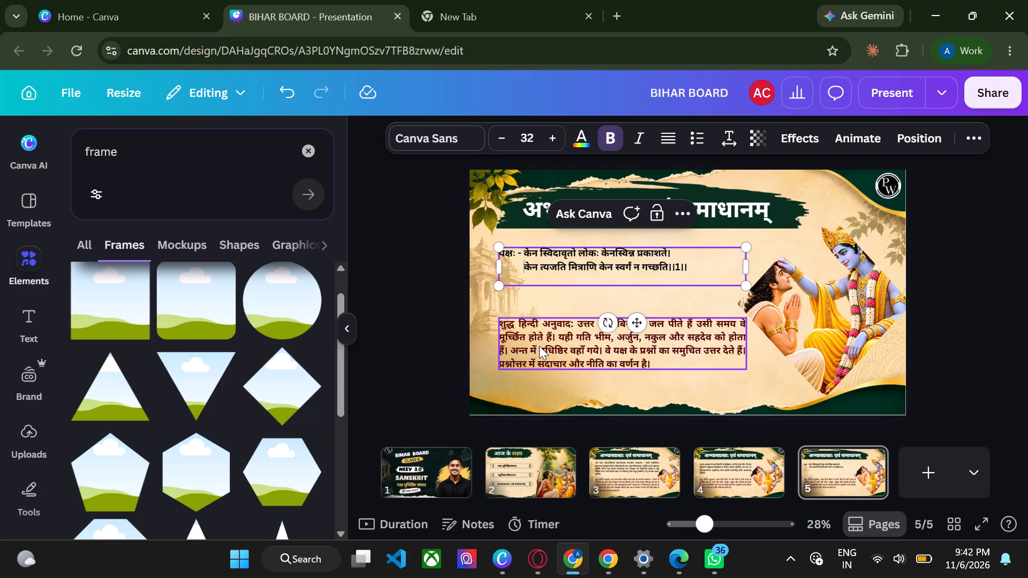
Replace the Hindi translation on slide 5 with the paragraph beginning अर्थ- यक्ष ने कहा from slide 5 of the source deck.
{"action": "left_click", "coordinate": [539, 346]}
{"action": "left_click", "coordinate": [603, 557]}
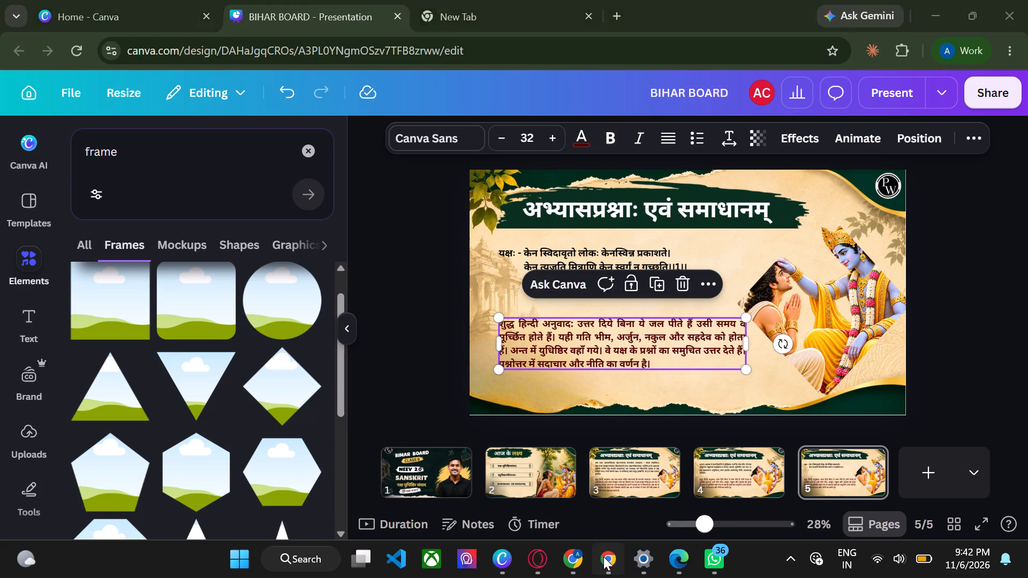
{"action": "double_click", "coordinate": [426, 296]}
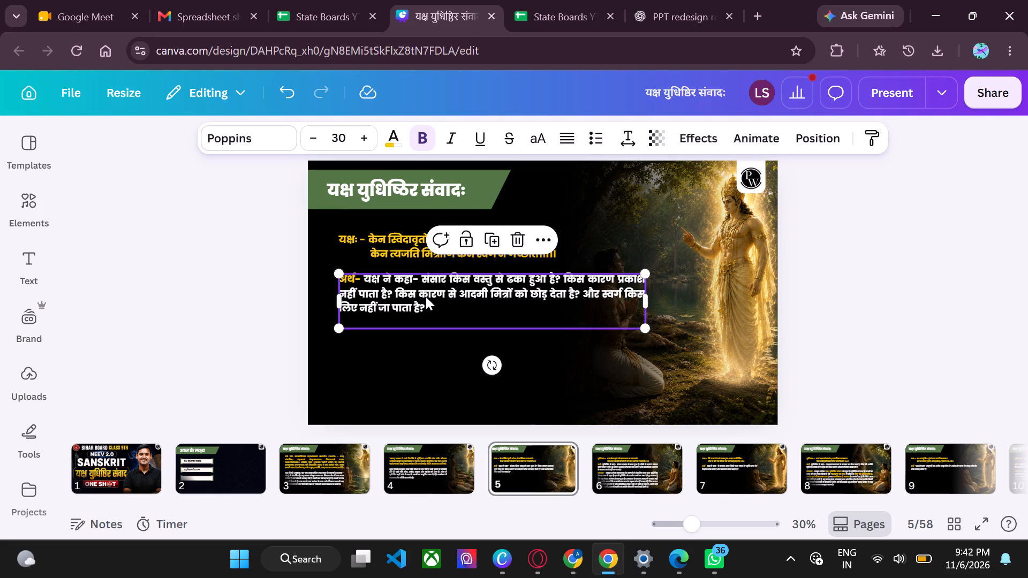
{"action": "key", "text": "ctrl+a"}
{"action": "key", "text": "ctrl+c"}
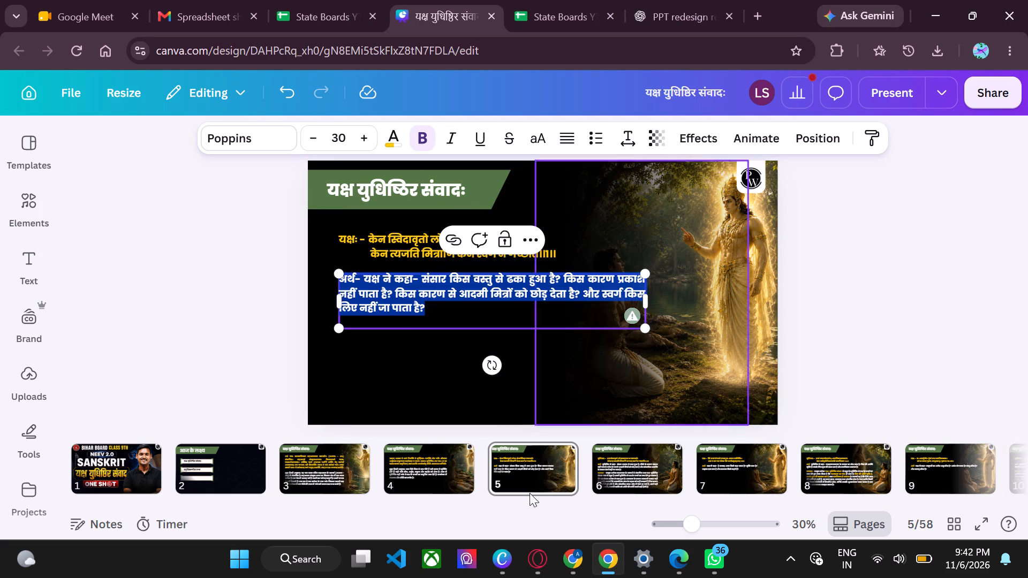
{"action": "left_click", "coordinate": [579, 559]}
{"action": "double_click", "coordinate": [540, 362]}
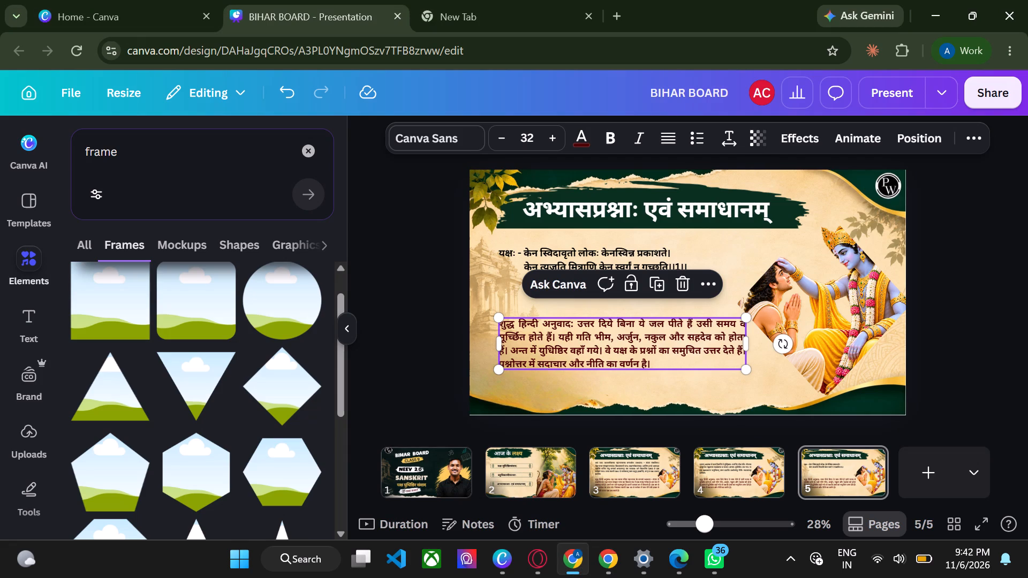
{"action": "key", "text": "BackSpace"}
{"action": "key", "text": "ctrl+v"}
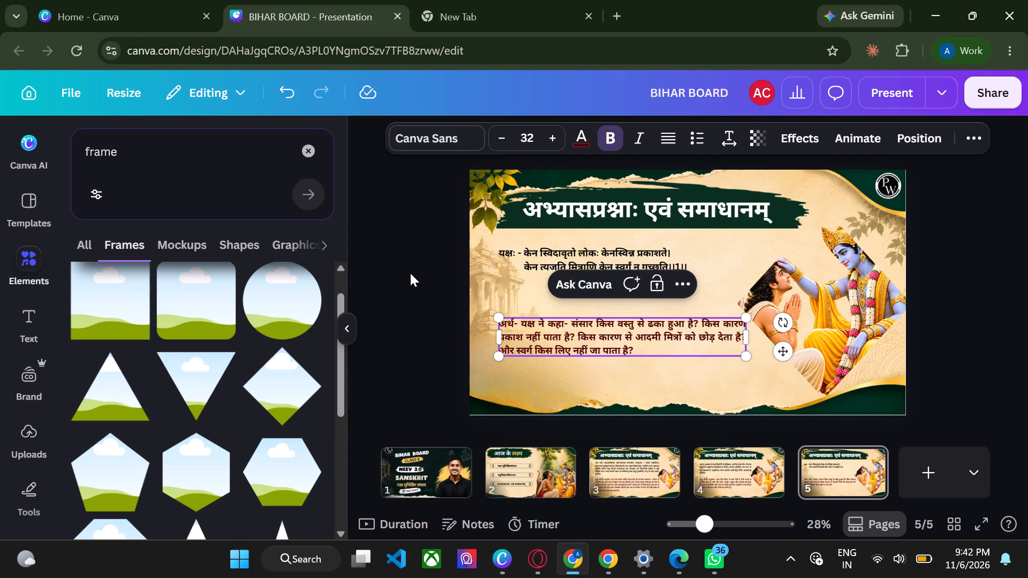
{"action": "left_click", "coordinate": [410, 275]}
Move slide 5's Hindi paragraph up to just below the verse and narrow it so it wraps onto four lines.
{"action": "left_click_drag", "start_coordinate": [570, 336], "coordinate": [569, 324]}
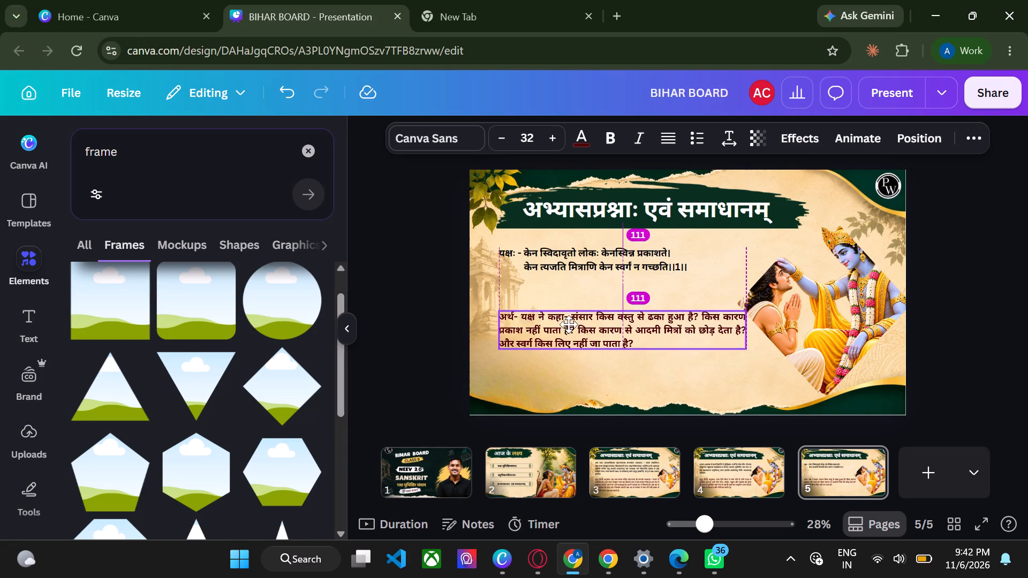
{"action": "left_click_drag", "start_coordinate": [569, 324], "coordinate": [570, 301]}
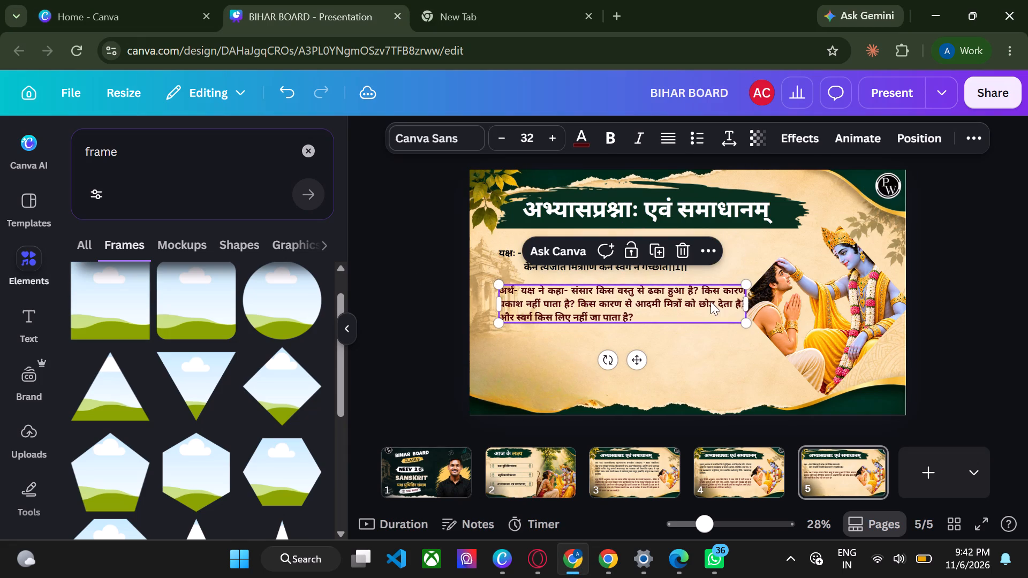
{"action": "left_click_drag", "start_coordinate": [755, 301], "coordinate": [707, 301]}
{"action": "left_click", "coordinate": [388, 343]}
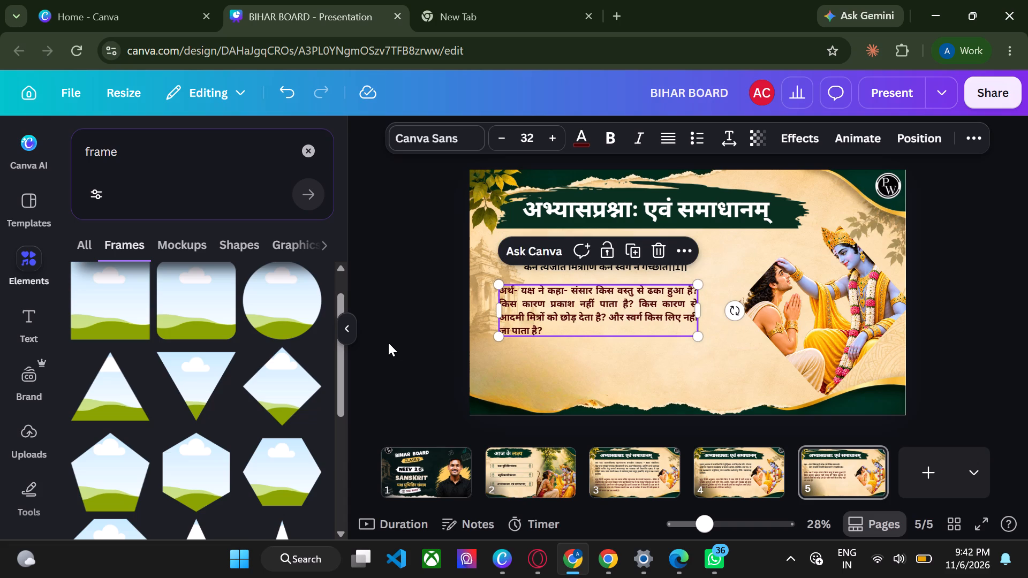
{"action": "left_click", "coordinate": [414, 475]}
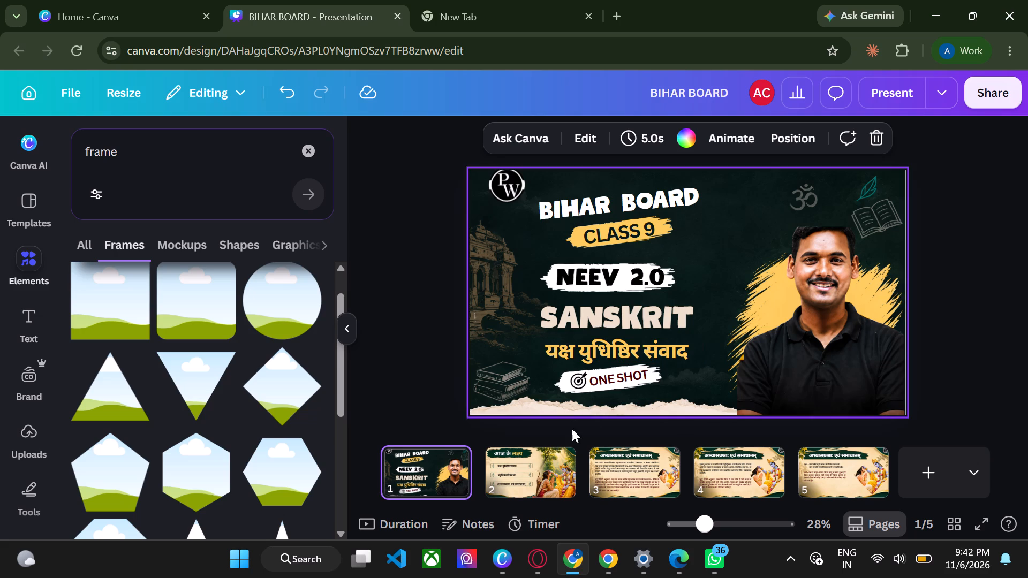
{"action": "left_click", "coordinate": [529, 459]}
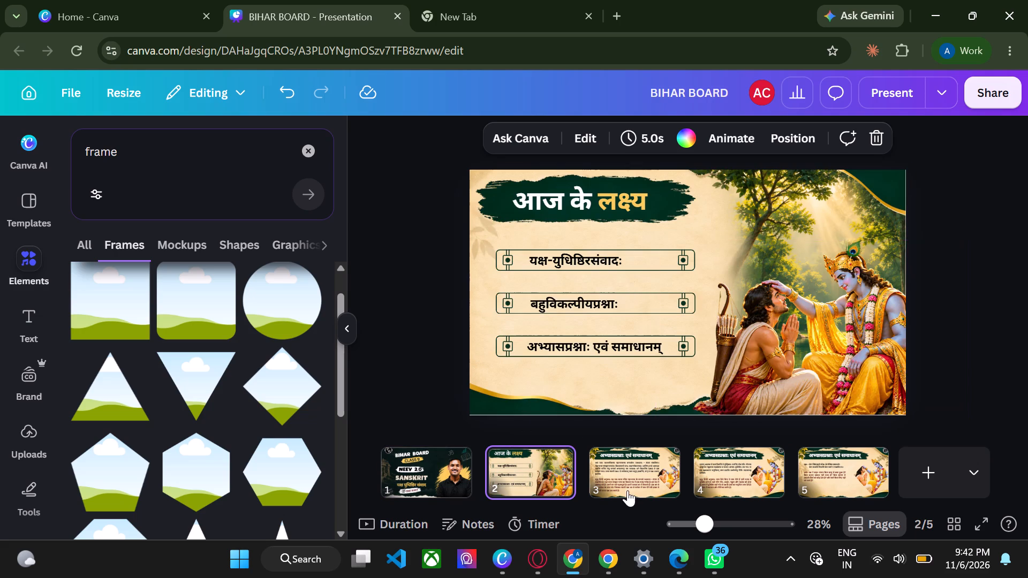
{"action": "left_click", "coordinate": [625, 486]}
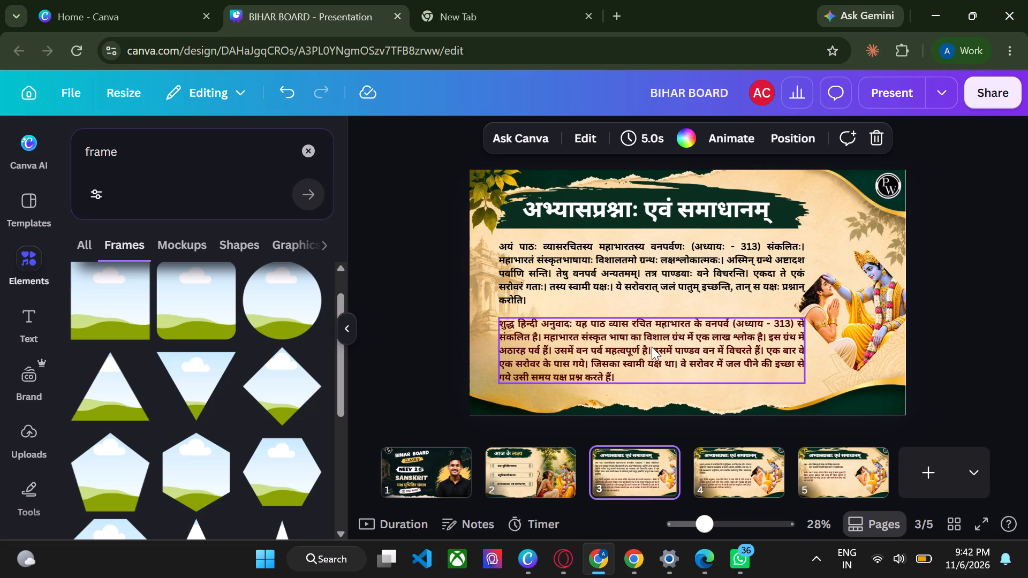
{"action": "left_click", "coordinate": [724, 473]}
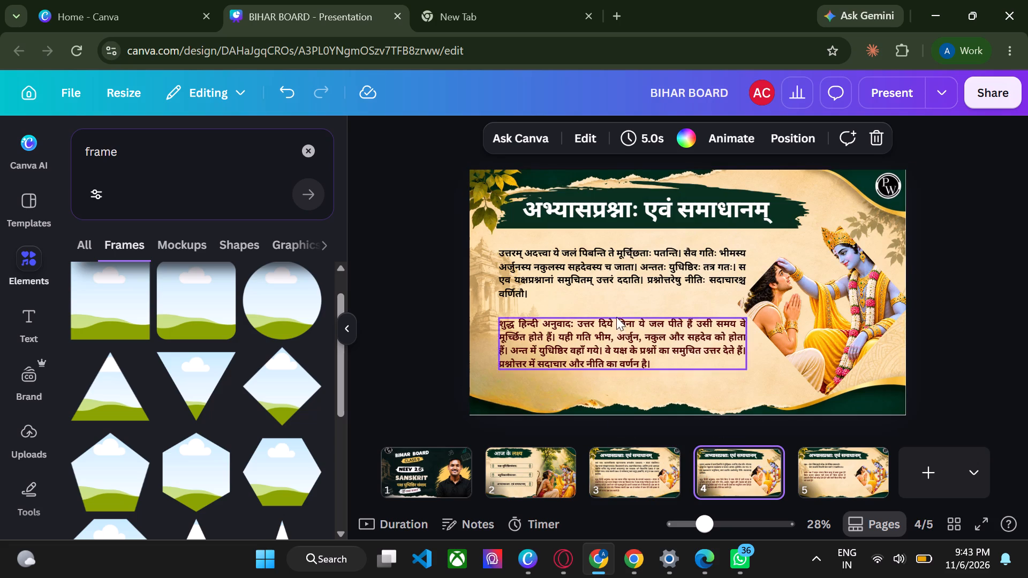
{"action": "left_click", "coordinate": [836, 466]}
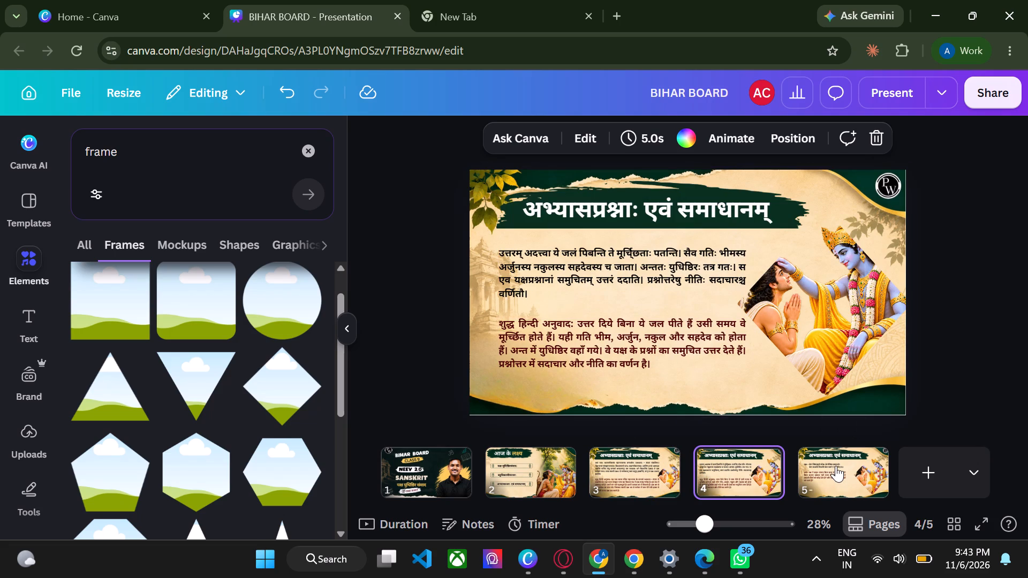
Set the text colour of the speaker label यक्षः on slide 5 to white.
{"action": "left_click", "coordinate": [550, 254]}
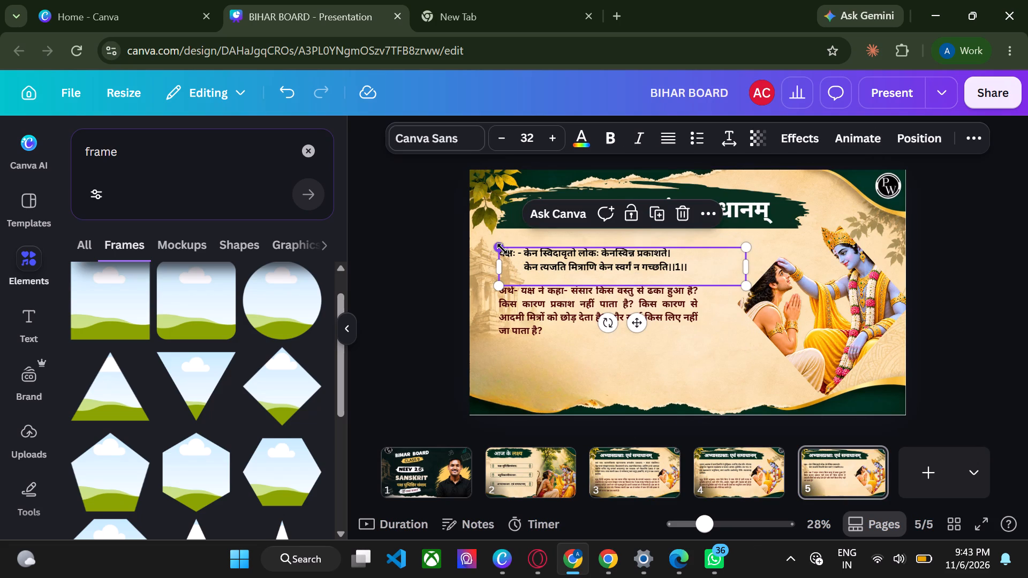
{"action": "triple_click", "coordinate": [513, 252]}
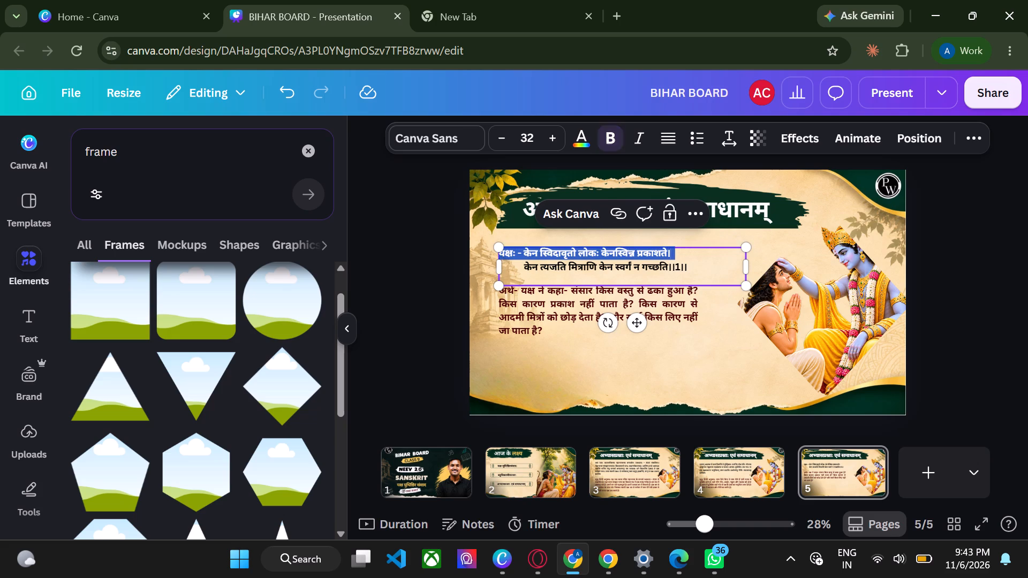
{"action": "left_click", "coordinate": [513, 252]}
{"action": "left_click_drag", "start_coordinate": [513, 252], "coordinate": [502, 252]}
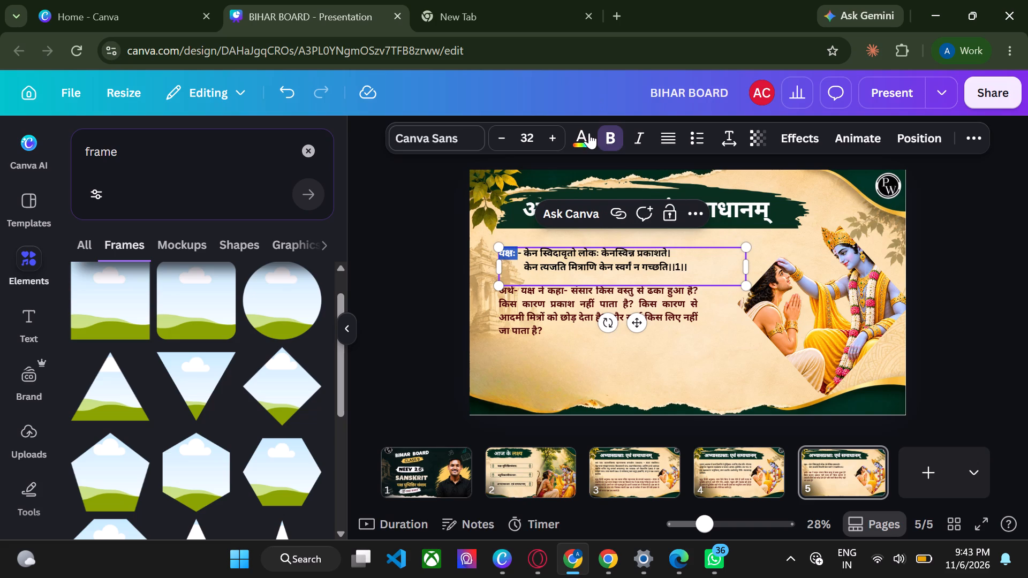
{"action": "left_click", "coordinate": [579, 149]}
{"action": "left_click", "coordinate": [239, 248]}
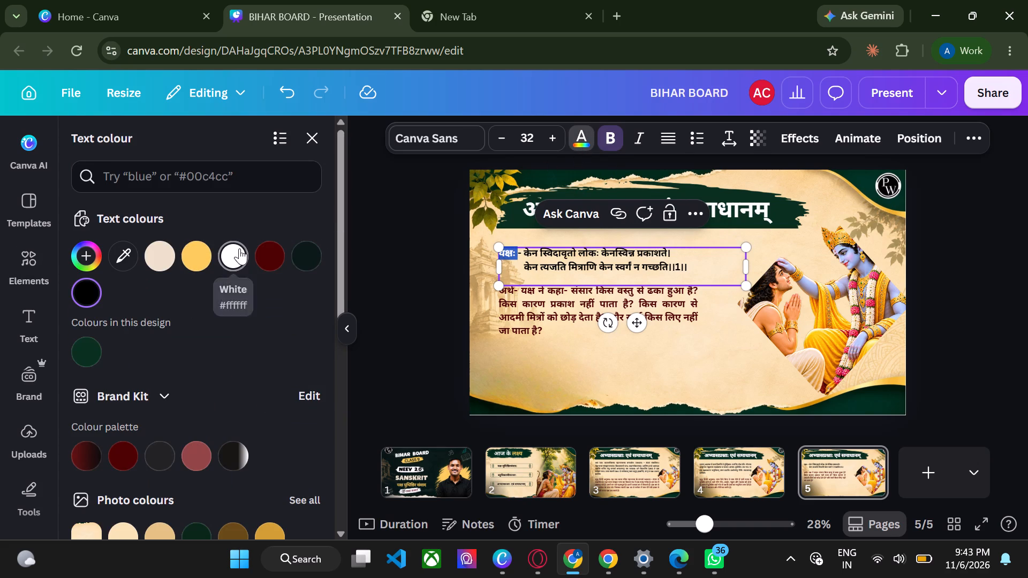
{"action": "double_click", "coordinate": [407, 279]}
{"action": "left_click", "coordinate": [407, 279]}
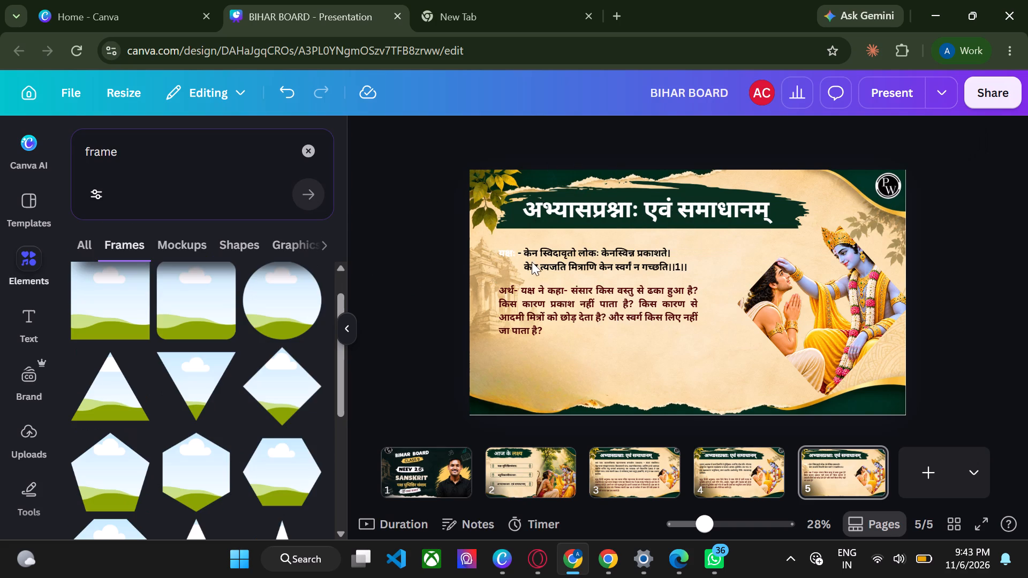
Set the text colour of the speaker label यक्षः on slide 5 to the dark red used for the Hindi paragraph.
{"action": "left_click", "coordinate": [577, 262]}
{"action": "scroll", "coordinate": [577, 262], "scroll_direction": "right", "scroll_amount": 1}
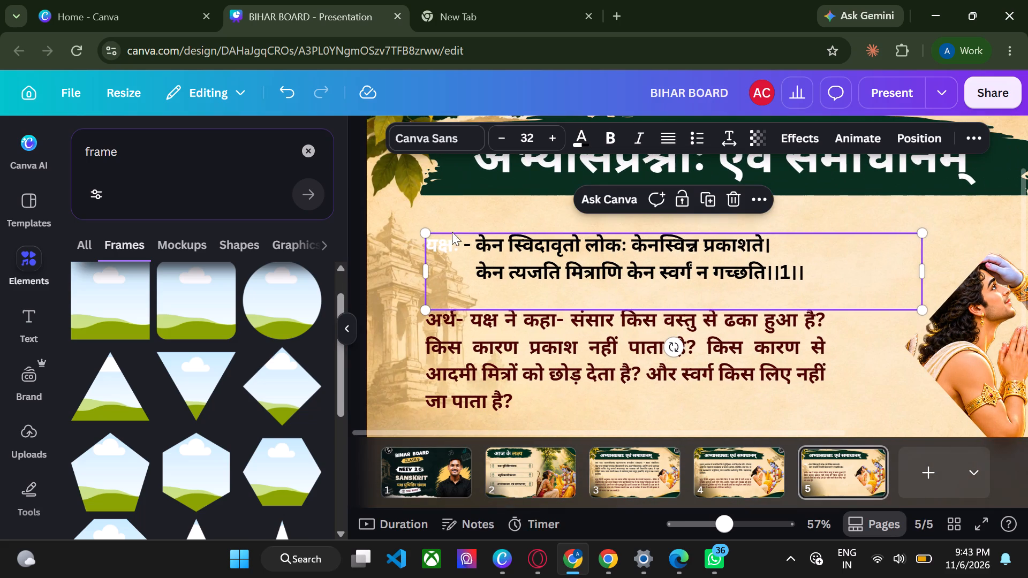
{"action": "left_click", "coordinate": [460, 244]}
{"action": "left_click_drag", "start_coordinate": [460, 244], "coordinate": [437, 245]}
{"action": "left_click", "coordinate": [587, 142]}
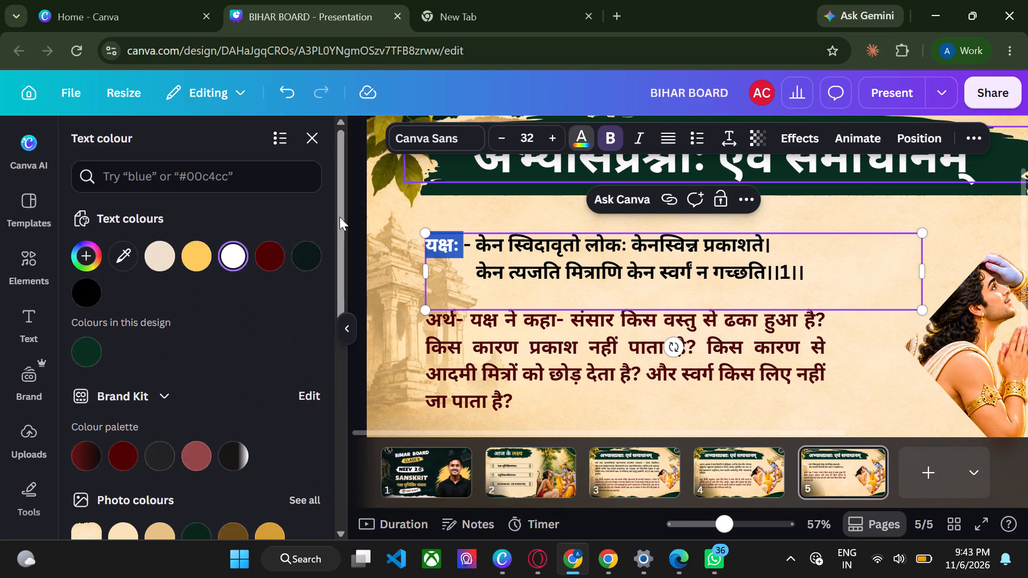
{"action": "left_click", "coordinate": [271, 258]}
{"action": "left_click", "coordinate": [498, 386]}
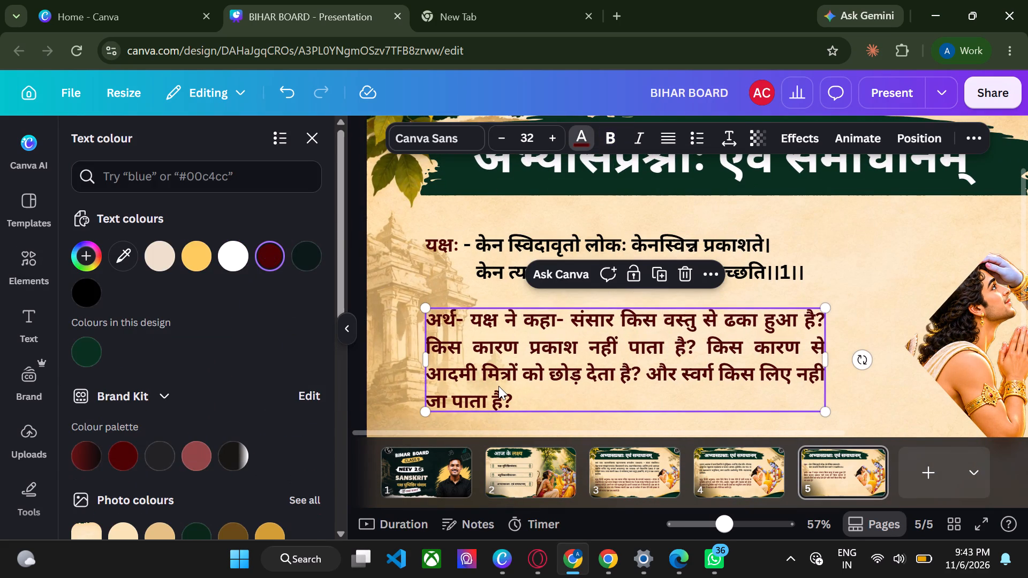
Set the text colour of slide 5's Hindi paragraph to black, leaving out its opening label अर्थ-.
{"action": "left_click", "coordinate": [478, 319]}
{"action": "left_click_drag", "start_coordinate": [478, 319], "coordinate": [474, 319]}
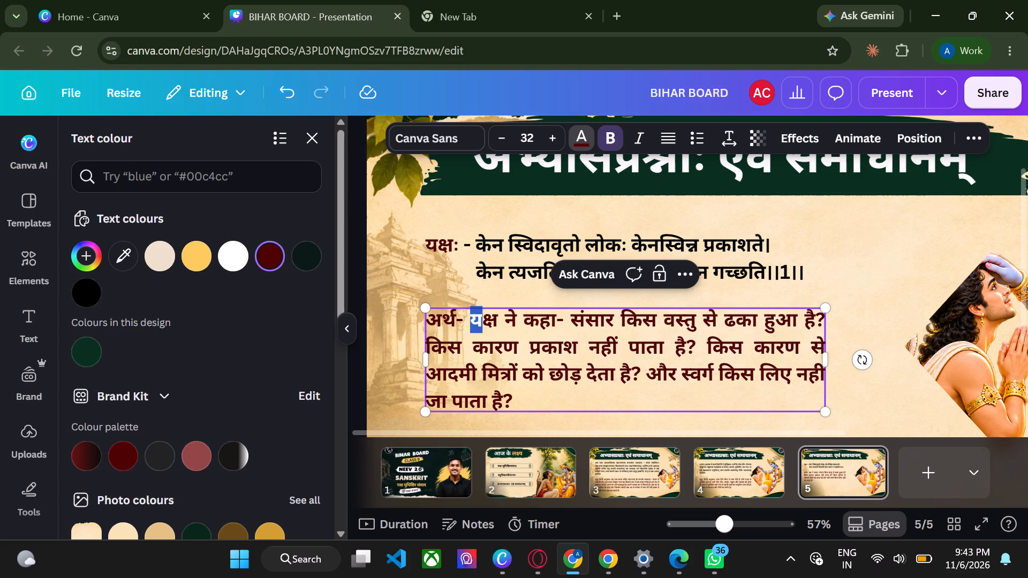
{"action": "left_click_drag", "start_coordinate": [474, 319], "coordinate": [471, 319]}
{"action": "left_click", "coordinate": [471, 319]}
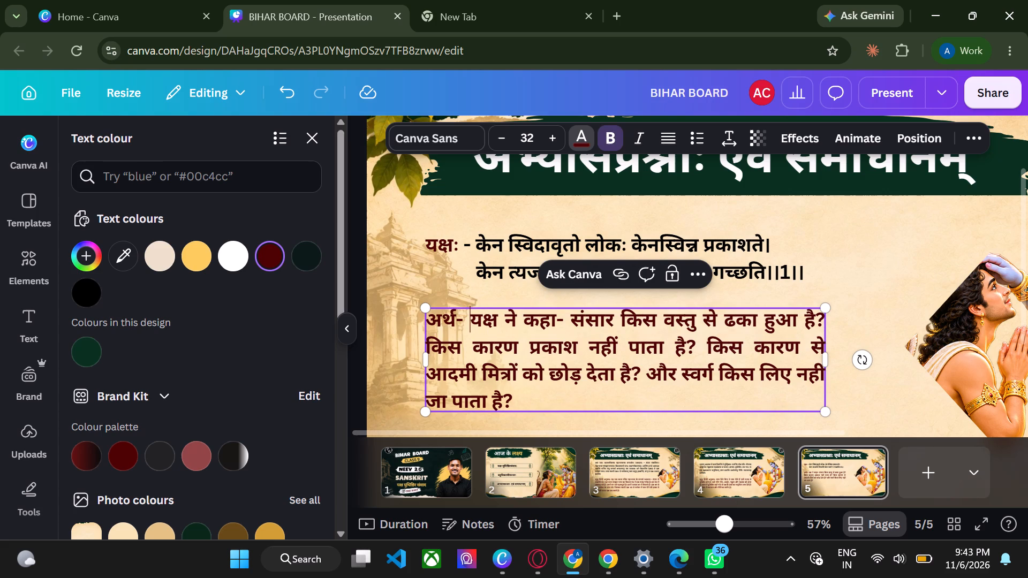
{"action": "left_click_drag", "start_coordinate": [471, 320], "coordinate": [509, 398]}
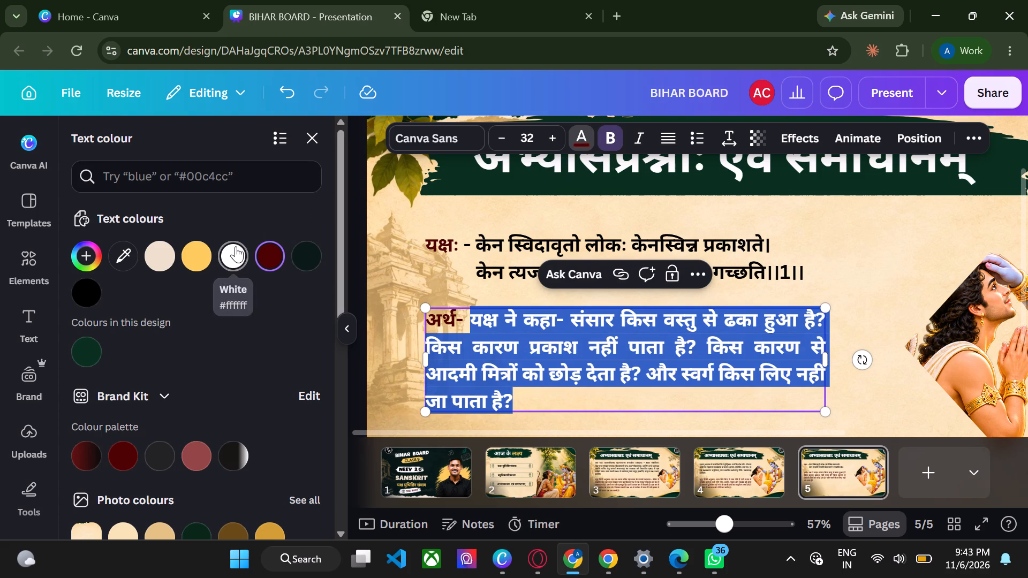
{"action": "left_click", "coordinate": [90, 287]}
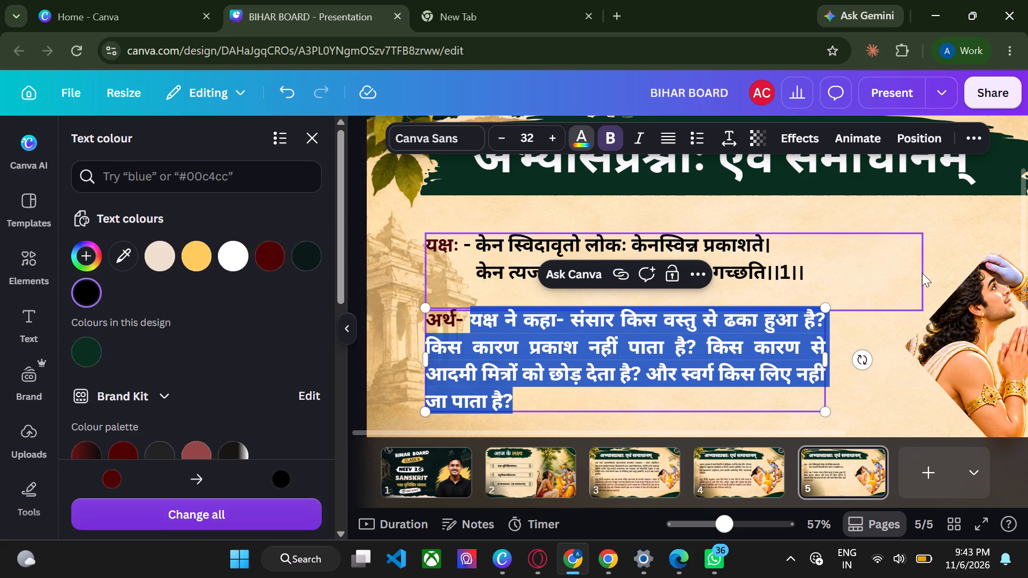
{"action": "left_click", "coordinate": [925, 273]}
Move slide 5's Hindi paragraph slightly lower to widen the gap below the verse.
{"action": "scroll", "coordinate": [738, 270], "scroll_direction": "down", "scroll_amount": 1}
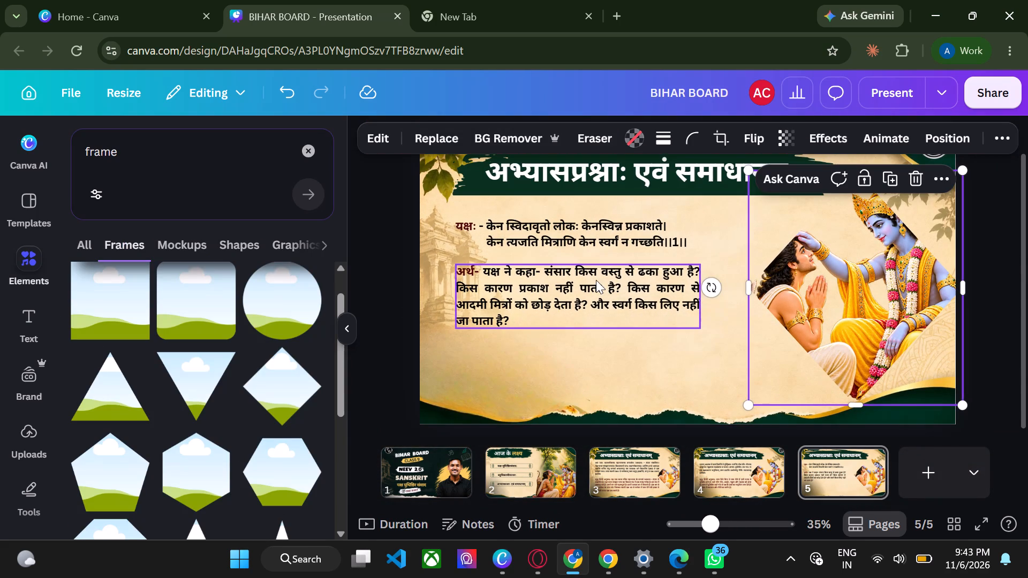
{"action": "left_click_drag", "start_coordinate": [596, 280], "coordinate": [595, 285]}
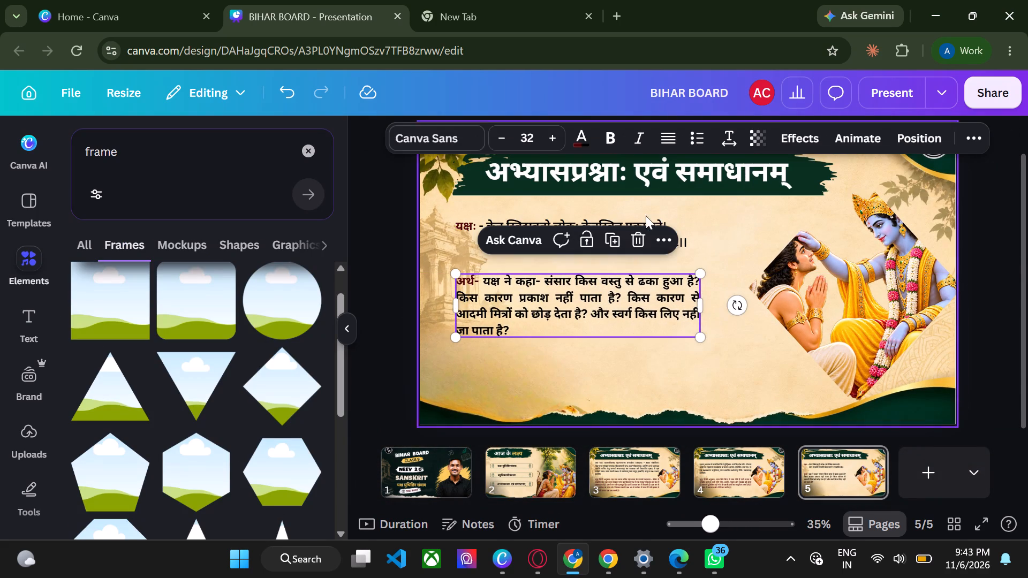
{"action": "left_click_drag", "start_coordinate": [588, 301], "coordinate": [588, 310]}
Increase the font size of the whole Hindi paragraph on slide 5 to 34.
{"action": "double_click", "coordinate": [588, 310]}
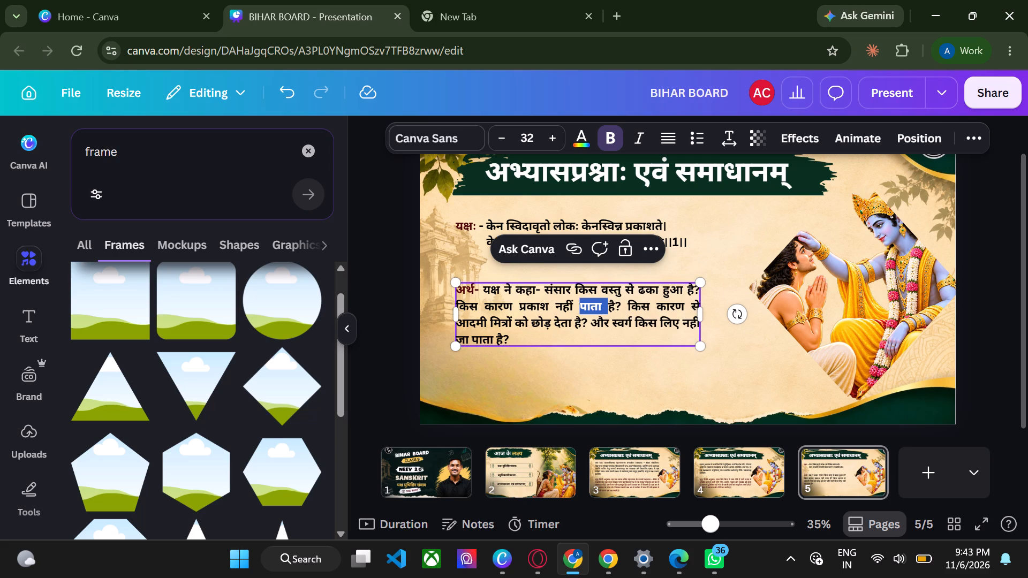
{"action": "key", "text": "ctrl+a"}
{"action": "triple_click", "coordinate": [551, 133]}
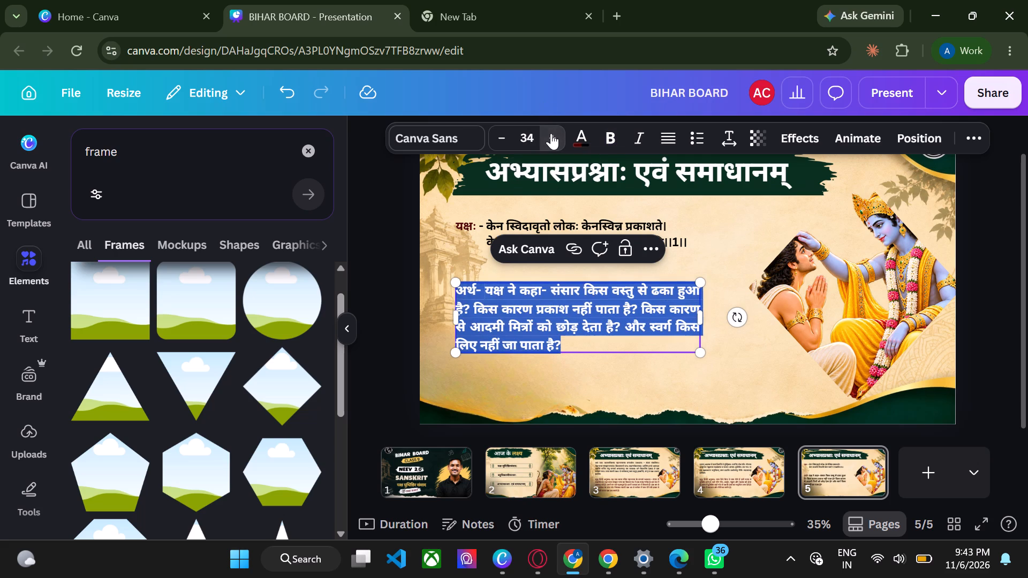
Increase the font size of the यक्षः verse on slide 5 to 35.
{"action": "double_click", "coordinate": [500, 225]}
{"action": "key", "text": "ctrl+a"}
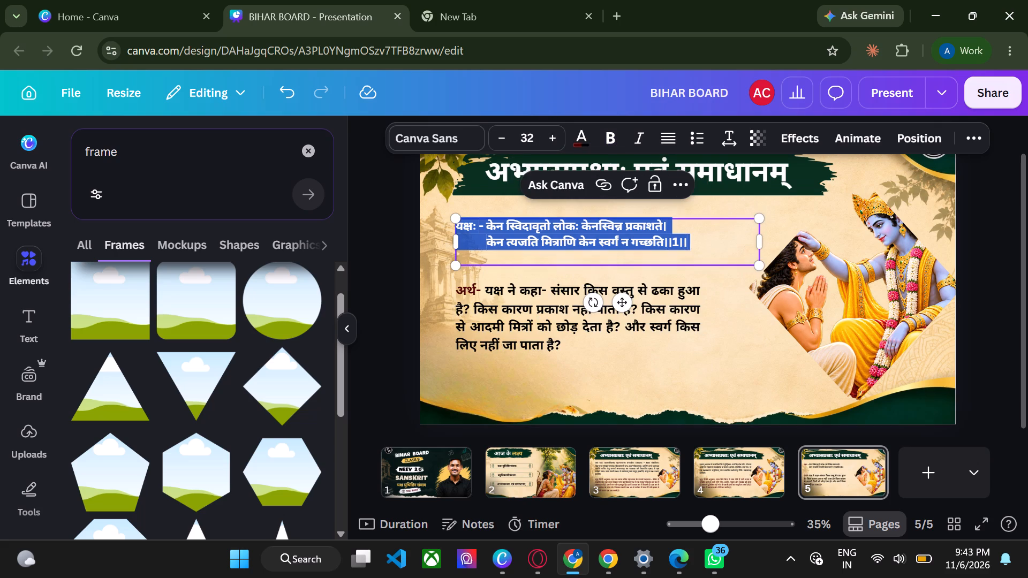
{"action": "triple_click", "coordinate": [557, 140]}
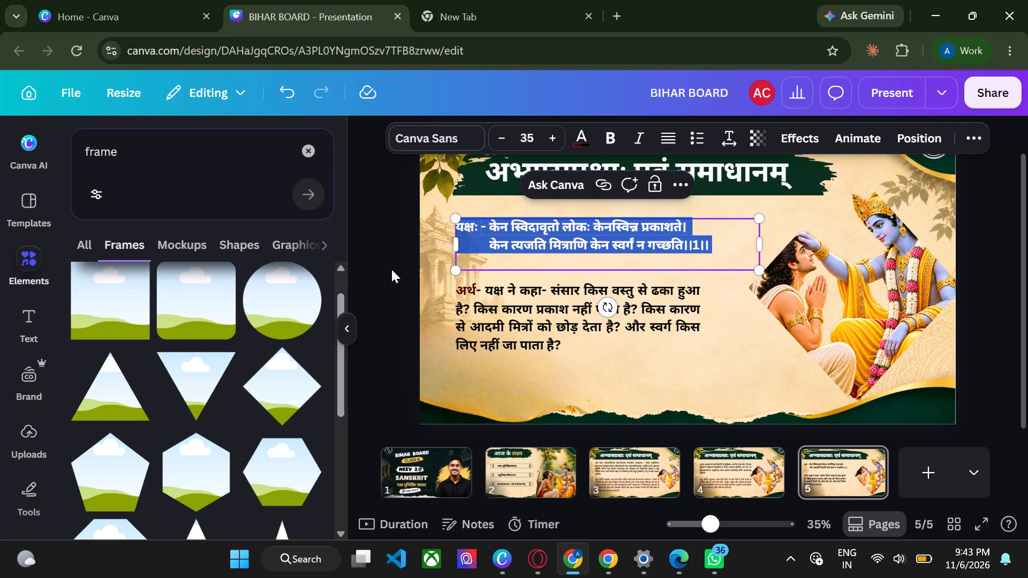
{"action": "left_click", "coordinate": [387, 273]}
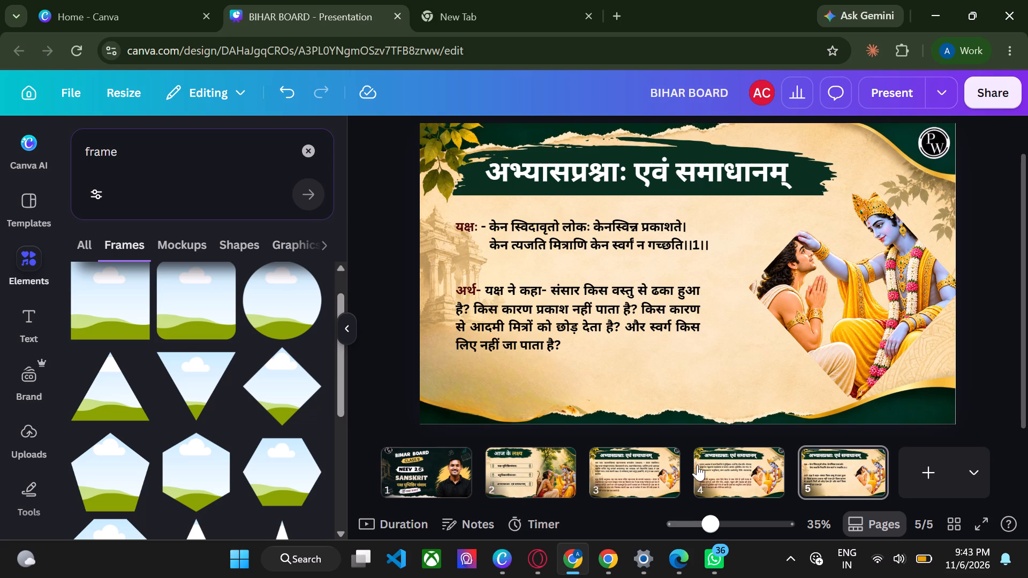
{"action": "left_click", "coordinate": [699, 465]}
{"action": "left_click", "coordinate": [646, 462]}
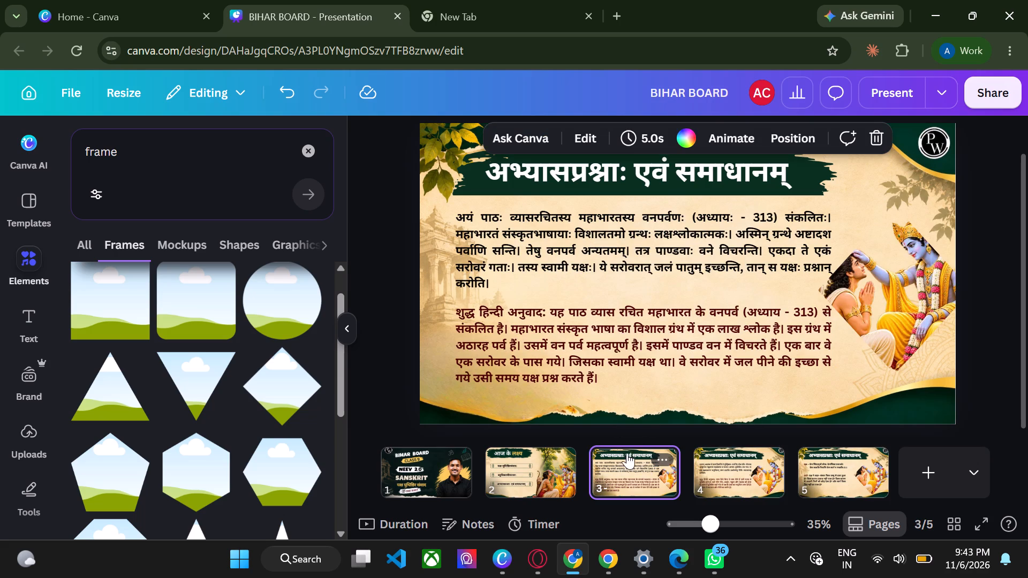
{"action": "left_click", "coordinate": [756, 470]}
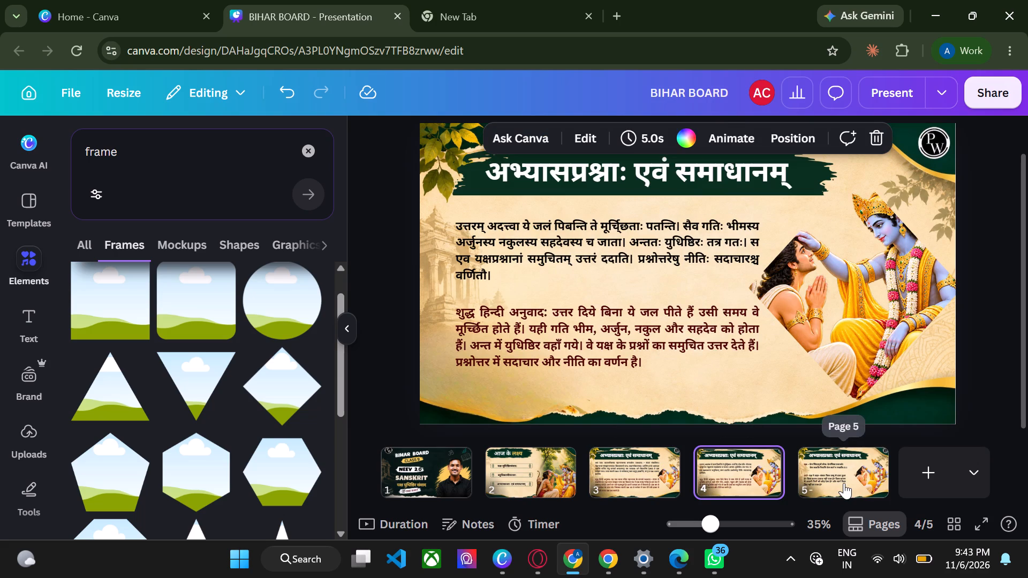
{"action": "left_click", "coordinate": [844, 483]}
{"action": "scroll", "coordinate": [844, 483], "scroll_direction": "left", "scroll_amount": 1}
Switch to the source deck and copy the two-line verse beginning अज्ञानेनावृतो लोकस्तमसा from its slide 6.
{"action": "left_click", "coordinate": [614, 553]}
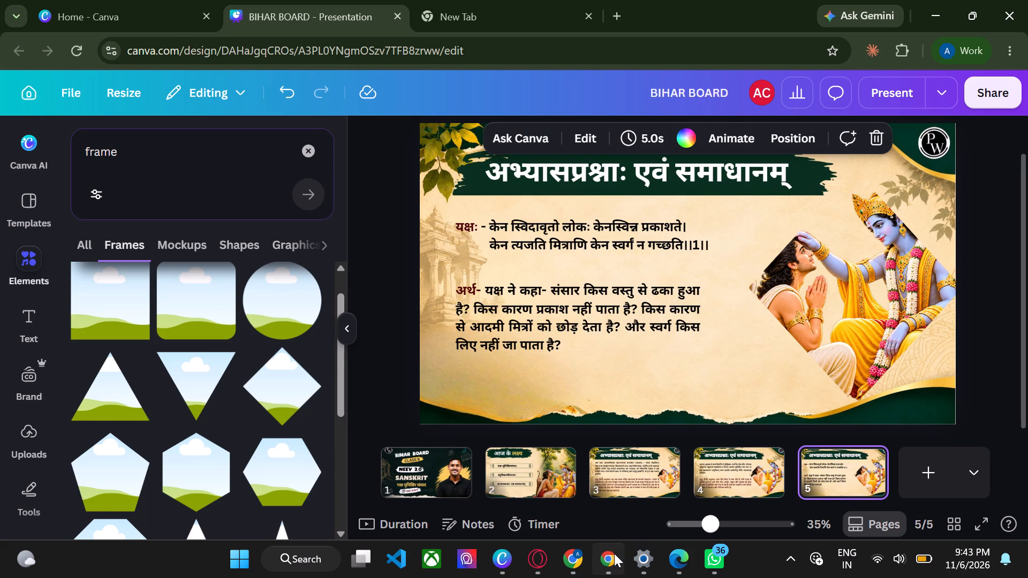
{"action": "left_click", "coordinate": [647, 468]}
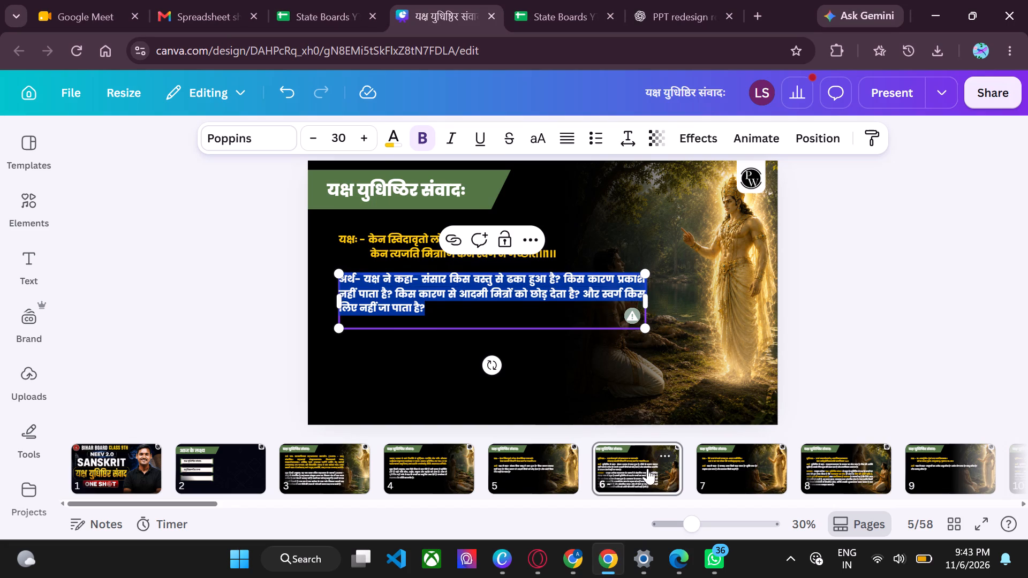
{"action": "left_click", "coordinate": [522, 463]}
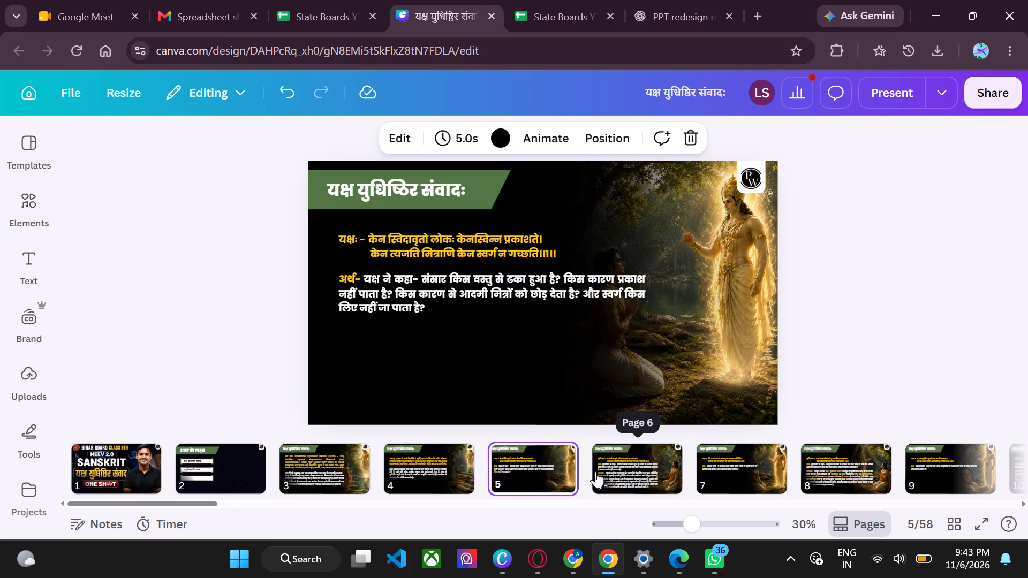
{"action": "left_click", "coordinate": [641, 471]}
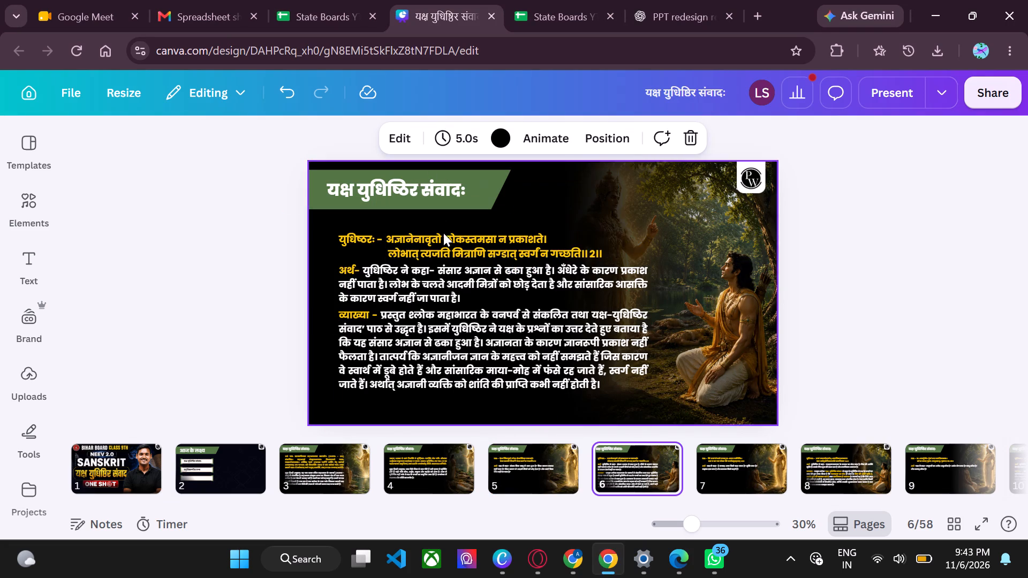
{"action": "triple_click", "coordinate": [443, 241]}
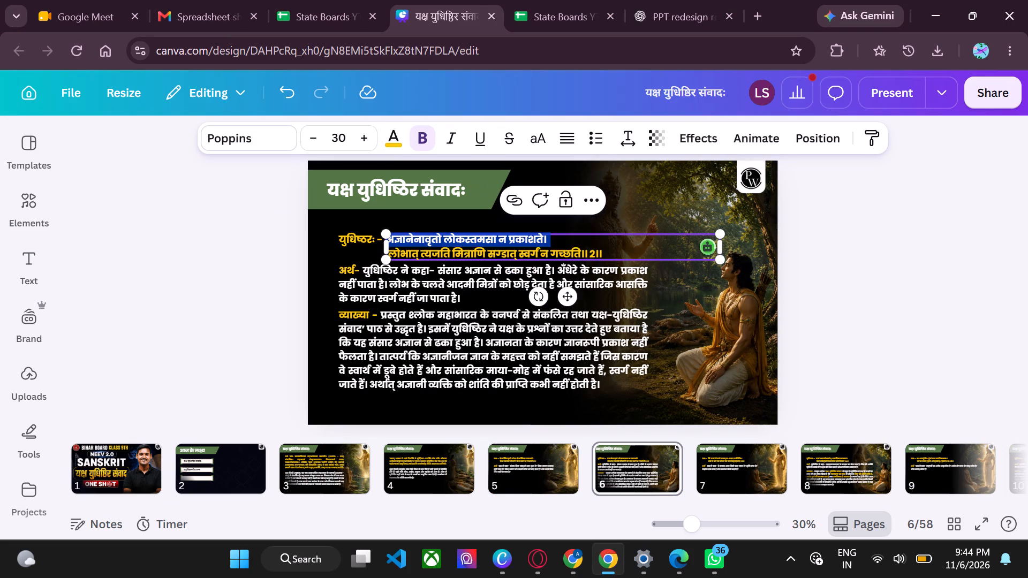
{"action": "key", "text": "ctrl+a"}
{"action": "key", "text": "ctrl+c"}
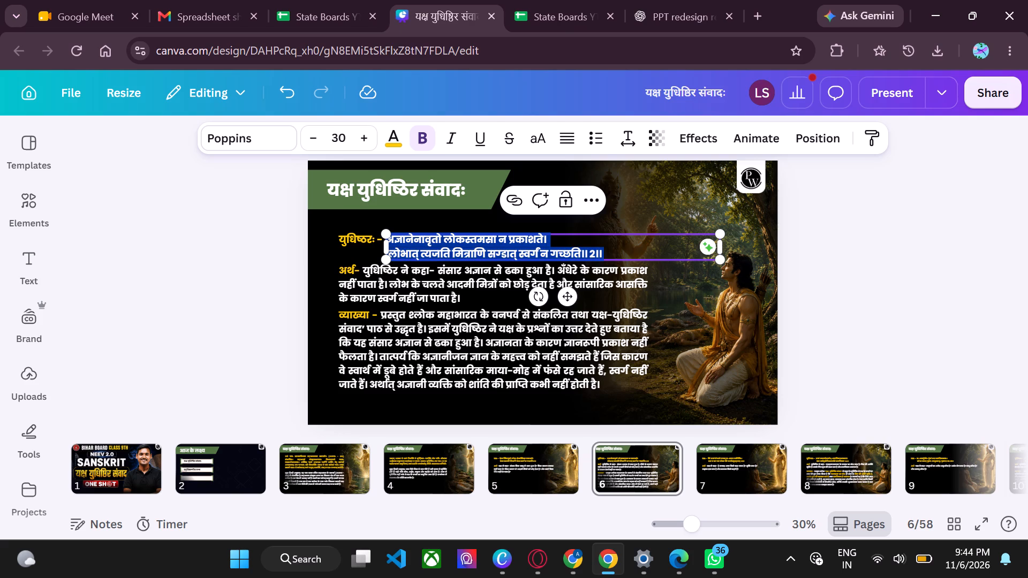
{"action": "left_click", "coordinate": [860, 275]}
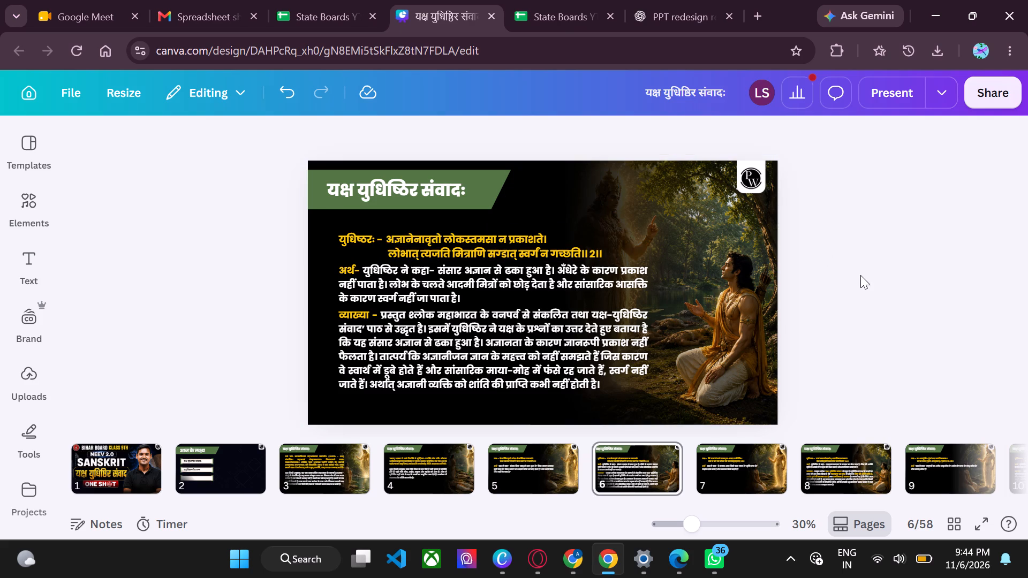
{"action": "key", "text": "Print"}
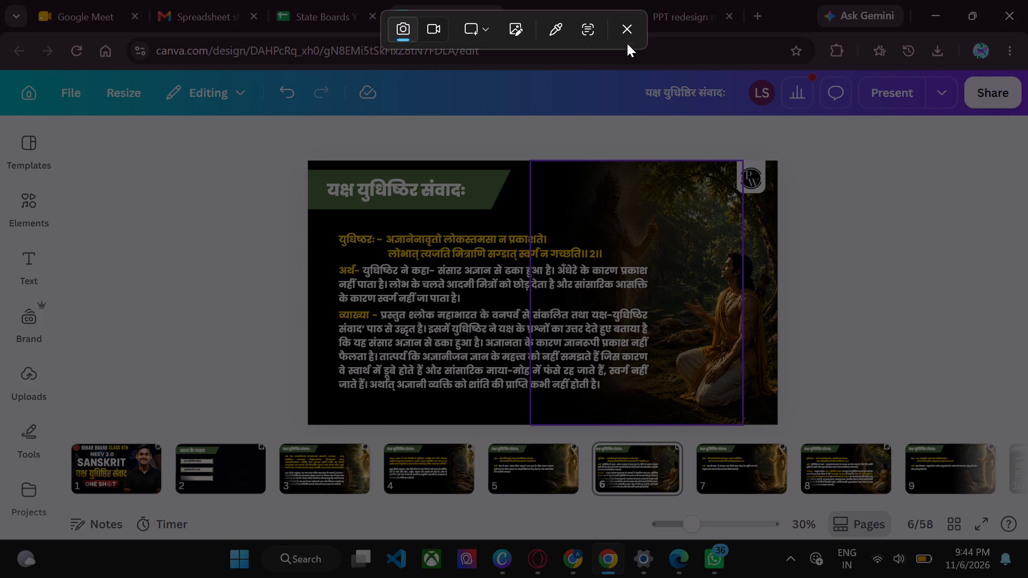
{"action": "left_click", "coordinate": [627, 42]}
Return to the BIHAR BOARD presentation and duplicate slide 5 to make slide 6.
{"action": "left_click", "coordinate": [577, 568]}
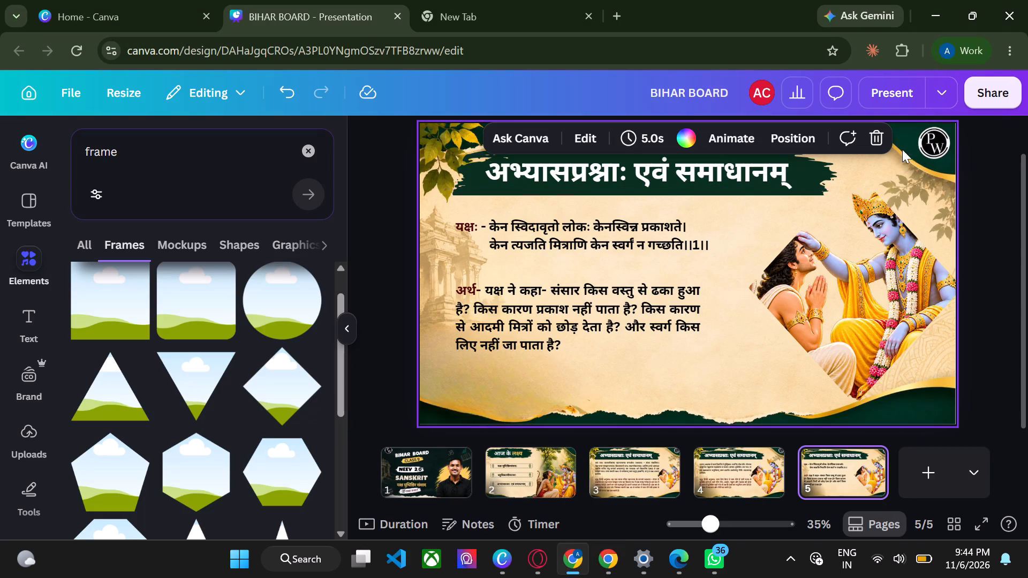
{"action": "left_click", "coordinate": [928, 156]}
{"action": "right_click", "coordinate": [928, 156]}
{"action": "left_click", "coordinate": [797, 200]}
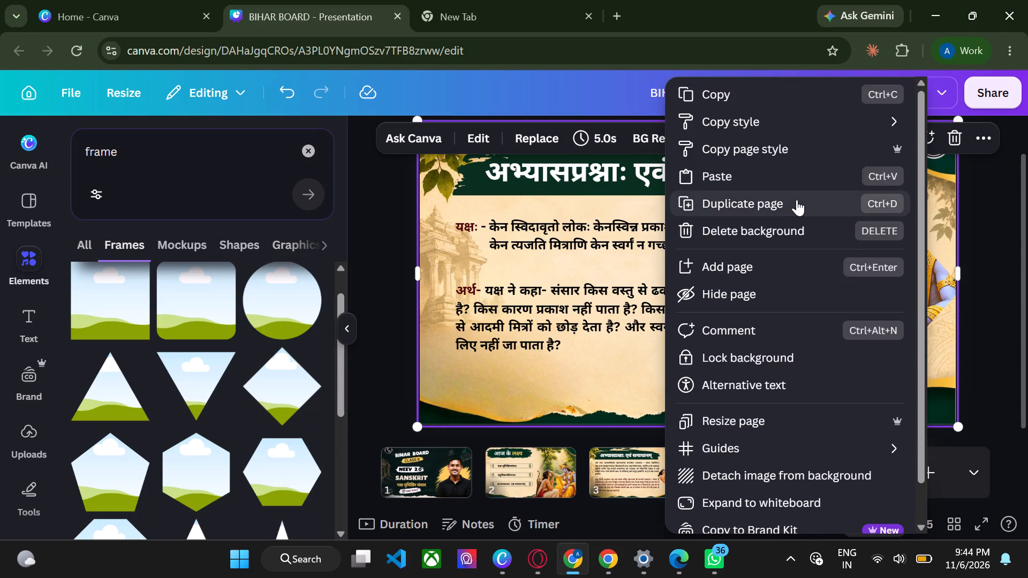
{"action": "scroll", "coordinate": [856, 474], "scroll_direction": "left", "scroll_amount": 1}
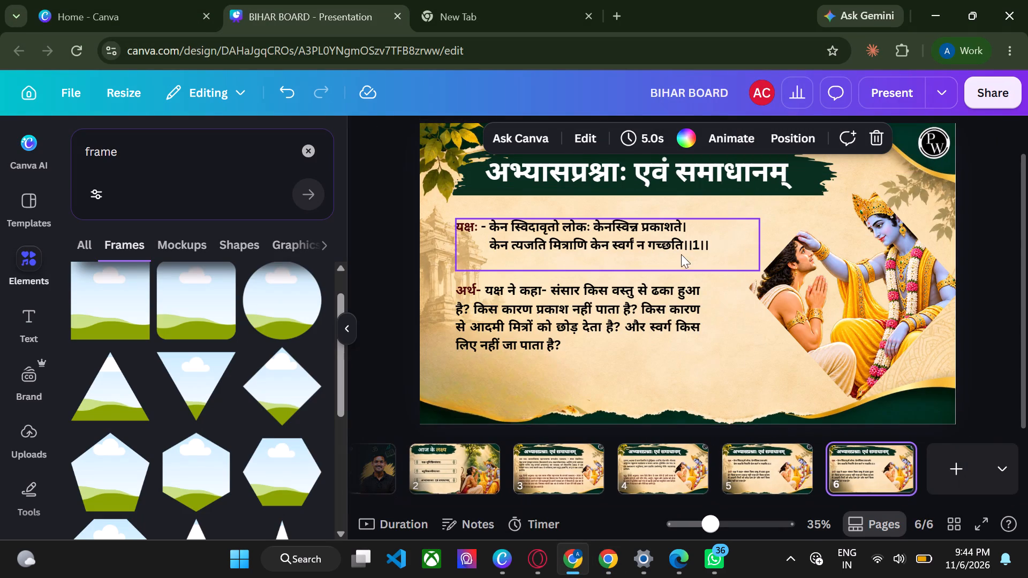
Replace the verse text on slide 6 with the copied verse beginning अज्ञानेनावृतो लोकस्तमसा न प्रकाशते।.
{"action": "double_click", "coordinate": [638, 237]}
{"action": "key", "text": "BackSpace"}
{"action": "key", "text": "ctrl+v"}
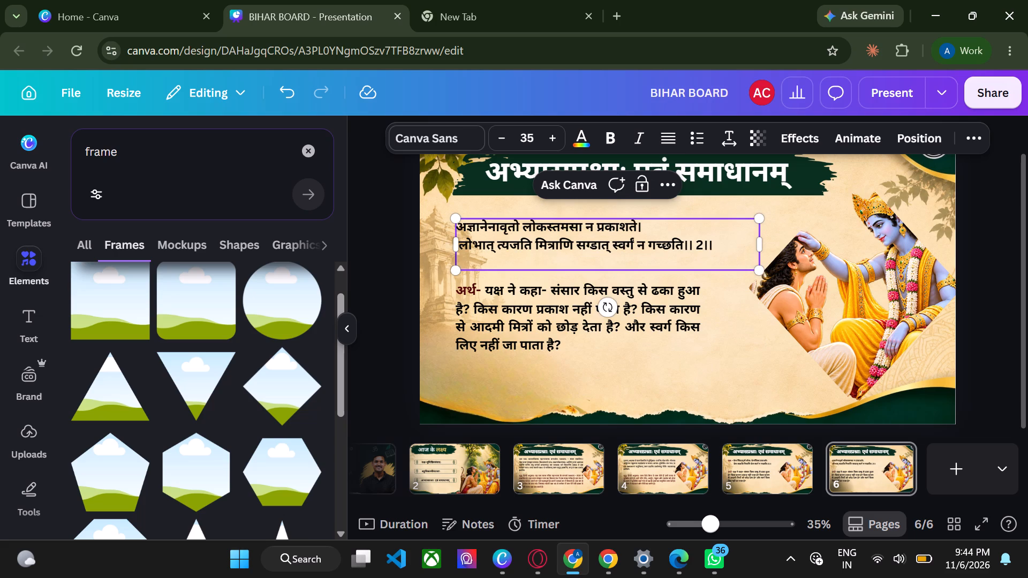
Copy the speaker label युधिष्ठरः - from source slide 6 and insert it before the verse's first line on slide 6.
{"action": "left_click", "coordinate": [611, 554]}
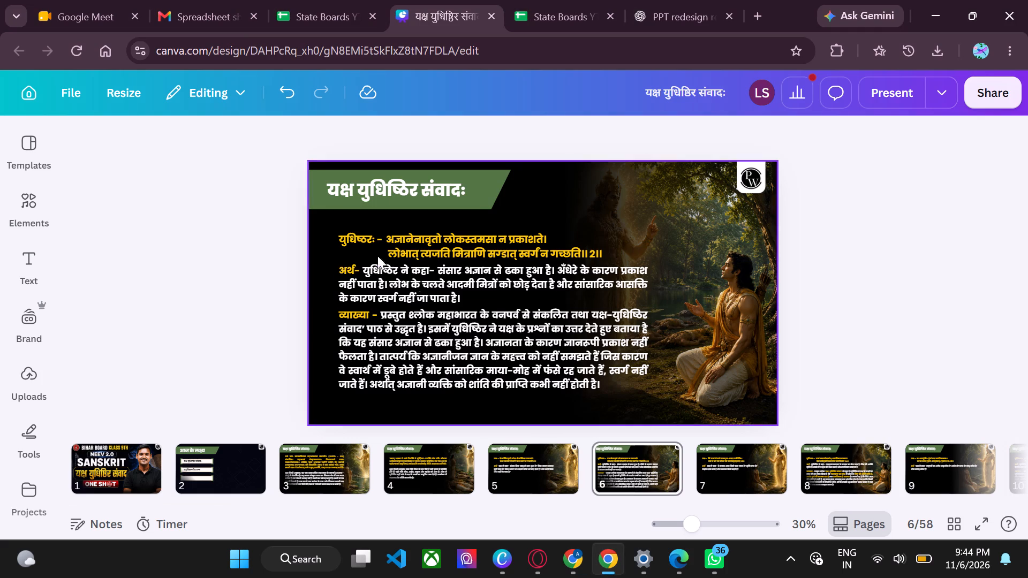
{"action": "double_click", "coordinate": [361, 238]}
{"action": "key", "text": "ctrl+a"}
{"action": "key", "text": "ctrl+c"}
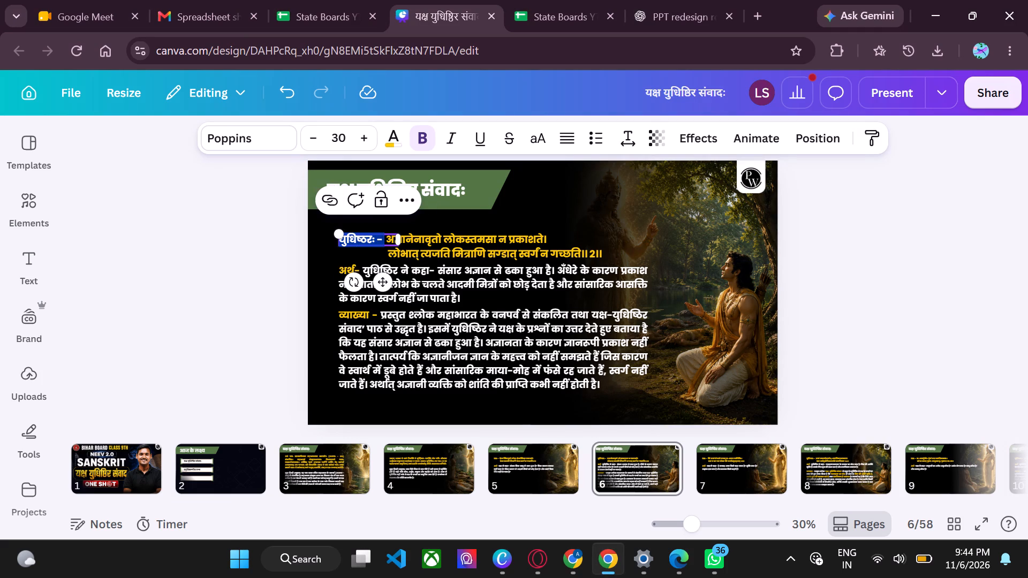
{"action": "left_click", "coordinate": [571, 545]}
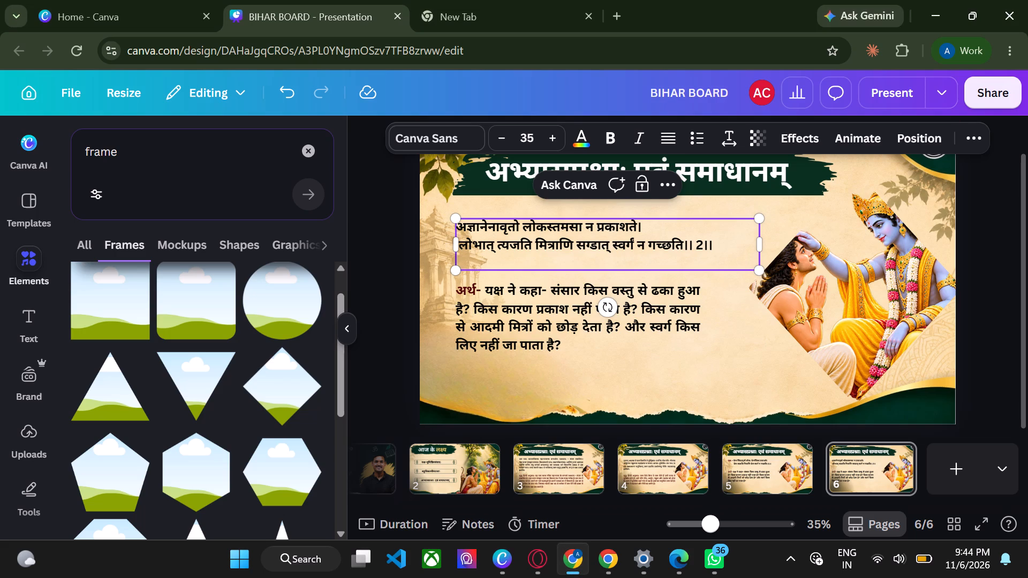
{"action": "left_click", "coordinate": [459, 222]}
{"action": "left_click", "coordinate": [470, 227]}
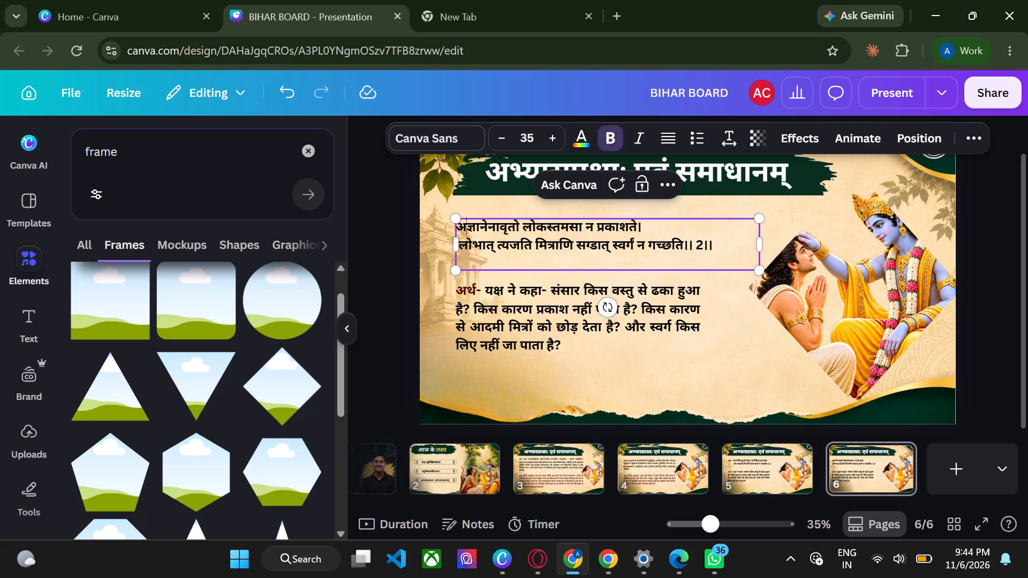
{"action": "key", "text": "Left"}
{"action": "key", "text": "Left"}
{"action": "key", "text": "ctrl+v"}
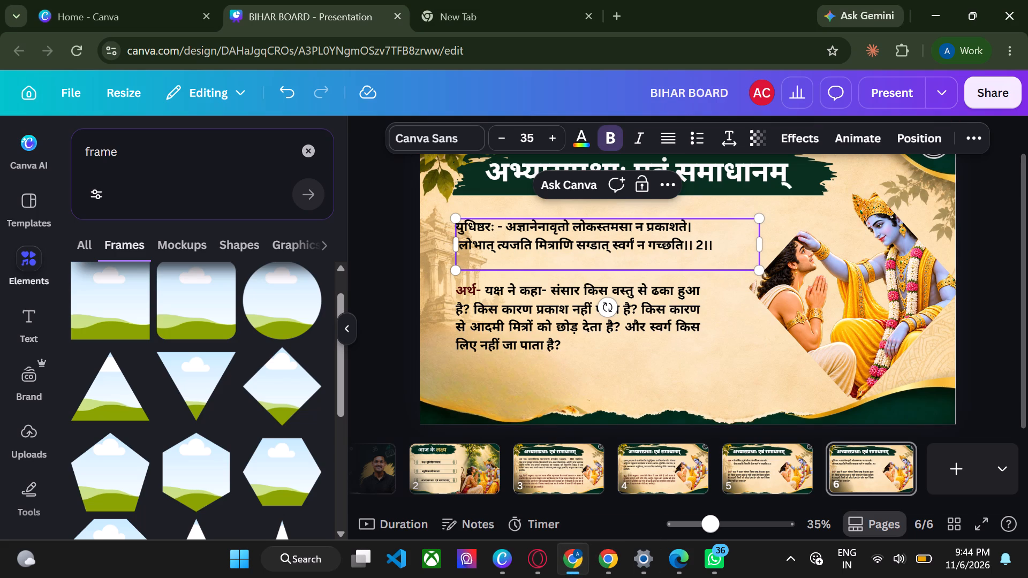
Indent the verse's second line on slide 6 with spaces so लोभात् lines up under अज्ञानेनावृतो.
{"action": "left_click", "coordinate": [462, 244]}
{"action": "key", "text": "space"}
{"action": "key", "text": "space"}
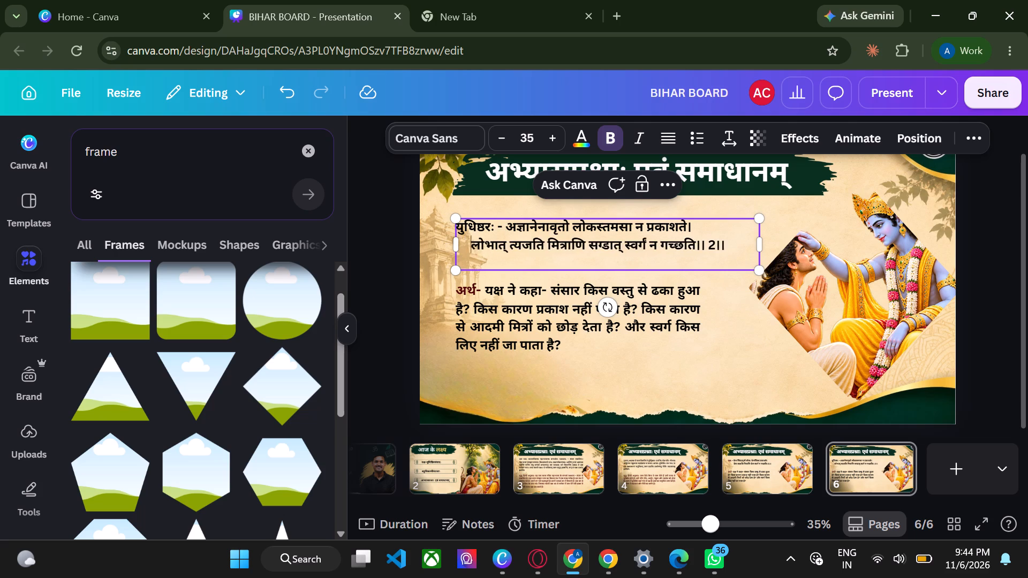
{"action": "key", "text": "space"}
{"action": "key", "text": "space"}
{"action": "key", "text": "space"}
{"action": "key", "text": "space"}
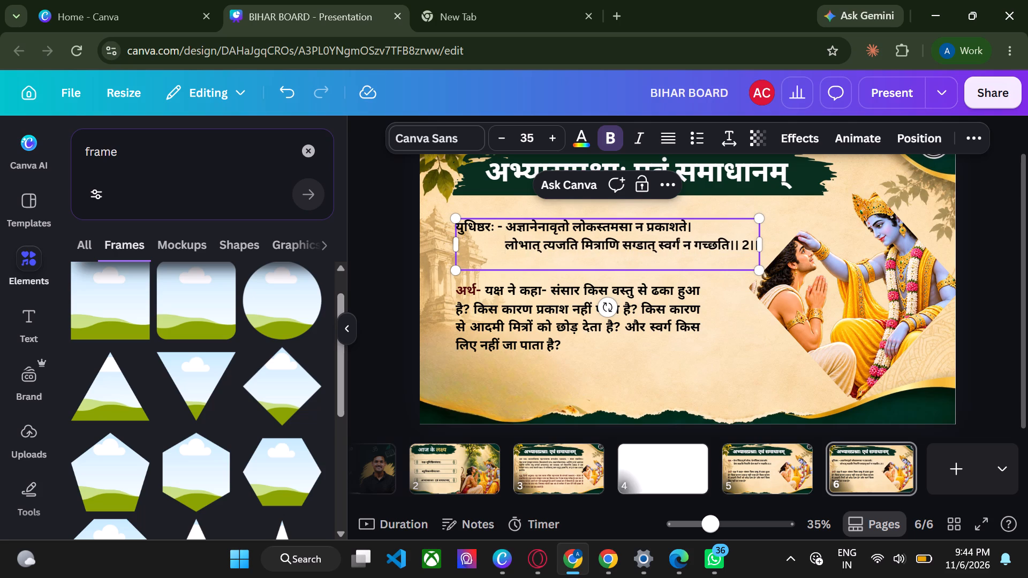
{"action": "key", "text": "space"}
{"action": "key", "text": "ctrl+z"}
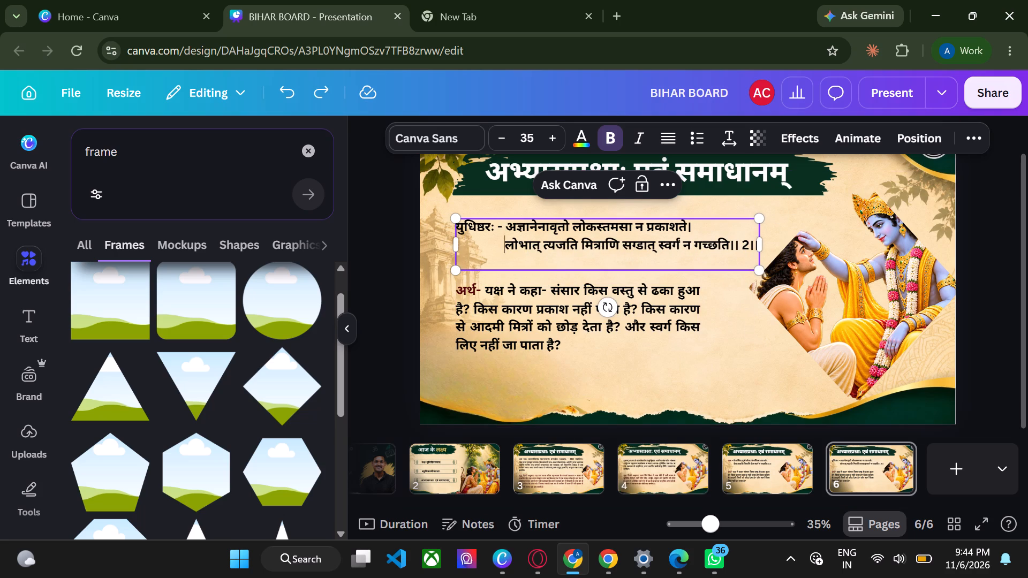
Replace the अर्थ paragraph on slide 6 with source slide 6's paragraph beginning अर्थ- युधिष्ठिर ने कहा- संसार अज्ञान से ढका हुआ है।.
{"action": "left_click", "coordinate": [612, 549]}
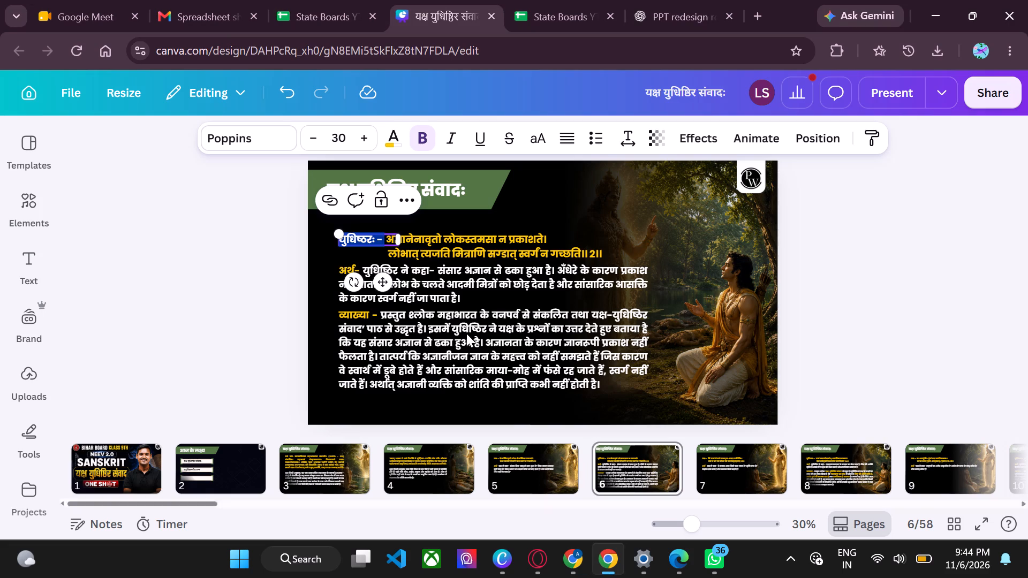
{"action": "double_click", "coordinate": [422, 265]}
{"action": "key", "text": "ctrl+a"}
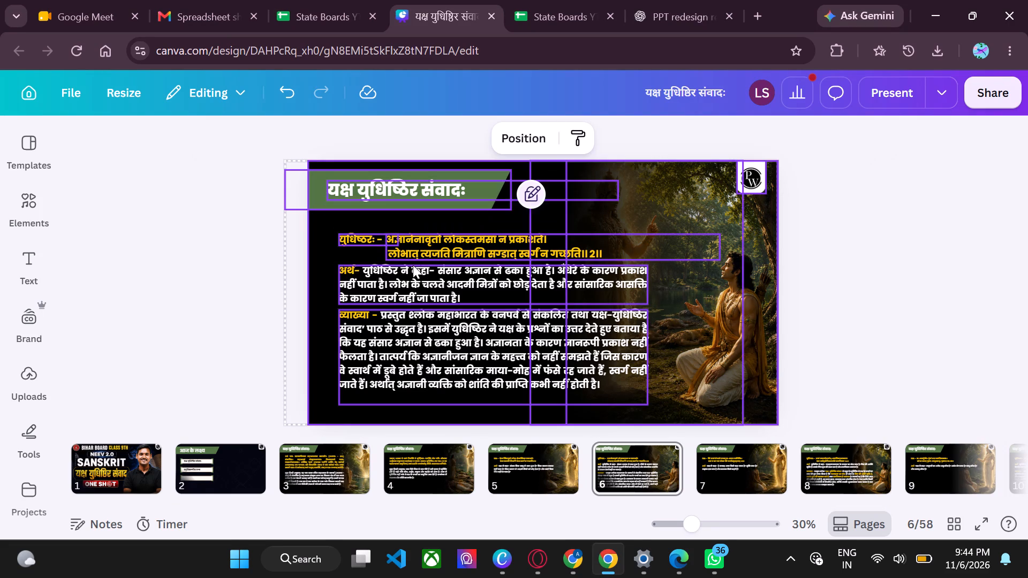
{"action": "triple_click", "coordinate": [413, 265]}
{"action": "left_click", "coordinate": [227, 286]}
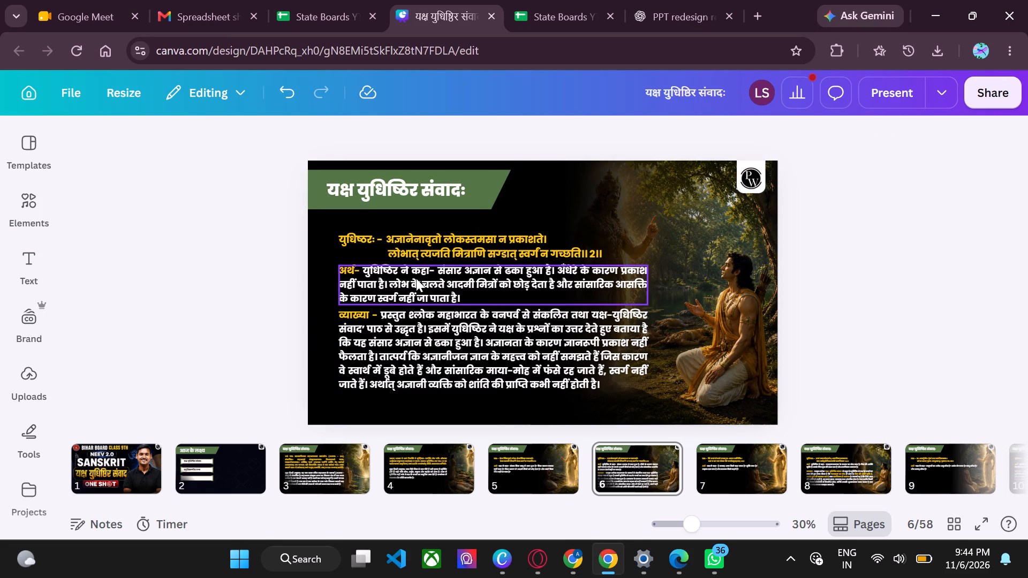
{"action": "double_click", "coordinate": [416, 278]}
{"action": "key", "text": "ctrl+a"}
{"action": "key", "text": "ctrl+c"}
{"action": "triple_click", "coordinate": [416, 278]}
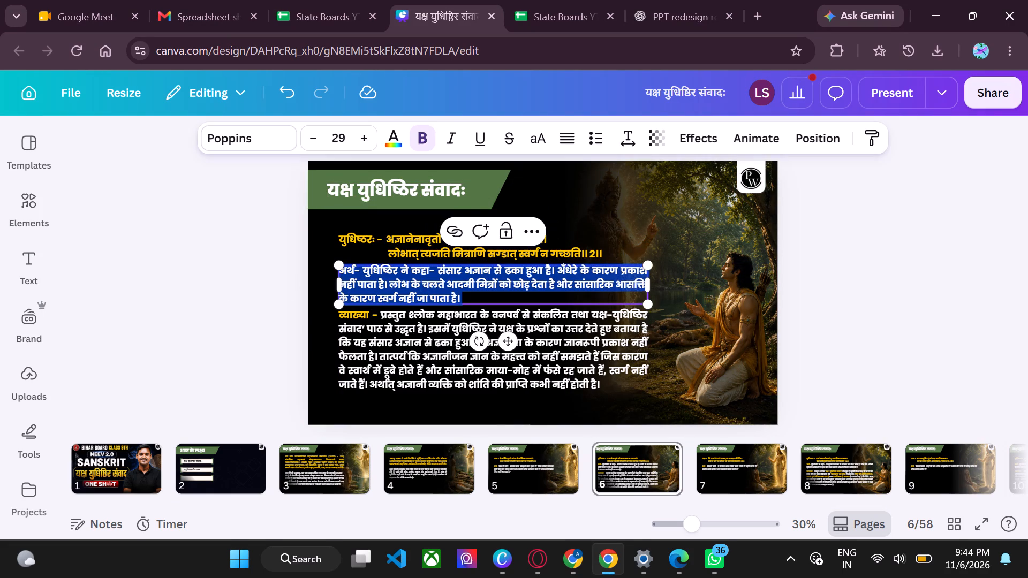
{"action": "key", "text": "ctrl+c"}
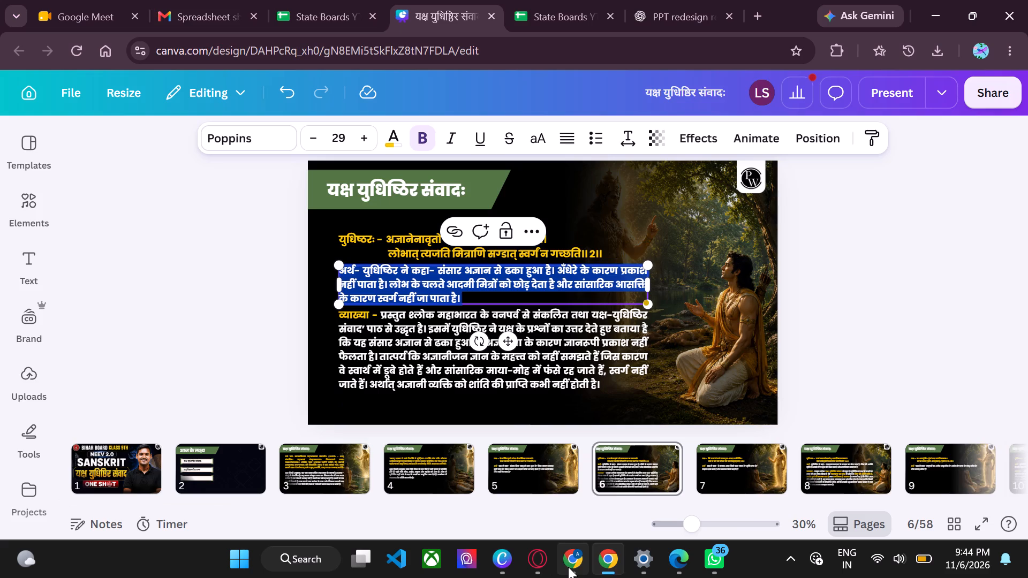
{"action": "left_click", "coordinate": [568, 567]}
{"action": "triple_click", "coordinate": [503, 328]}
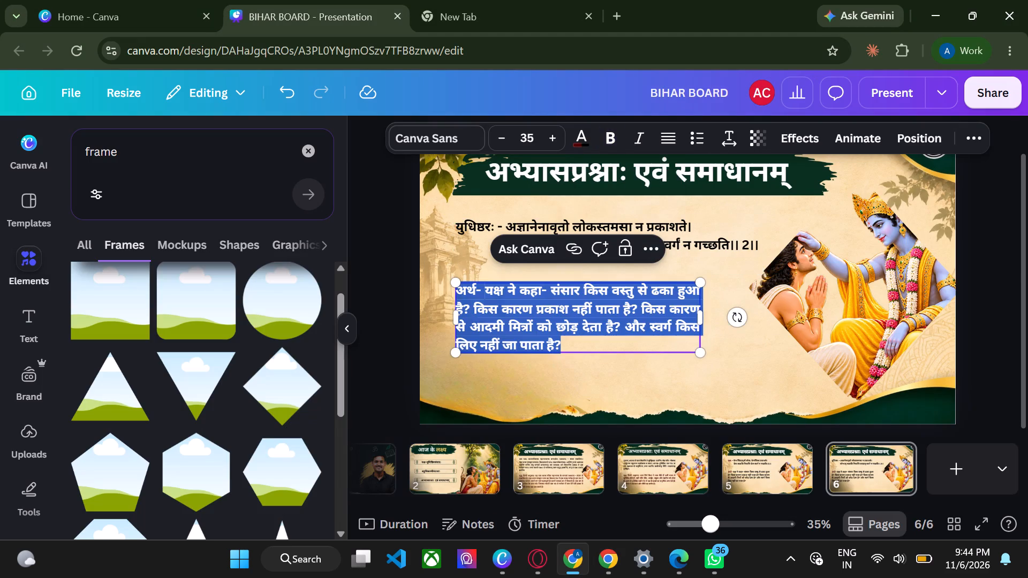
{"action": "key", "text": "BackSpace"}
{"action": "key", "text": "ctrl+v"}
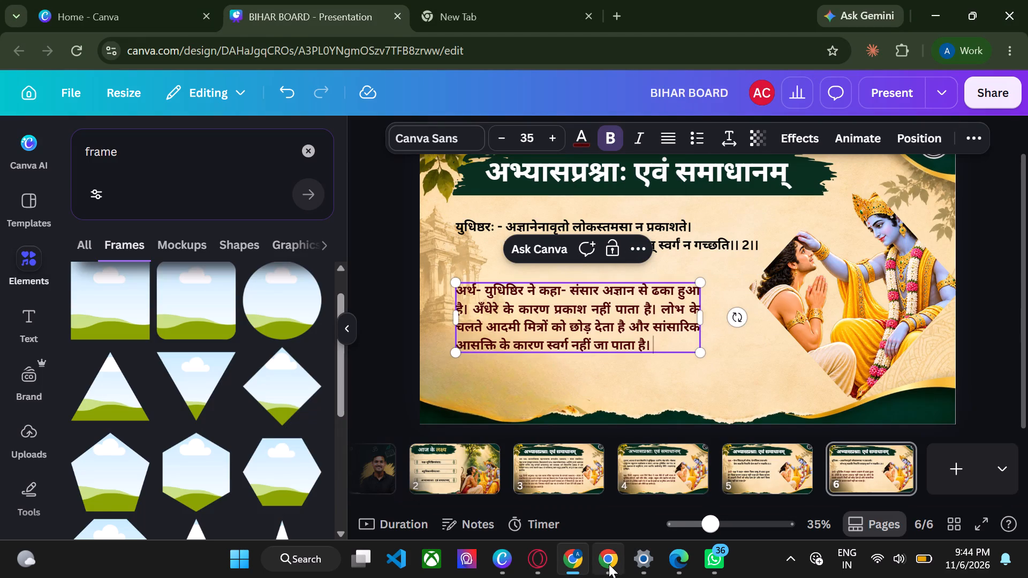
Duplicate slide 6's अर्थ text box below itself and replace its text with source slide 6's व्याख्या paragraph.
{"action": "left_click", "coordinate": [609, 564]}
{"action": "triple_click", "coordinate": [418, 359]}
{"action": "key", "text": "ctrl+a"}
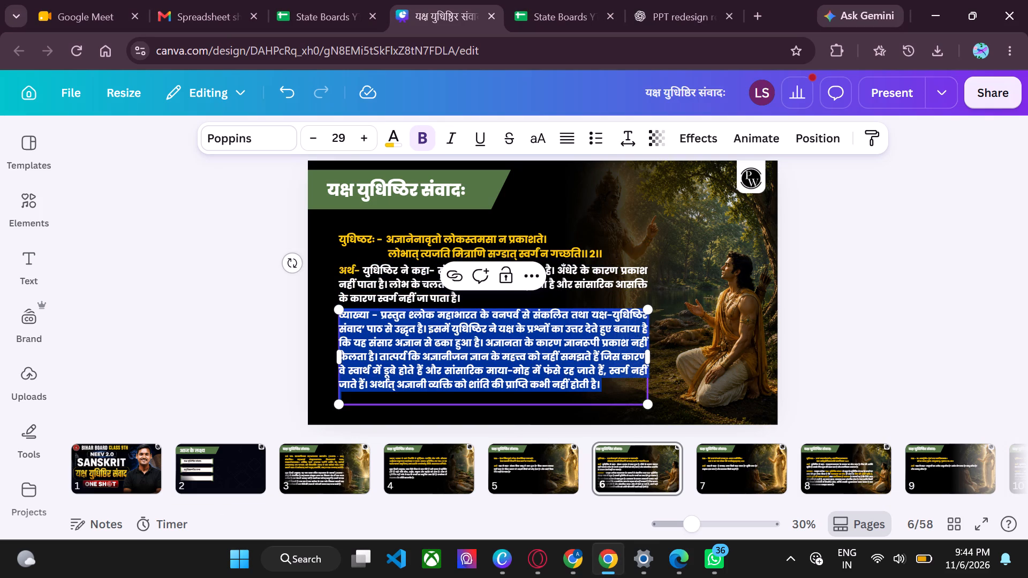
{"action": "key", "text": "ctrl+c"}
{"action": "left_click", "coordinate": [578, 561]}
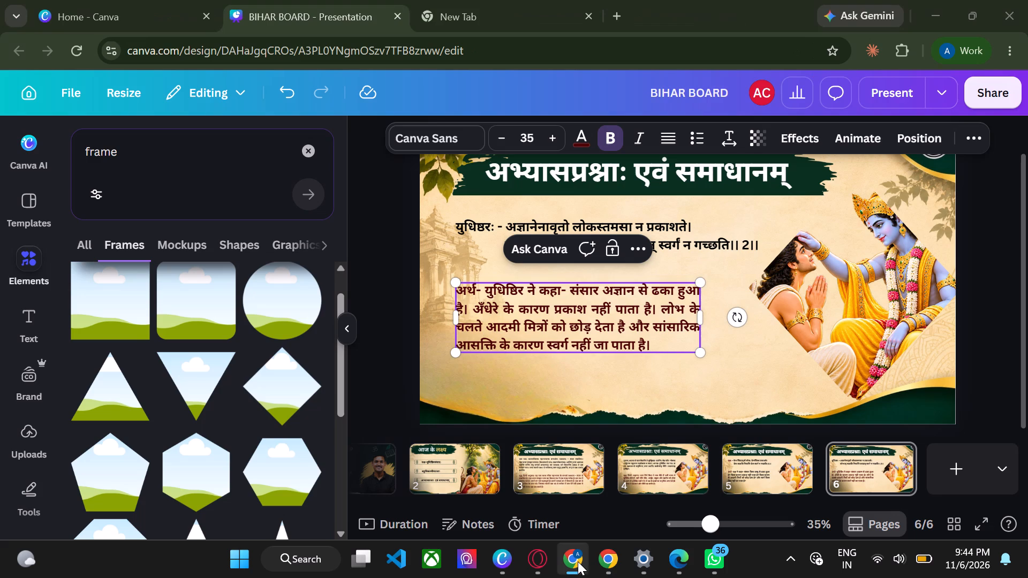
{"action": "left_click", "coordinate": [749, 351]}
{"action": "left_click", "coordinate": [609, 307]}
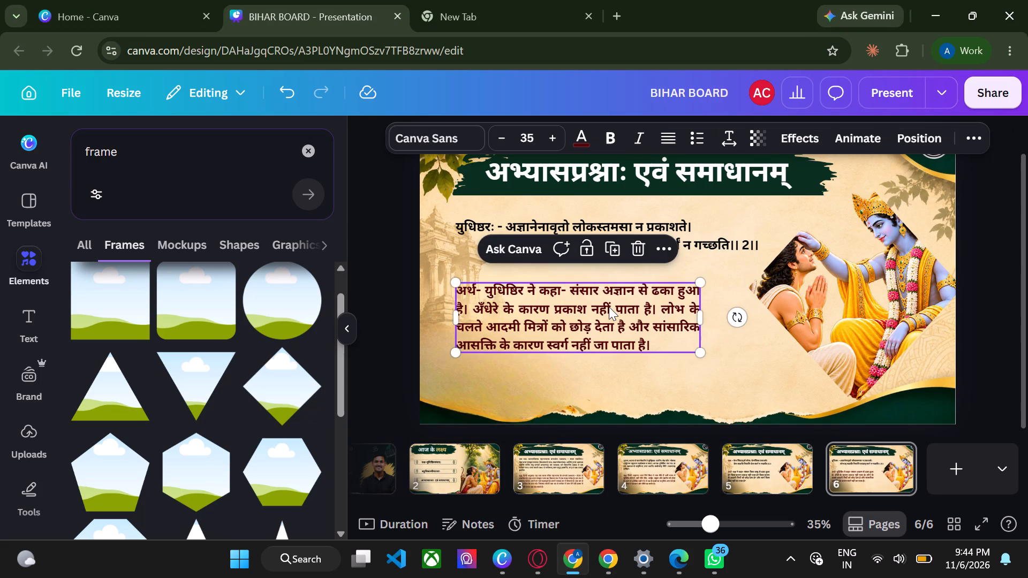
{"action": "left_click_drag", "start_coordinate": [609, 307], "coordinate": [603, 299], "text": "ctrl"}
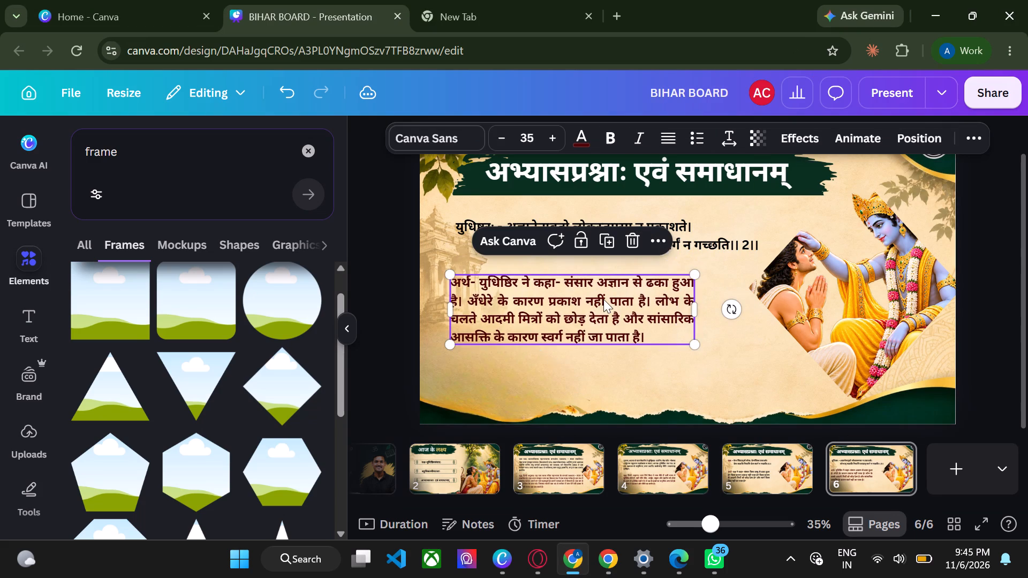
{"action": "left_click_drag", "start_coordinate": [603, 299], "coordinate": [615, 365], "text": "alt"}
{"action": "double_click", "coordinate": [615, 365], "text": "alt"}
{"action": "key", "text": "BackSpace"}
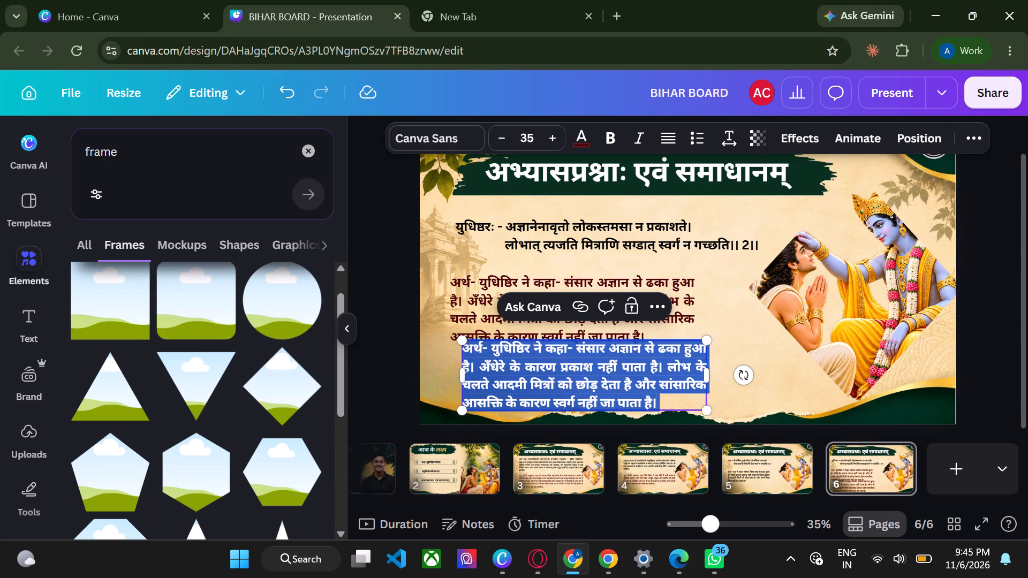
{"action": "key", "text": "ctrl+v"}
{"action": "left_click", "coordinate": [385, 339]}
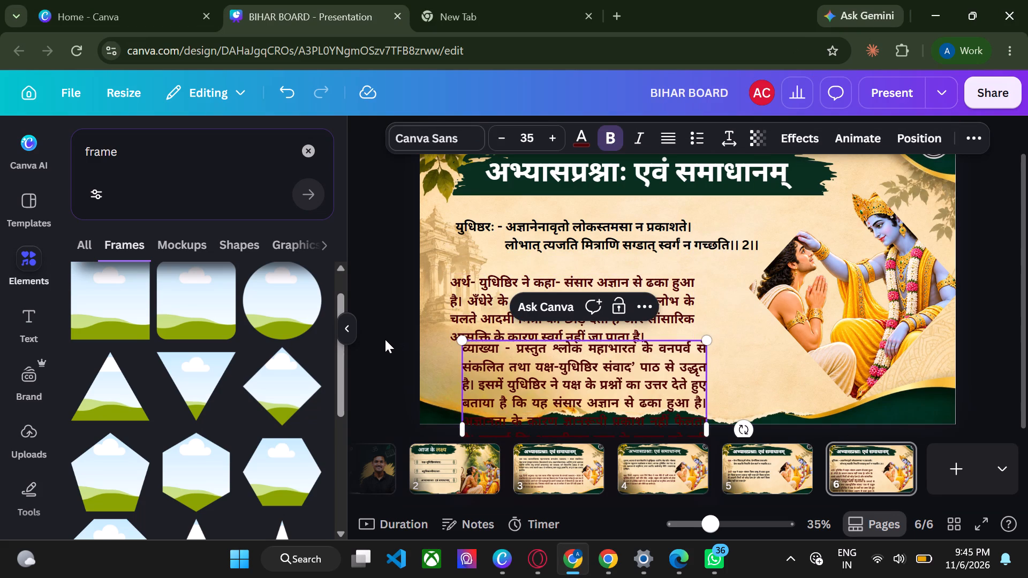
Shift the verse text box slightly left on slide 6 and colour its speaker label युधिष्ठरः dark red.
{"action": "left_click_drag", "start_coordinate": [592, 223], "coordinate": [583, 223]}
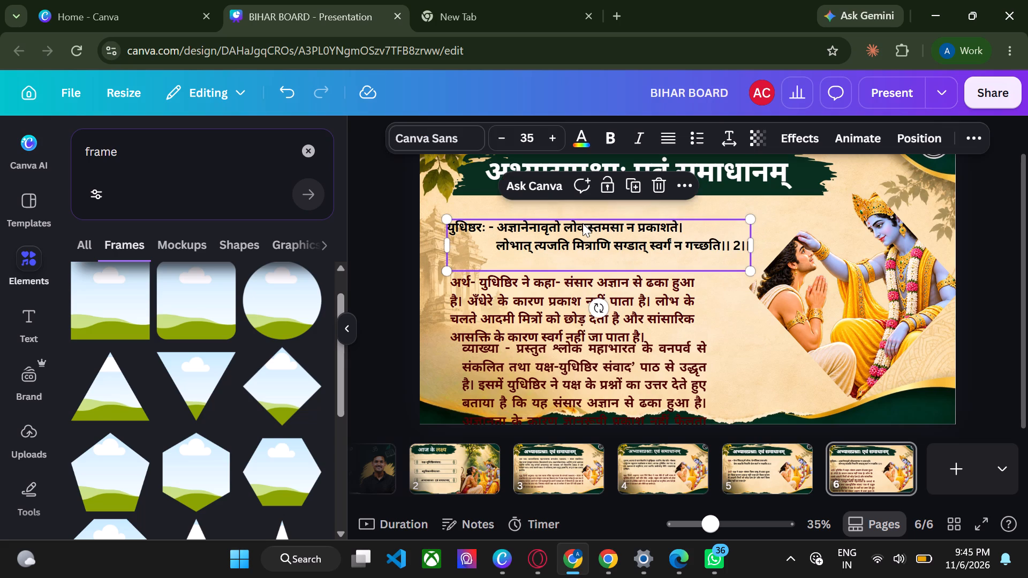
{"action": "double_click", "coordinate": [484, 232]}
{"action": "left_click_drag", "start_coordinate": [482, 232], "coordinate": [456, 232]}
{"action": "double_click", "coordinate": [456, 232]}
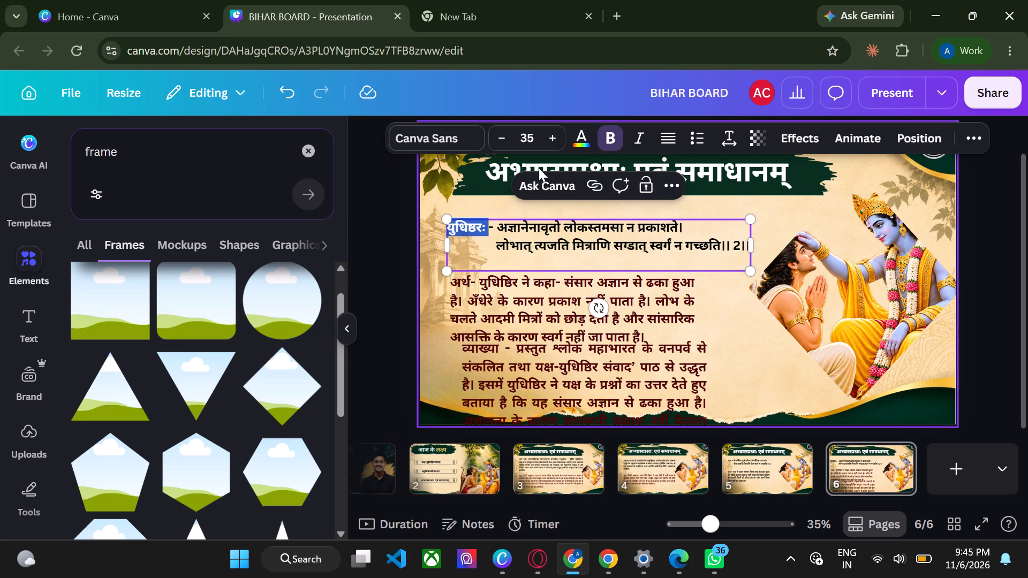
{"action": "left_click", "coordinate": [573, 131]}
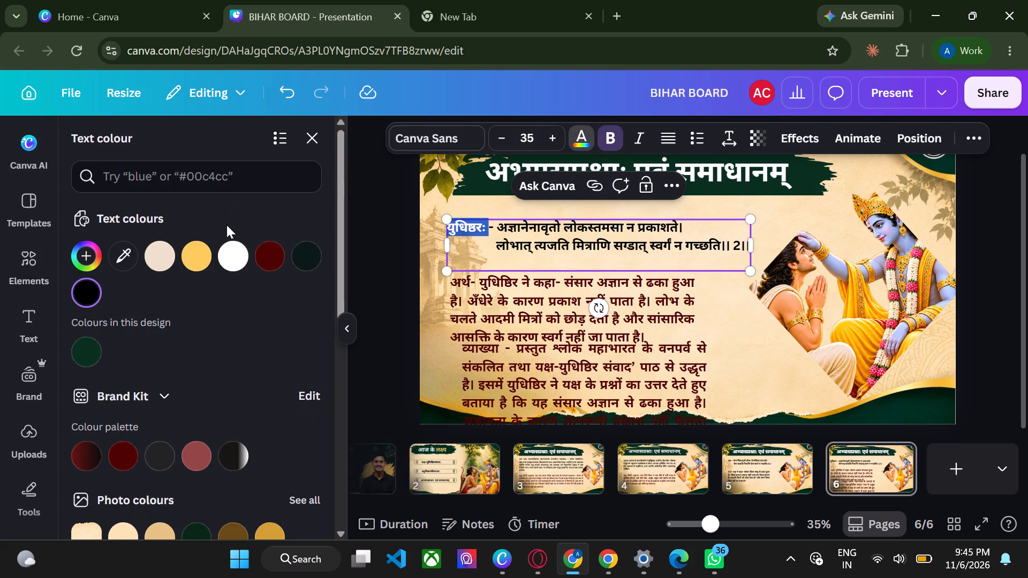
{"action": "left_click", "coordinate": [264, 252]}
Colour the अर्थ paragraph's text black from युधिष्ठिर to its end, leaving the अर्थ- label dark red.
{"action": "left_click", "coordinate": [487, 284]}
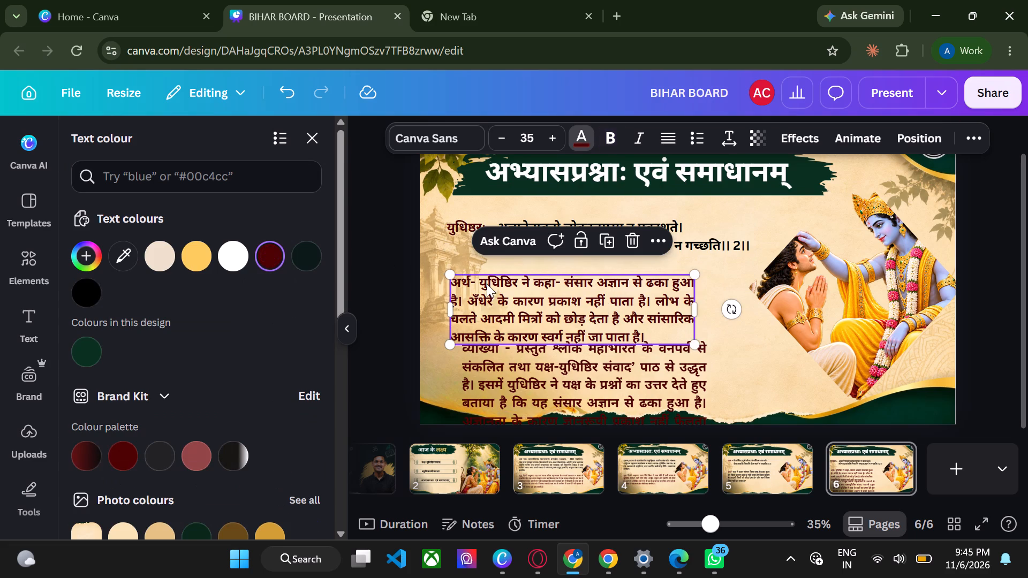
{"action": "left_click", "coordinate": [478, 282]}
{"action": "left_click_drag", "start_coordinate": [478, 282], "coordinate": [642, 339]}
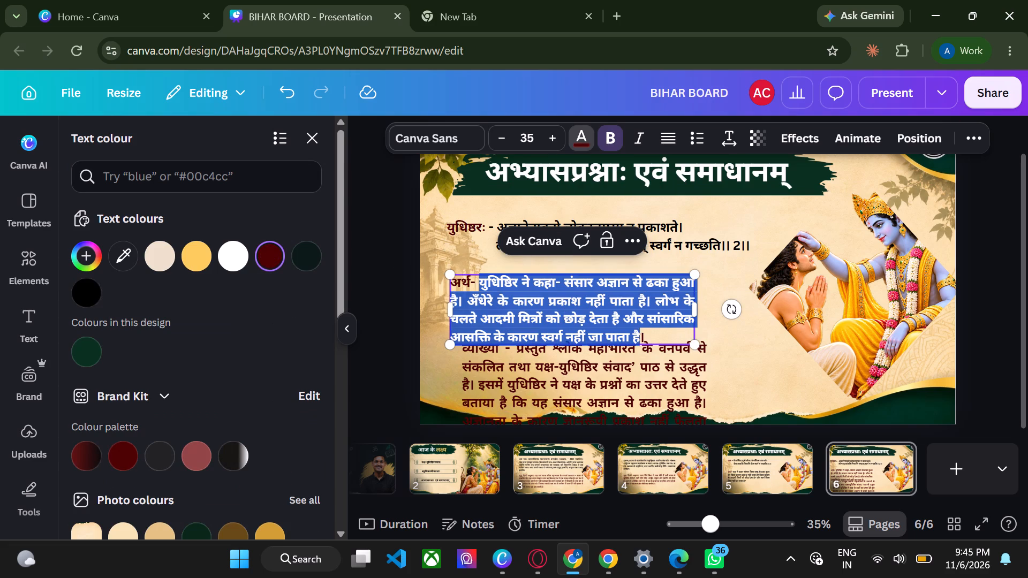
{"action": "left_click_drag", "start_coordinate": [642, 339], "coordinate": [659, 342]}
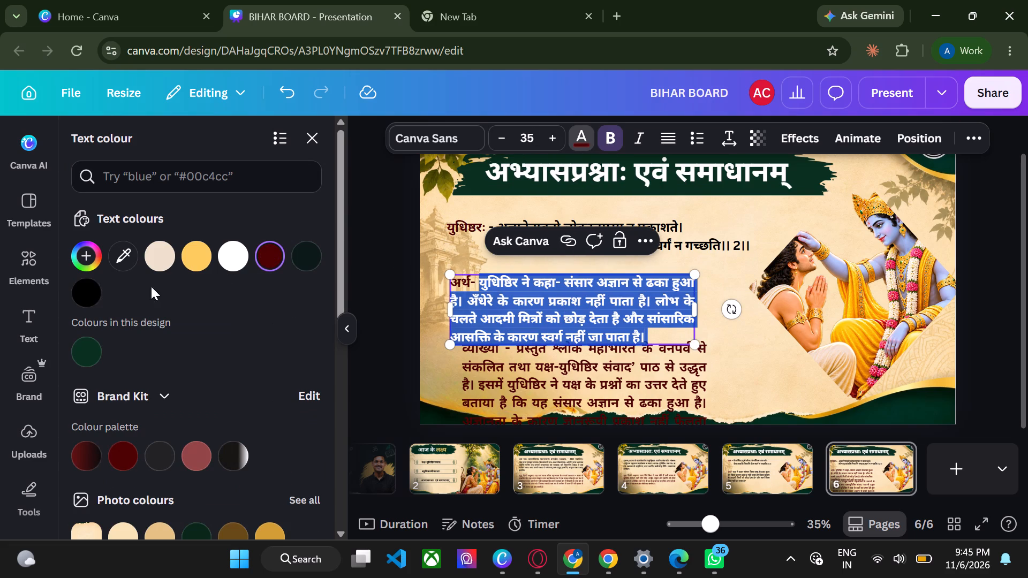
{"action": "left_click", "coordinate": [92, 288]}
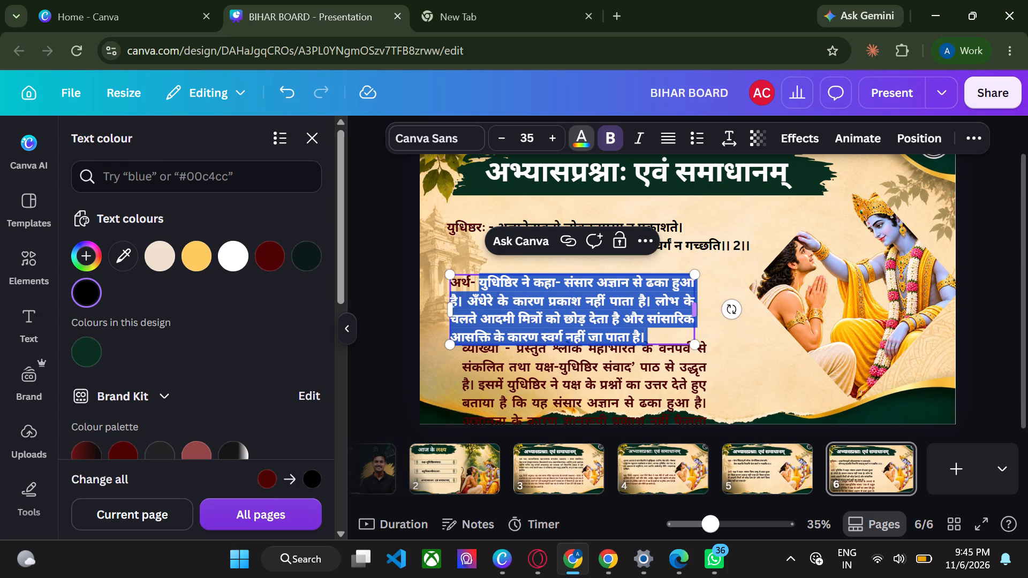
{"action": "left_click", "coordinate": [374, 328]}
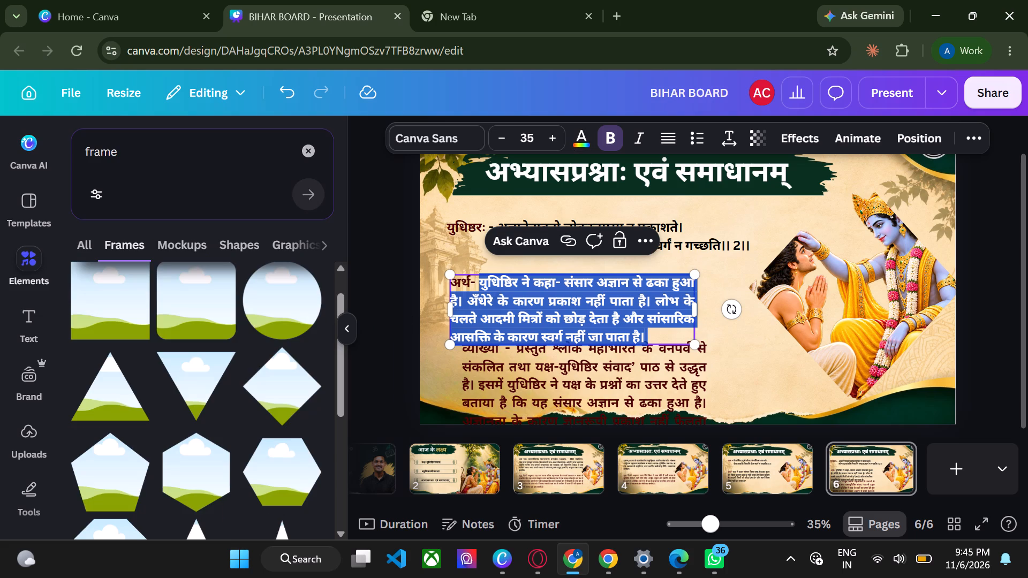
{"action": "left_click", "coordinate": [475, 288]}
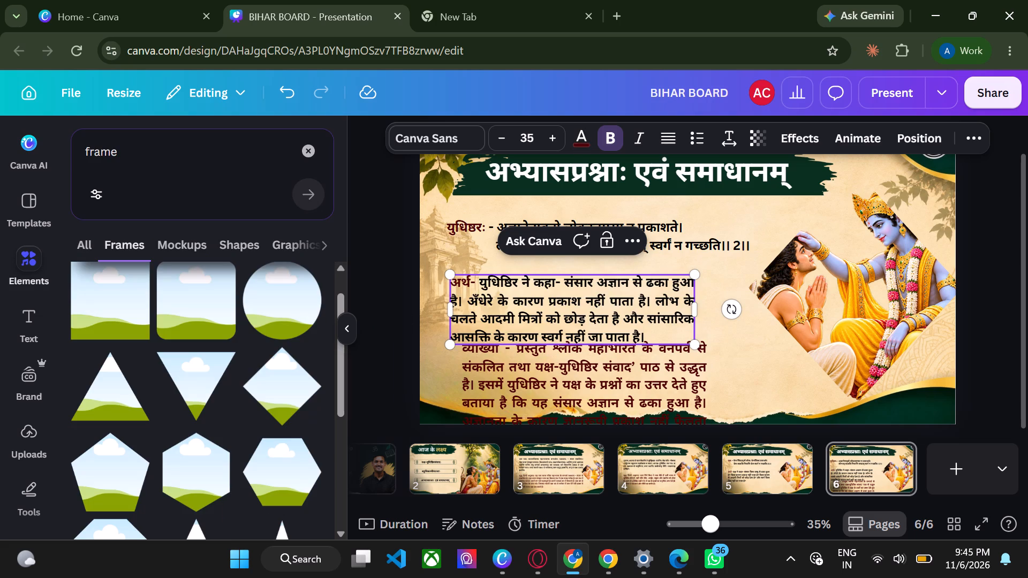
{"action": "left_click", "coordinate": [692, 313]}
Delete the Krishna image and its diamond frame from slide 6.
{"action": "scroll", "coordinate": [824, 278], "scroll_direction": "down", "scroll_amount": 1}
{"action": "left_click", "coordinate": [851, 263]}
{"action": "key", "text": "BackSpace"}
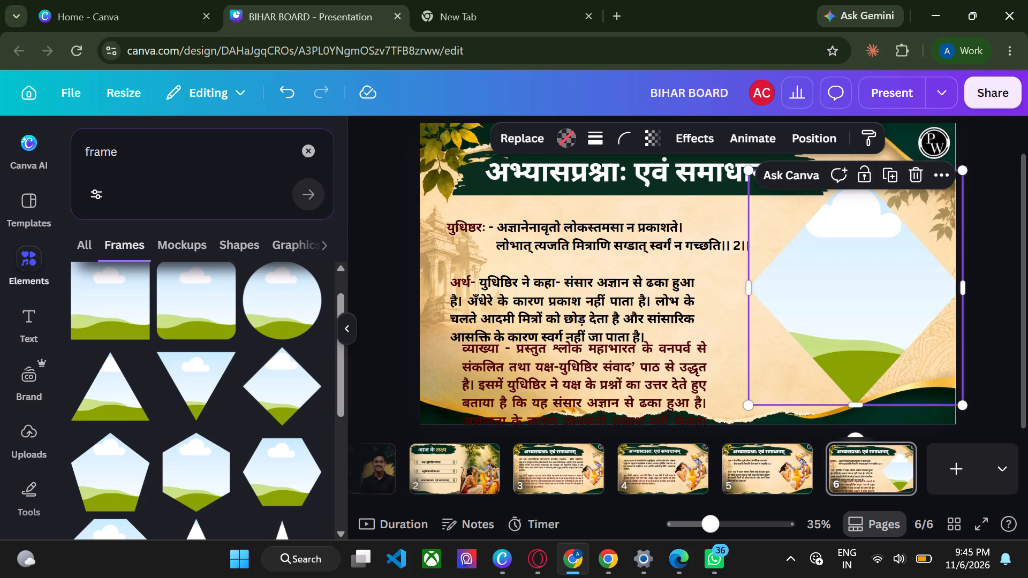
{"action": "key", "text": "BackSpace"}
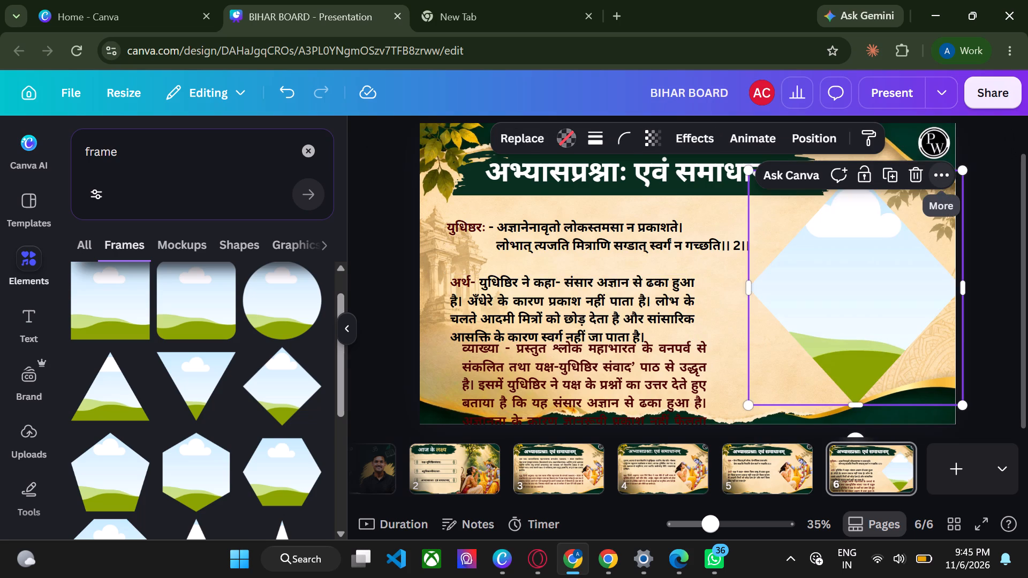
Move the अर्थ text box up closer to the verse and widen it to the verse box's right edge.
{"action": "scroll", "coordinate": [818, 184], "scroll_direction": "down", "scroll_amount": 1}
{"action": "left_click_drag", "start_coordinate": [589, 283], "coordinate": [593, 282]}
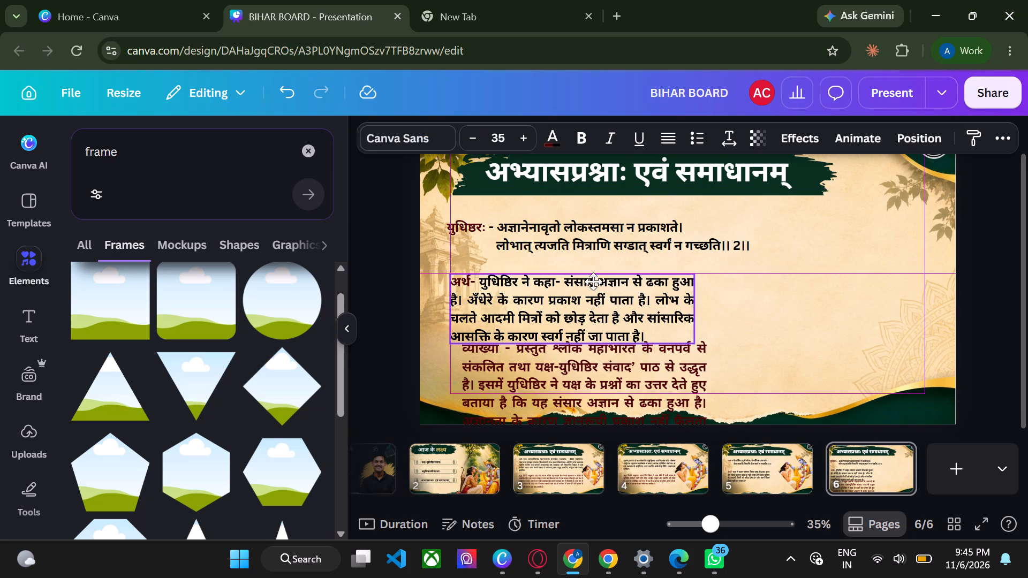
{"action": "left_click_drag", "start_coordinate": [593, 282], "coordinate": [592, 272]}
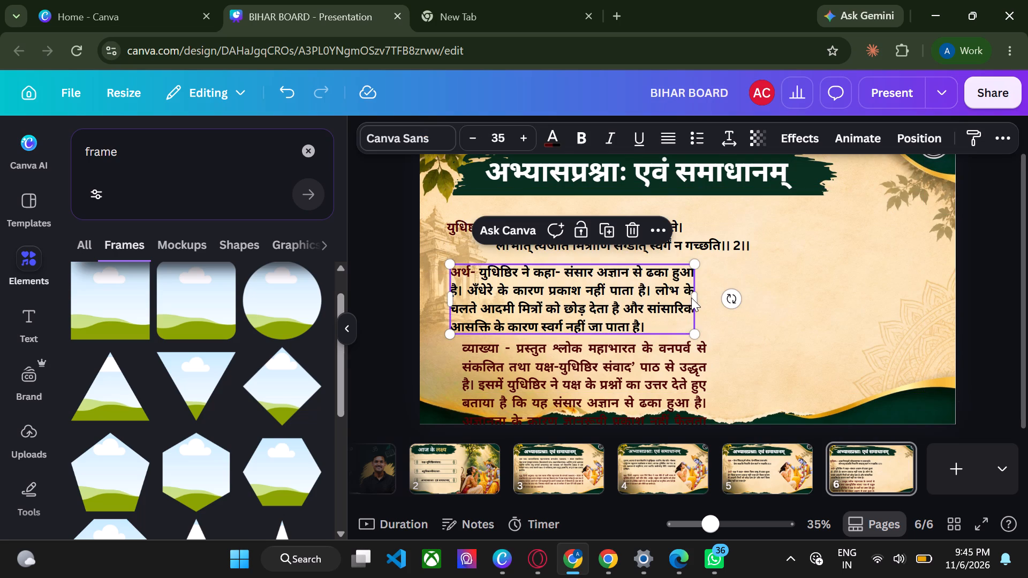
{"action": "left_click_drag", "start_coordinate": [697, 298], "coordinate": [755, 298]}
Align the व्याख्या text box with the अर्थ box's left edge and widen it to about 1,083 to match its width.
{"action": "left_click_drag", "start_coordinate": [589, 365], "coordinate": [578, 365]}
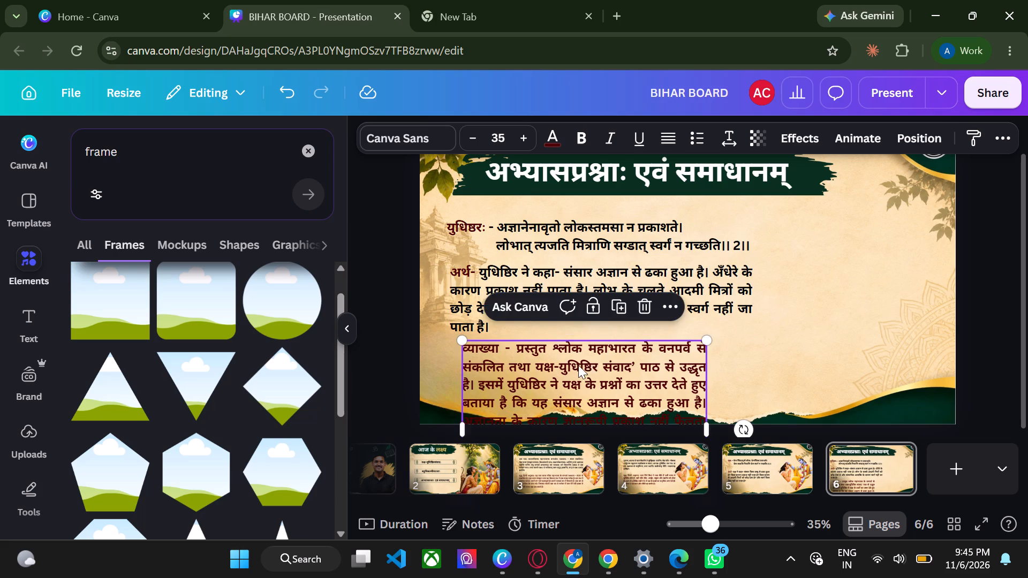
{"action": "left_click_drag", "start_coordinate": [578, 365], "coordinate": [578, 366]}
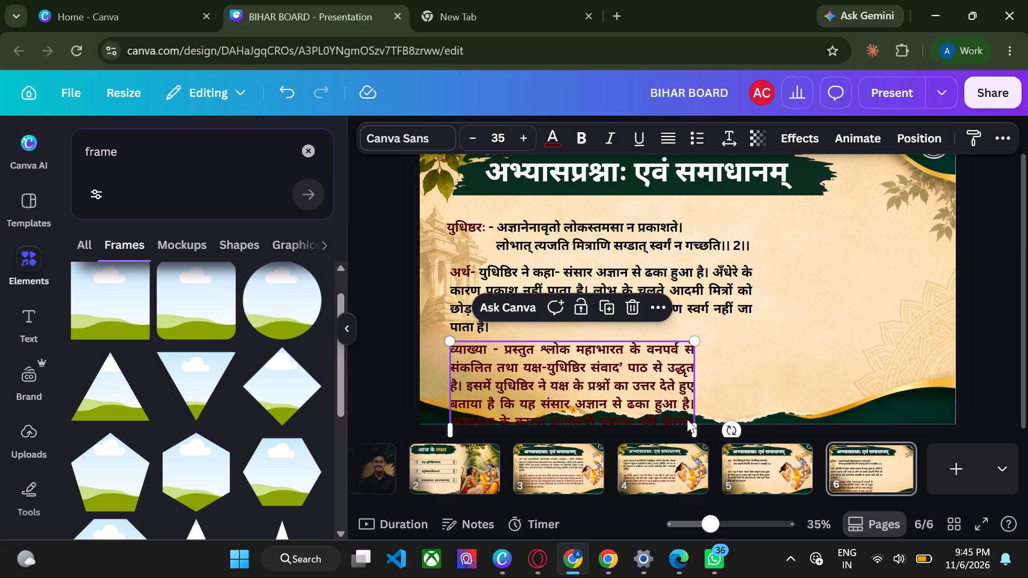
{"action": "double_click", "coordinate": [694, 428]}
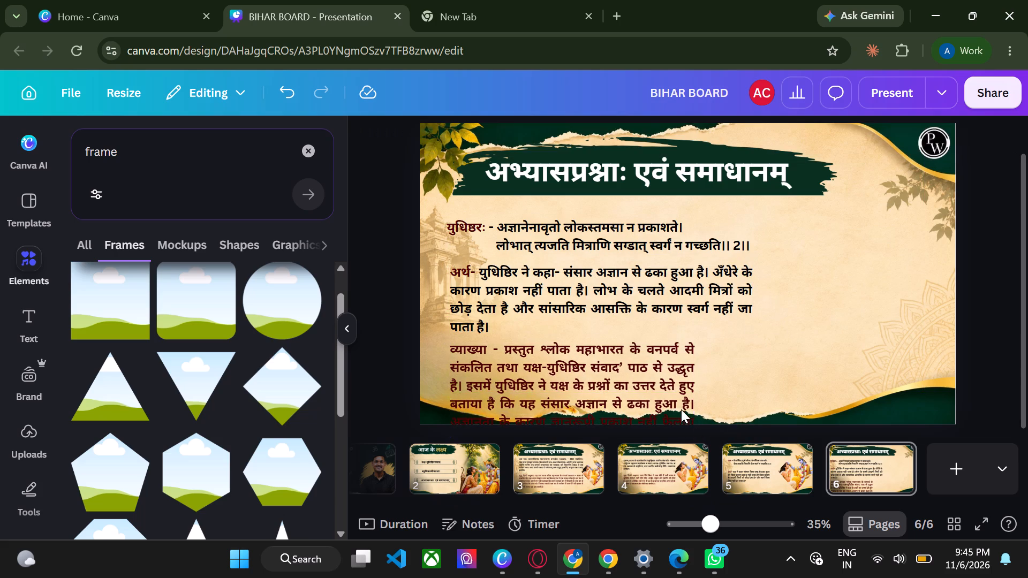
{"action": "left_click", "coordinate": [678, 401]}
{"action": "left_click_drag", "start_coordinate": [701, 434], "coordinate": [724, 433]}
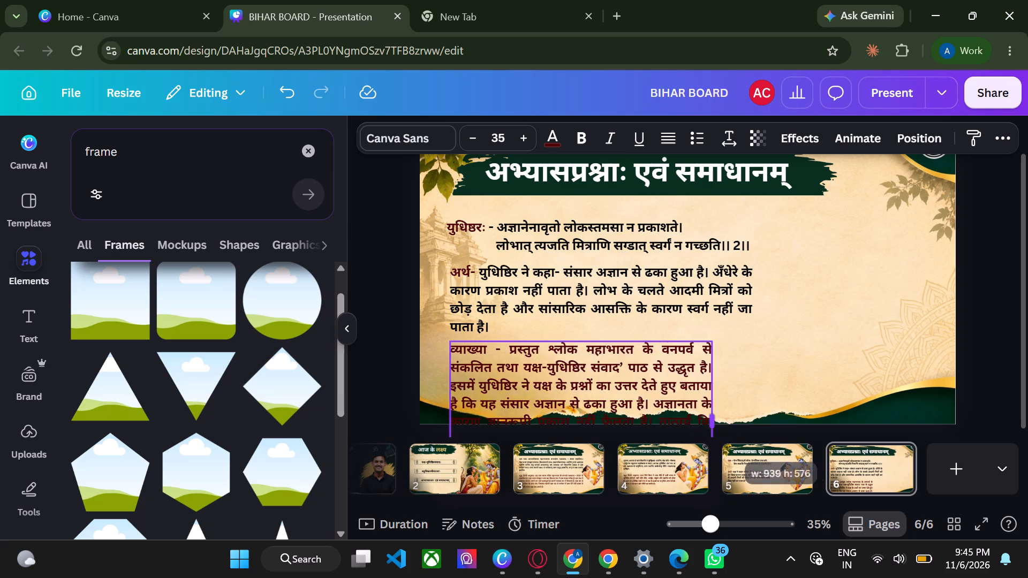
{"action": "left_click_drag", "start_coordinate": [724, 433], "coordinate": [760, 427]}
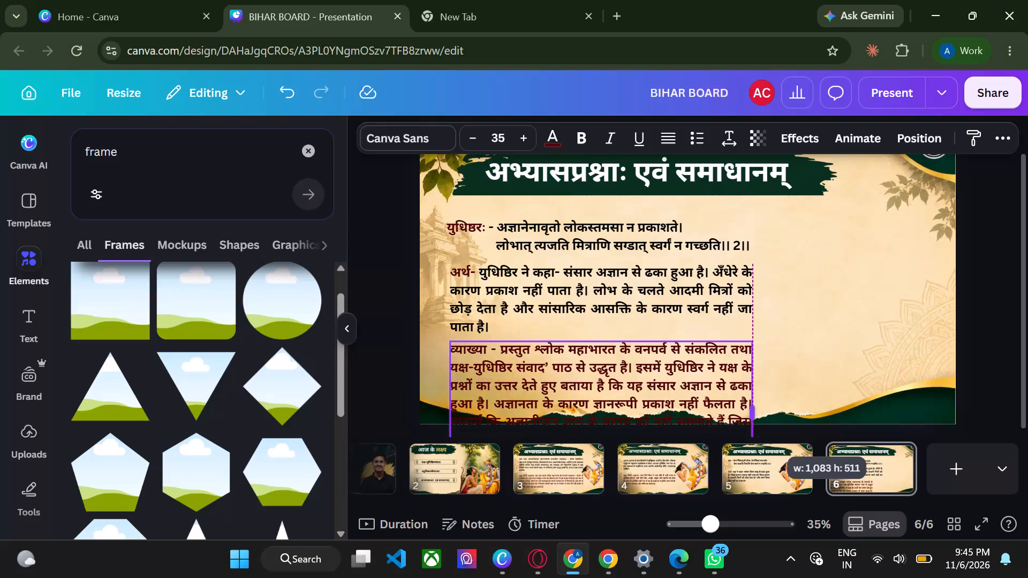
{"action": "left_click_drag", "start_coordinate": [760, 427], "coordinate": [760, 427]}
{"action": "scroll", "coordinate": [918, 311], "scroll_direction": "down", "scroll_amount": 1}
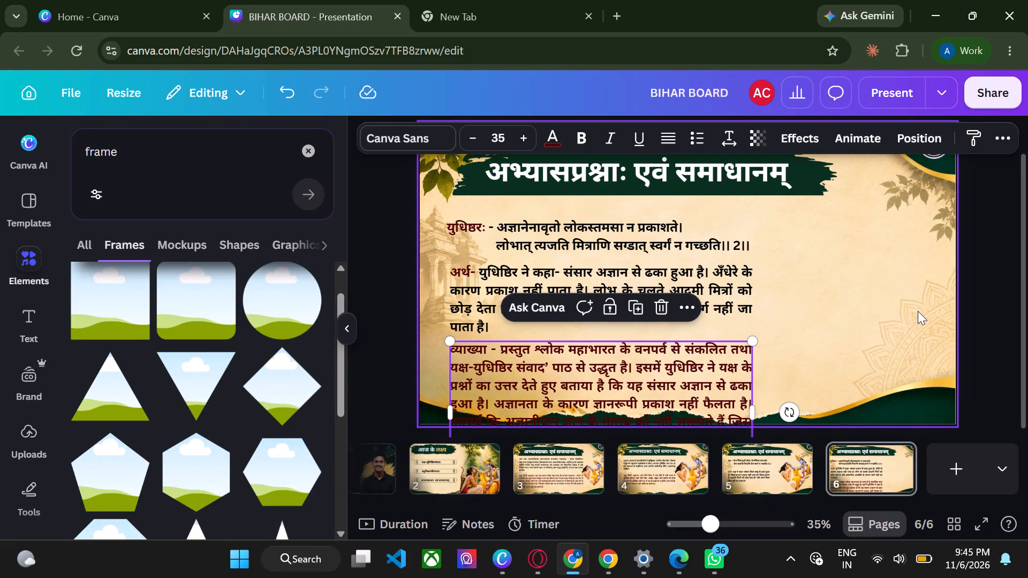
{"action": "left_click", "coordinate": [987, 265]}
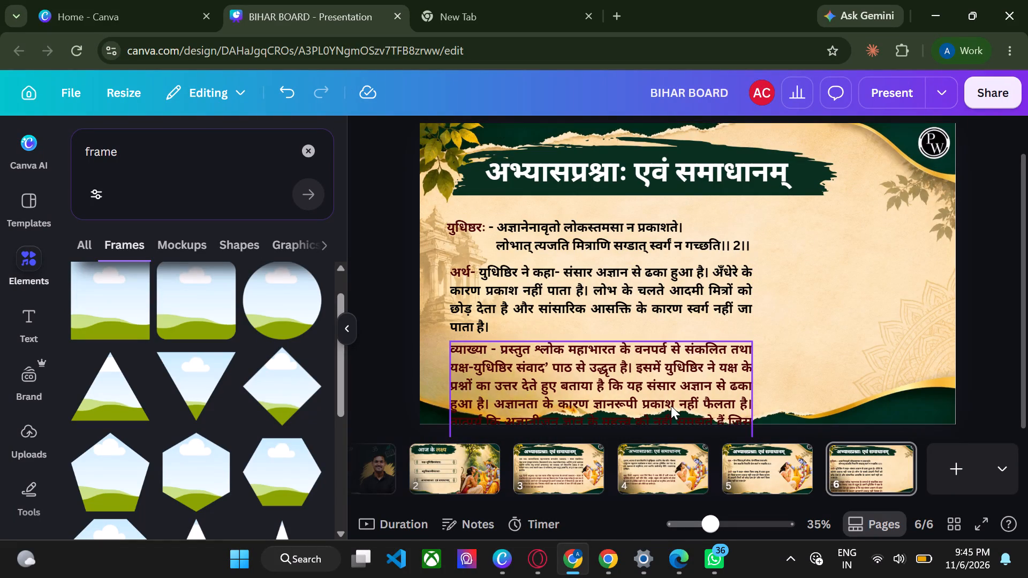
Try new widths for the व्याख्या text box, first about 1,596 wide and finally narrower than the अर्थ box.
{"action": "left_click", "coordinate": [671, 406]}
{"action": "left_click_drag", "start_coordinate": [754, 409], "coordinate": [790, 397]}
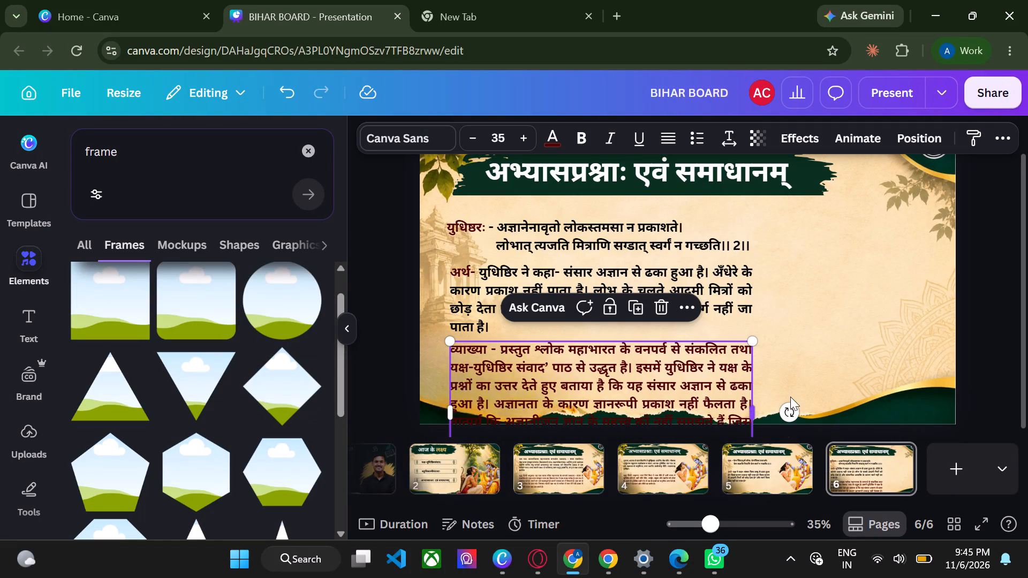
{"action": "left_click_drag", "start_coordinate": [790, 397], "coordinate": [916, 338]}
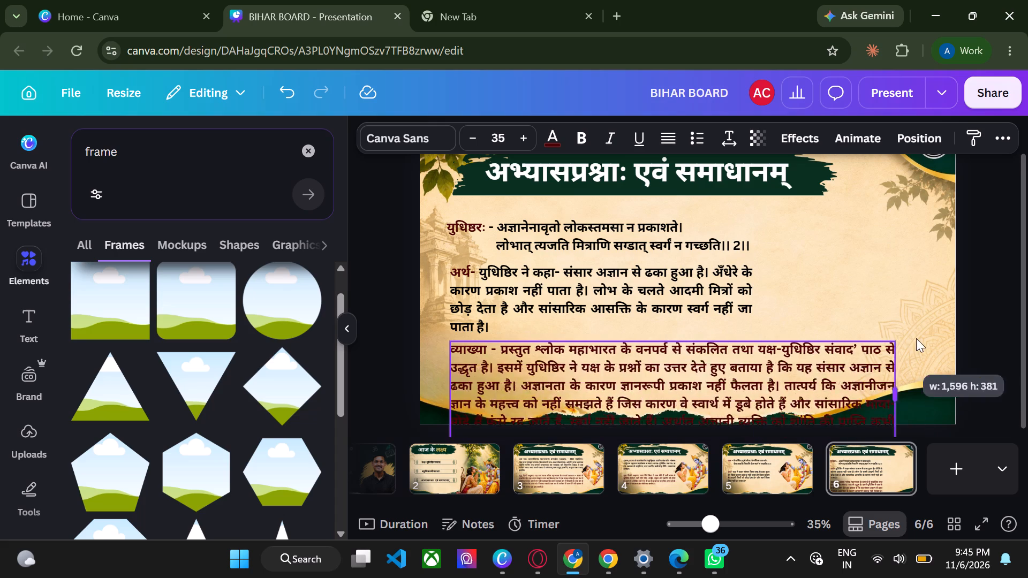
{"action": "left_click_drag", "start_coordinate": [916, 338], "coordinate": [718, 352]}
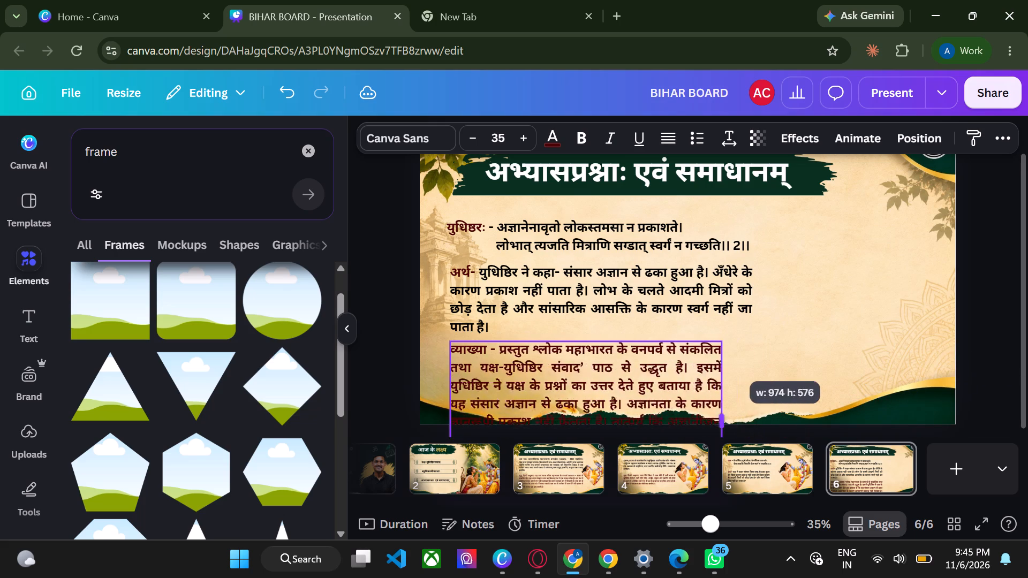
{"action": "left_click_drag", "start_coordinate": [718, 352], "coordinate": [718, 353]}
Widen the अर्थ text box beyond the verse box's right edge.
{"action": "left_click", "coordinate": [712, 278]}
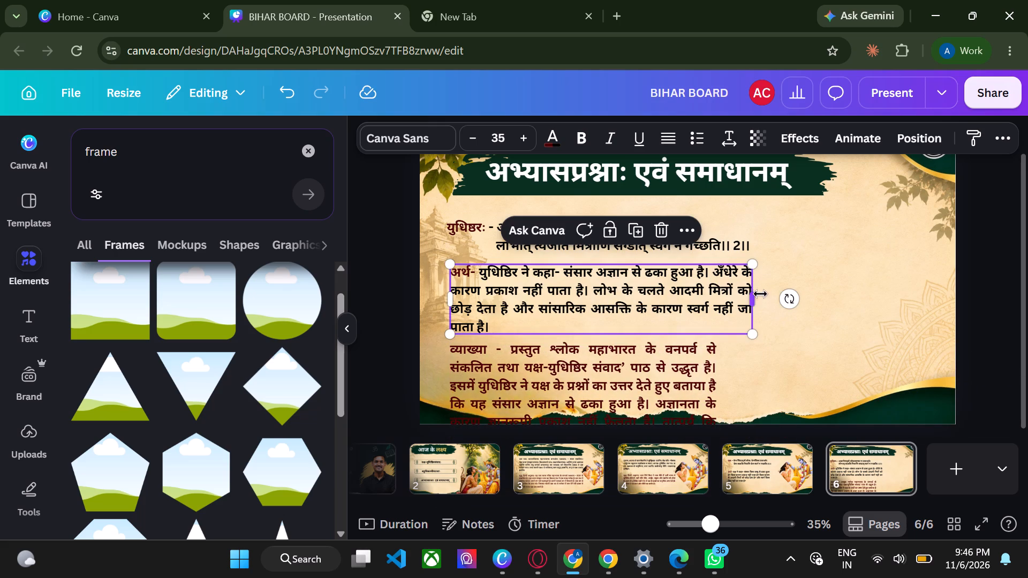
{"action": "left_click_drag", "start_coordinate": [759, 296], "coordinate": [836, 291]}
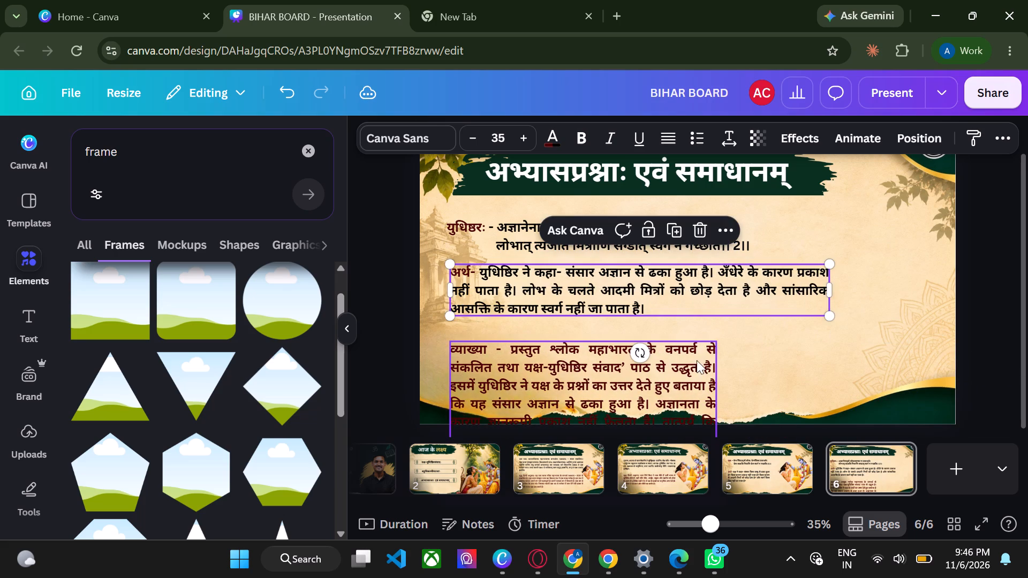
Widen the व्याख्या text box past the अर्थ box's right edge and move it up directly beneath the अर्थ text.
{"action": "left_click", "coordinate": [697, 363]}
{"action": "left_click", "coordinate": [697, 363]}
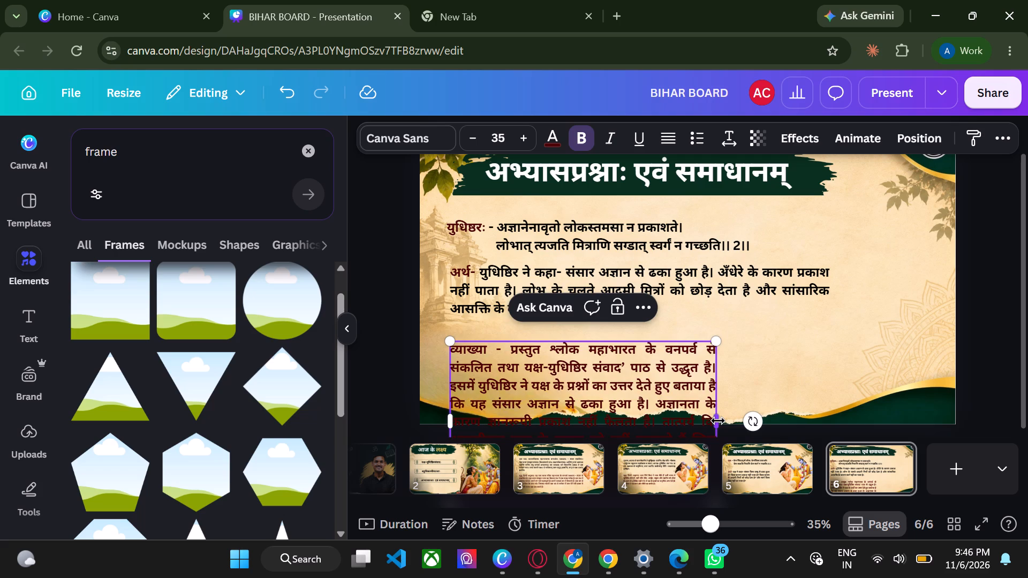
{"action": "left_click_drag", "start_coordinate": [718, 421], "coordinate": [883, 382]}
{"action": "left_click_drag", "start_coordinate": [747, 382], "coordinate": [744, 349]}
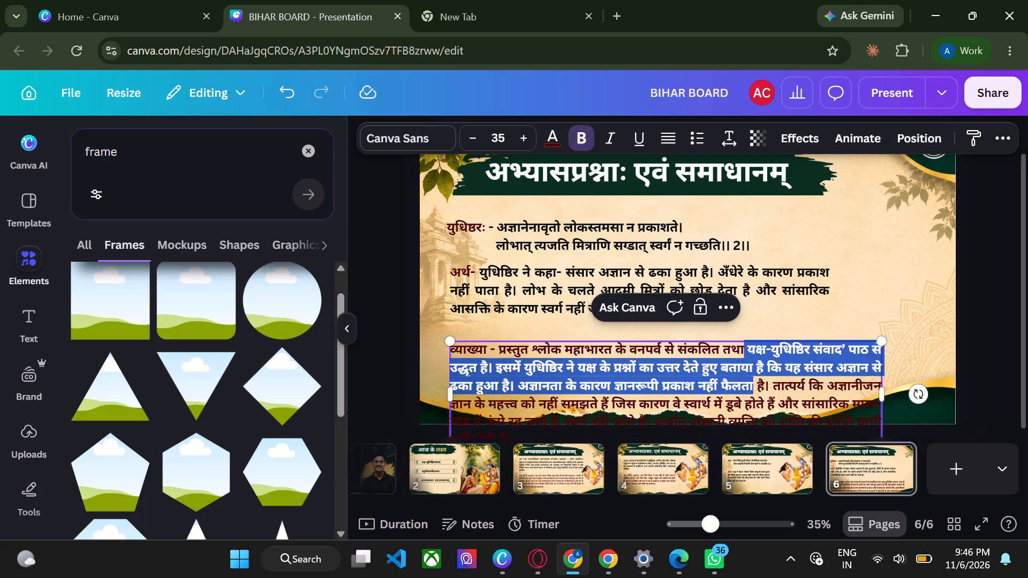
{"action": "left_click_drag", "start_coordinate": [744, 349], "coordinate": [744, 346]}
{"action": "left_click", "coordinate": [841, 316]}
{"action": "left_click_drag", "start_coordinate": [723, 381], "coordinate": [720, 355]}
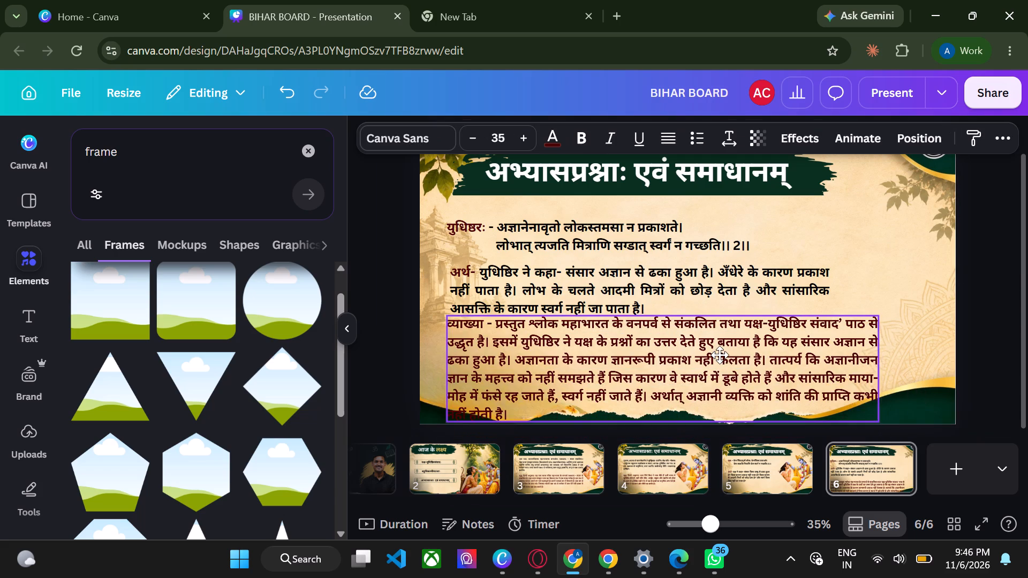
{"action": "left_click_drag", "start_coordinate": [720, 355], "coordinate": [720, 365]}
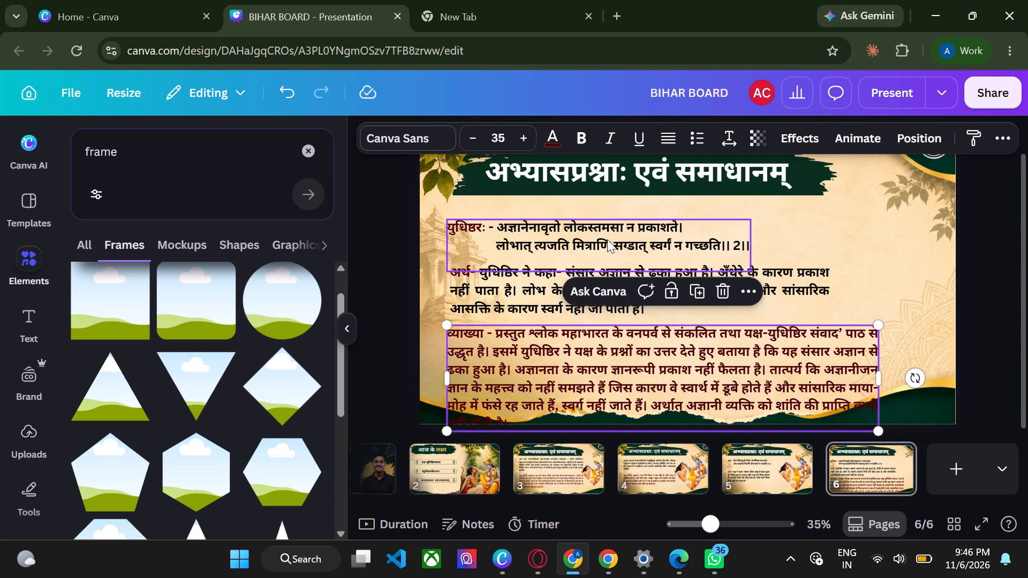
Delete the व्याख्या text box from slide 6.
{"action": "left_click_drag", "start_coordinate": [648, 359], "coordinate": [756, 329]}
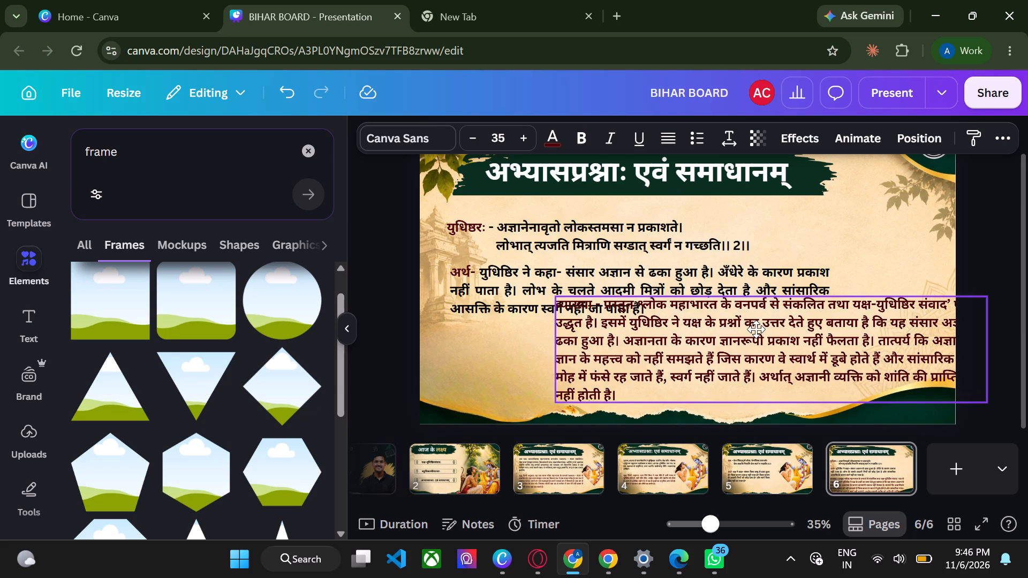
{"action": "left_click_drag", "start_coordinate": [756, 329], "coordinate": [729, 347]}
{"action": "key", "text": "BackSpace"}
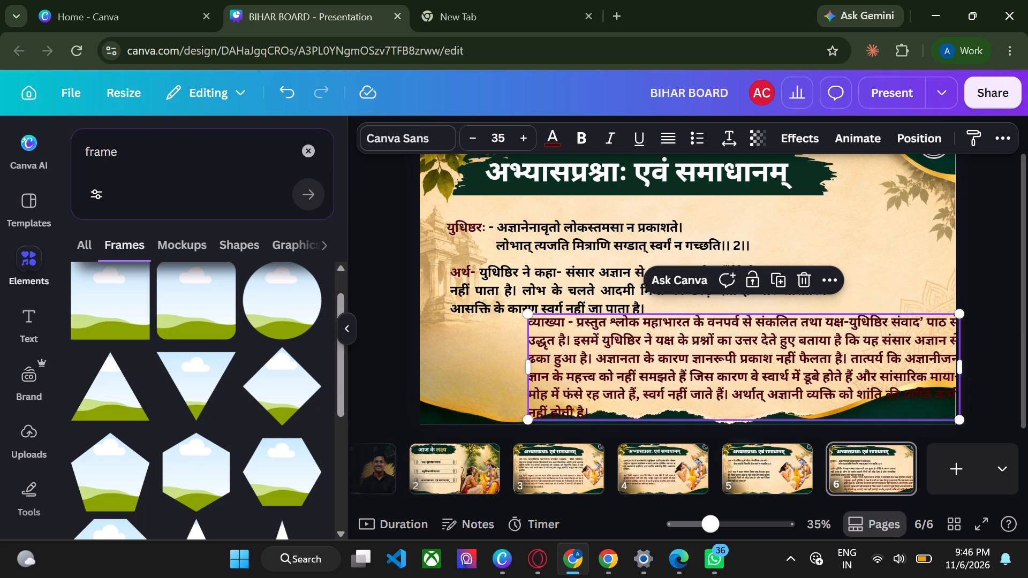
Move the अर्थ text box further below the verse, narrow it to about 1,055, and align its left edge with the verse box.
{"action": "left_click_drag", "start_coordinate": [500, 268], "coordinate": [500, 292]}
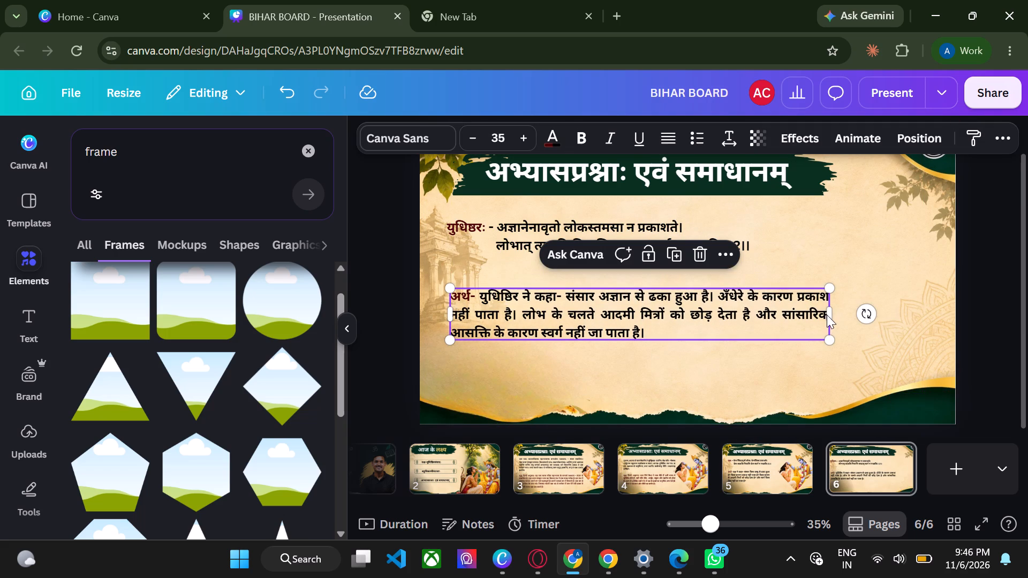
{"action": "left_click_drag", "start_coordinate": [837, 314], "coordinate": [752, 318]}
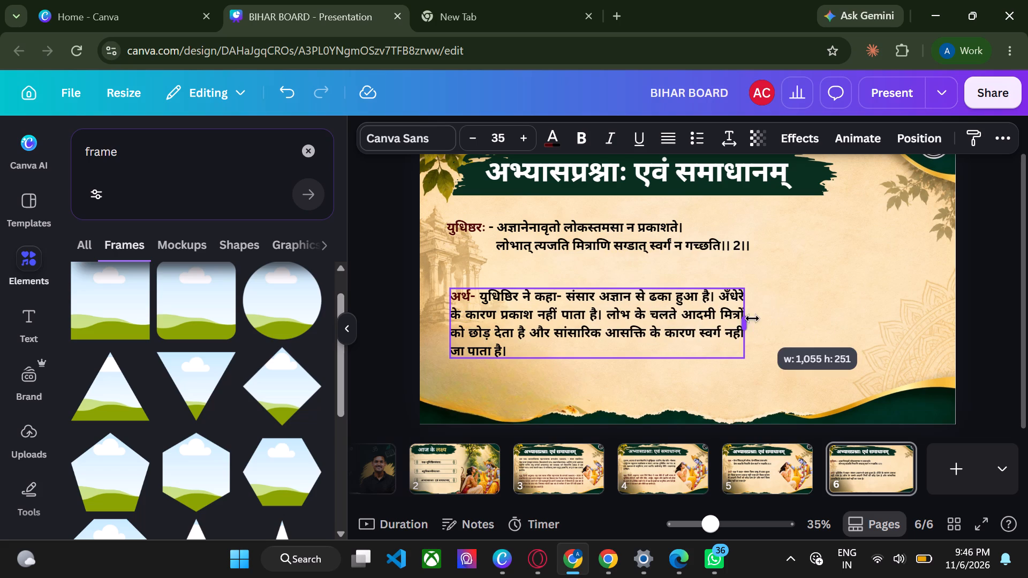
{"action": "left_click", "coordinate": [501, 235]}
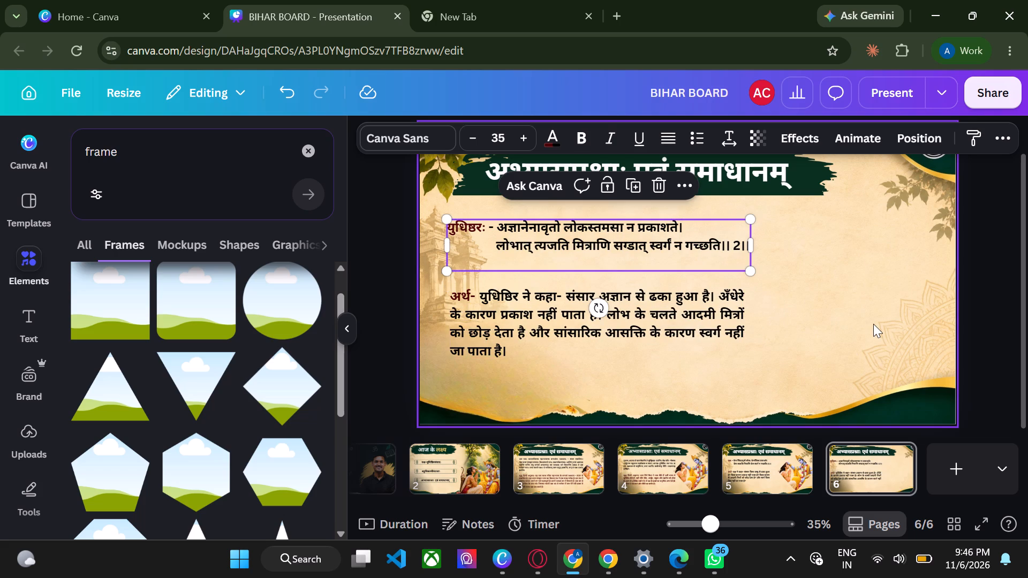
{"action": "left_click", "coordinate": [873, 324]}
{"action": "left_click_drag", "start_coordinate": [719, 327], "coordinate": [755, 323]}
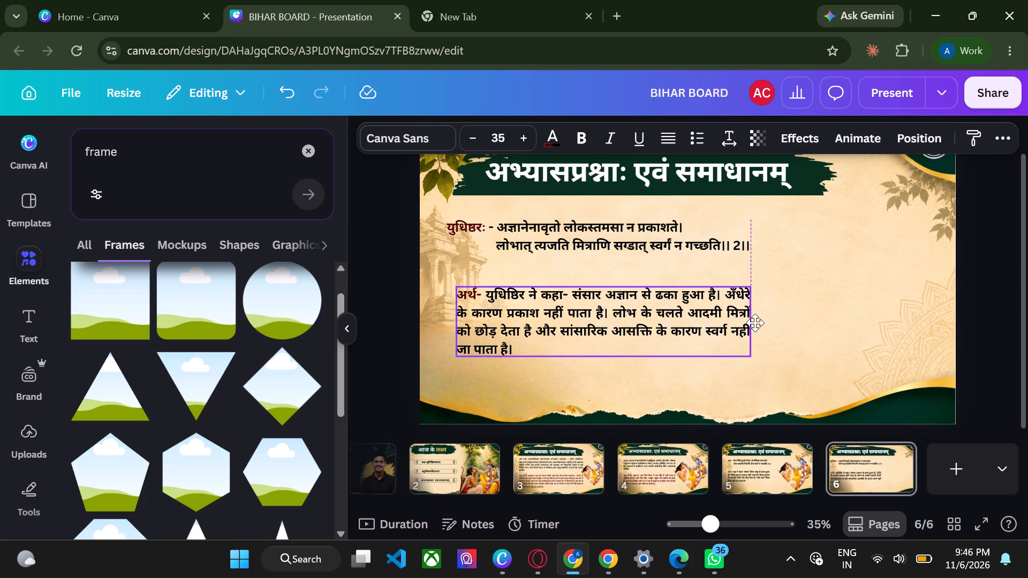
{"action": "left_click_drag", "start_coordinate": [755, 323], "coordinate": [714, 326]}
{"action": "left_click", "coordinate": [818, 358]}
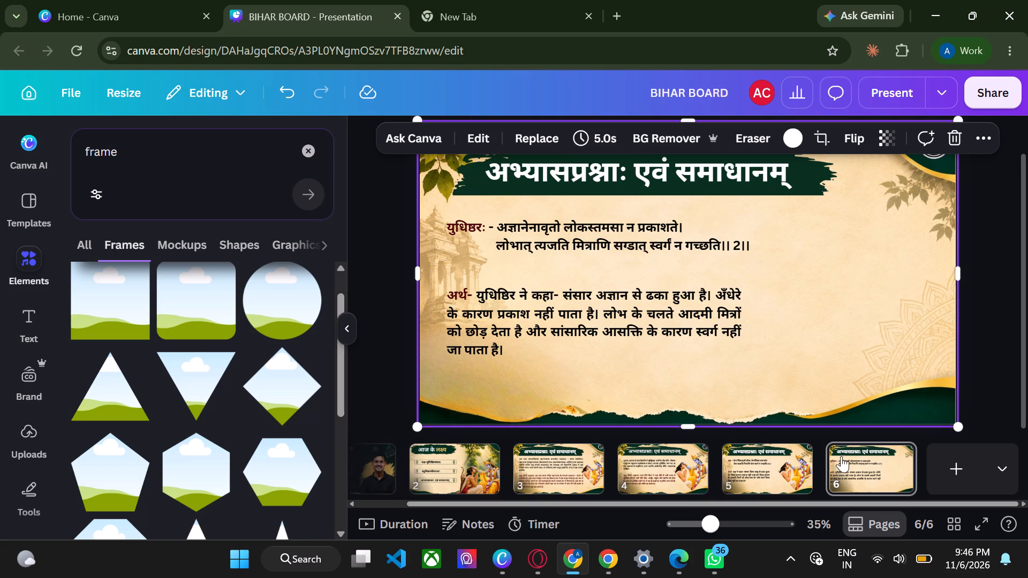
Duplicate slide 6.
{"action": "right_click", "coordinate": [851, 217]}
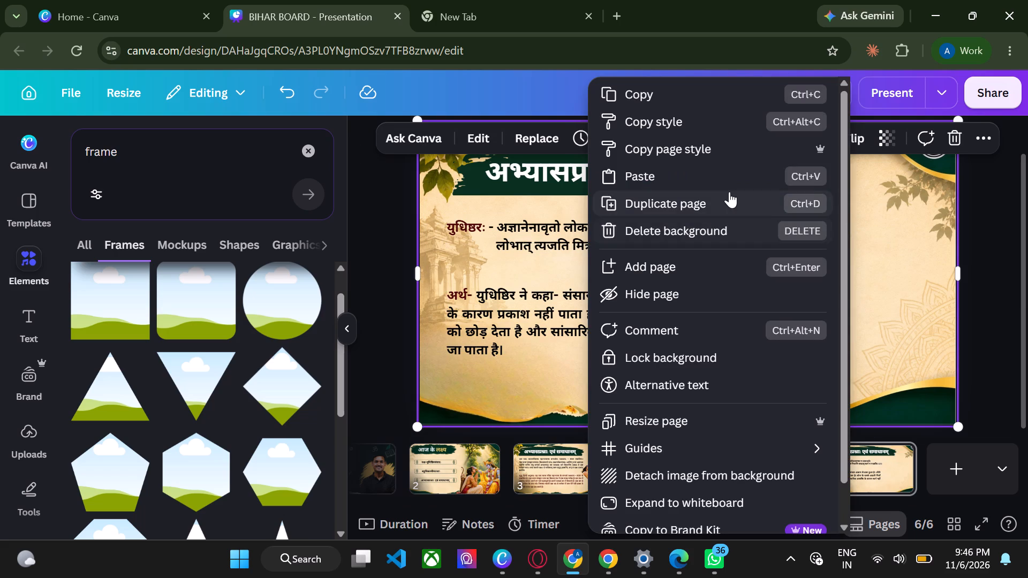
{"action": "left_click", "coordinate": [727, 193]}
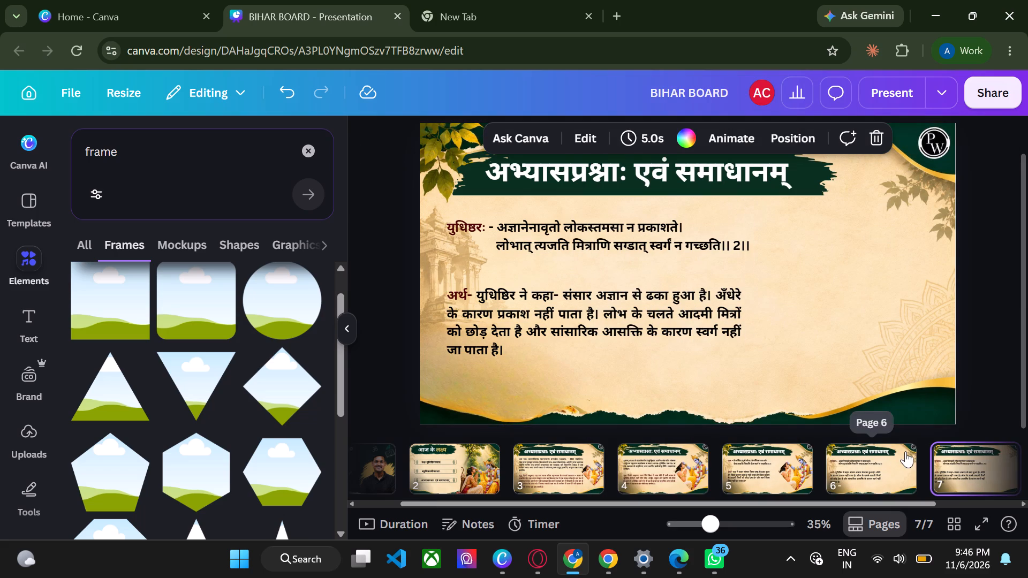
Delete the युधिष्ठिरः verse text box from slide 7.
{"action": "scroll", "coordinate": [905, 451], "scroll_direction": "left", "scroll_amount": 1}
{"action": "left_click", "coordinate": [634, 255]}
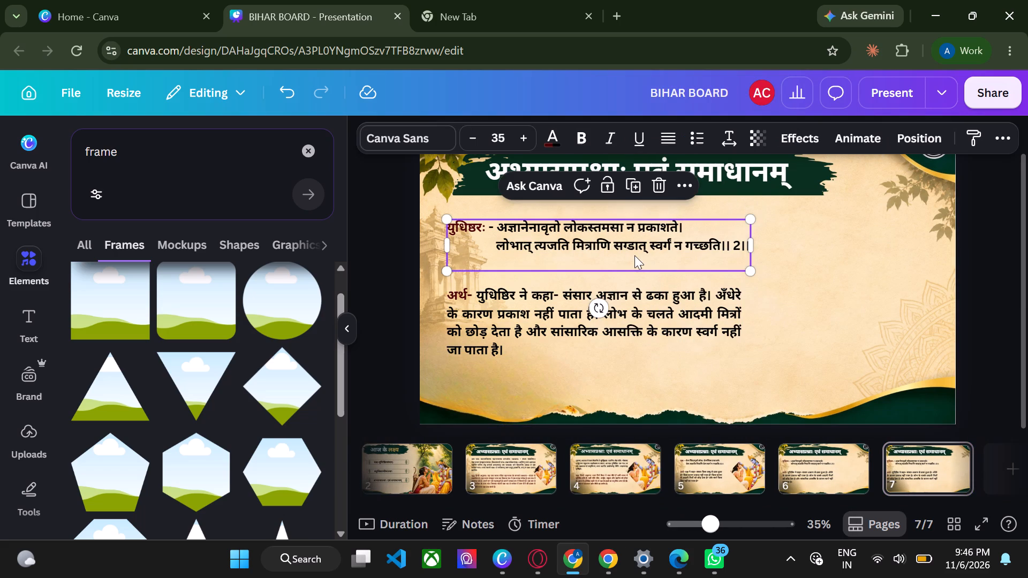
{"action": "key", "text": "BackSpace"}
Replace the अर्थ text on slide 7 with the copied व्याख्या paragraph.
{"action": "double_click", "coordinate": [520, 346]}
{"action": "key", "text": "ctrl+a"}
{"action": "key", "text": "ctrl+BackSpace"}
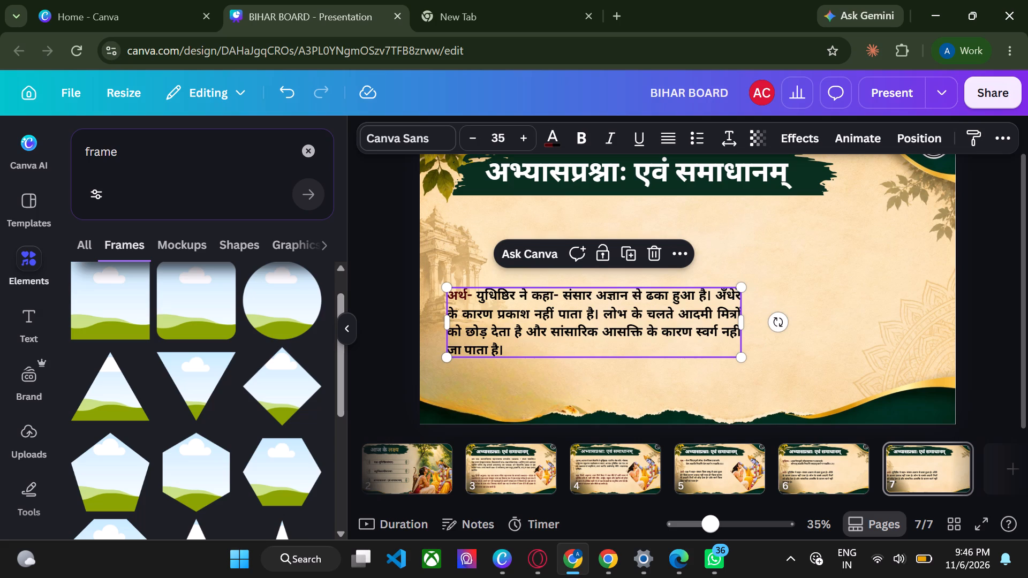
{"action": "key", "text": "ctrl+v"}
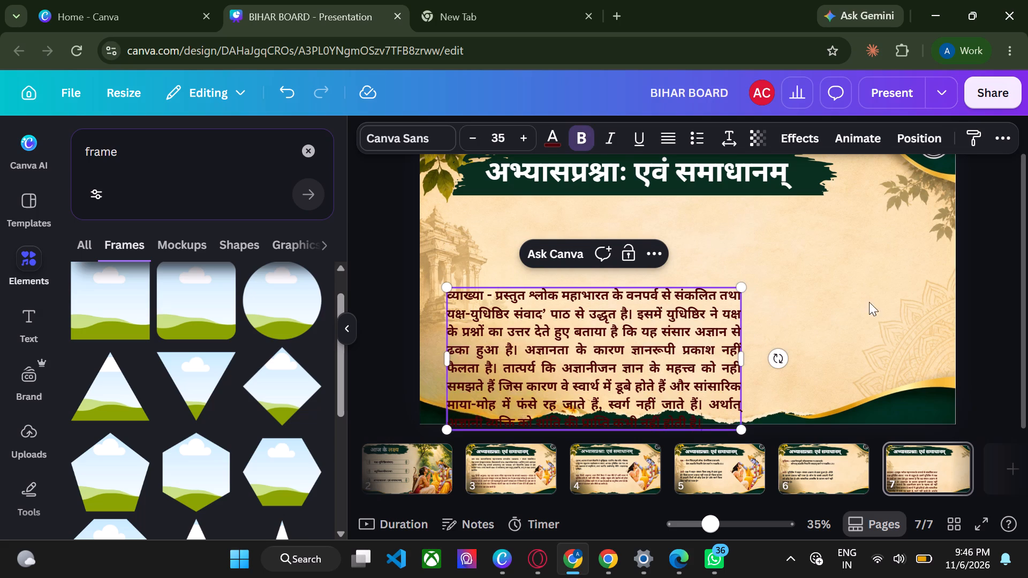
{"action": "left_click", "coordinate": [882, 291]}
Move the व्याख्या text box up beneath the slide title and widen it slightly.
{"action": "left_click_drag", "start_coordinate": [596, 331], "coordinate": [611, 267]}
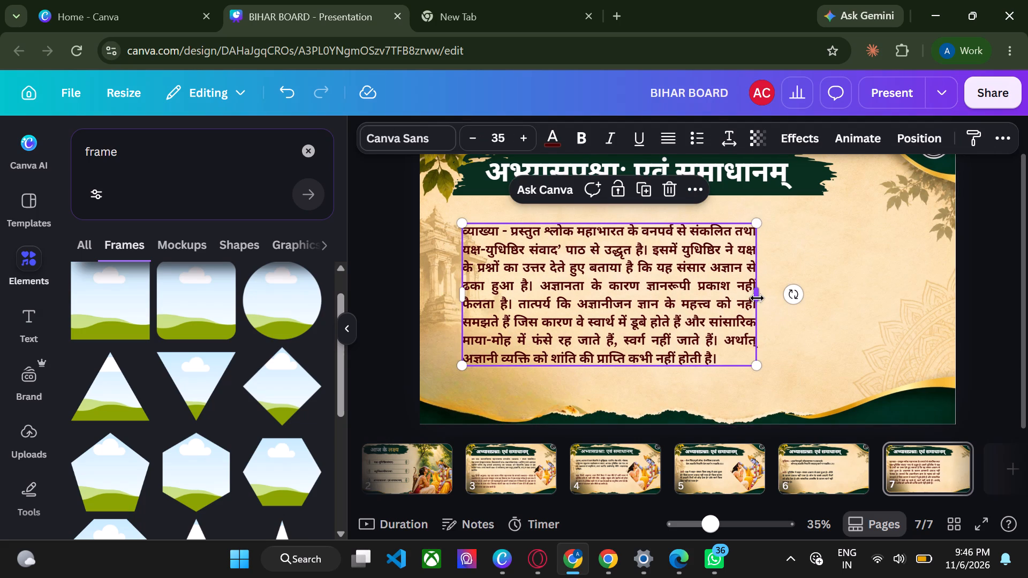
{"action": "left_click_drag", "start_coordinate": [757, 299], "coordinate": [788, 296]}
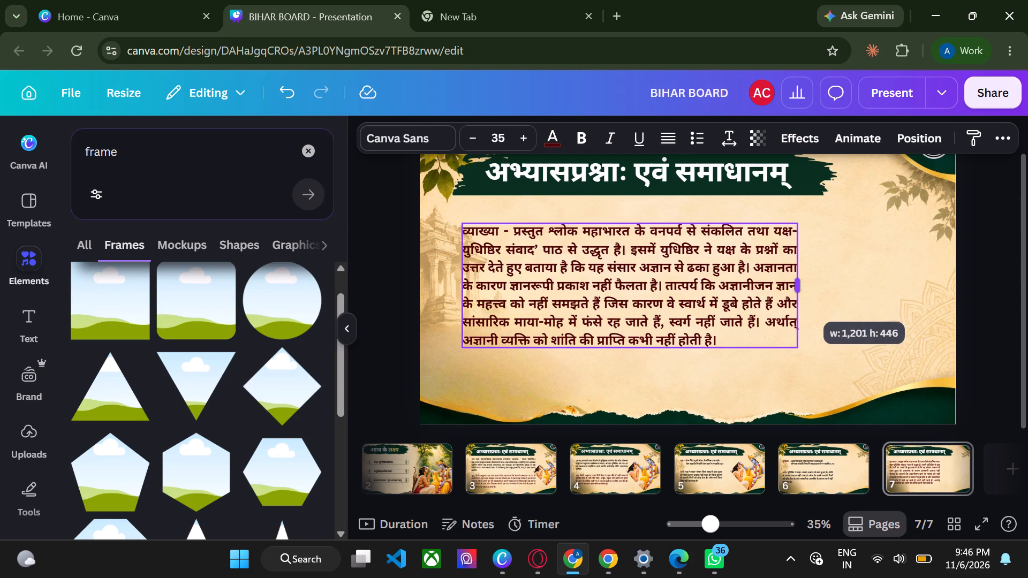
{"action": "left_click_drag", "start_coordinate": [788, 296], "coordinate": [767, 301]}
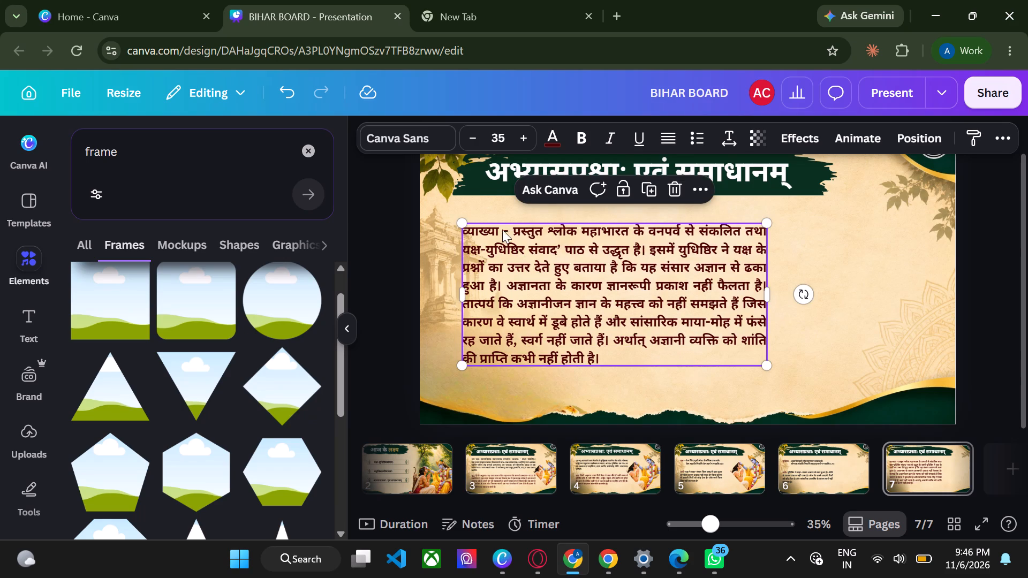
Colour the व्याख्या paragraph's text black from प्रस्तुत to its end, leaving the व्याख्या label dark red.
{"action": "left_click", "coordinate": [514, 230]}
{"action": "left_click_drag", "start_coordinate": [514, 230], "coordinate": [618, 359]}
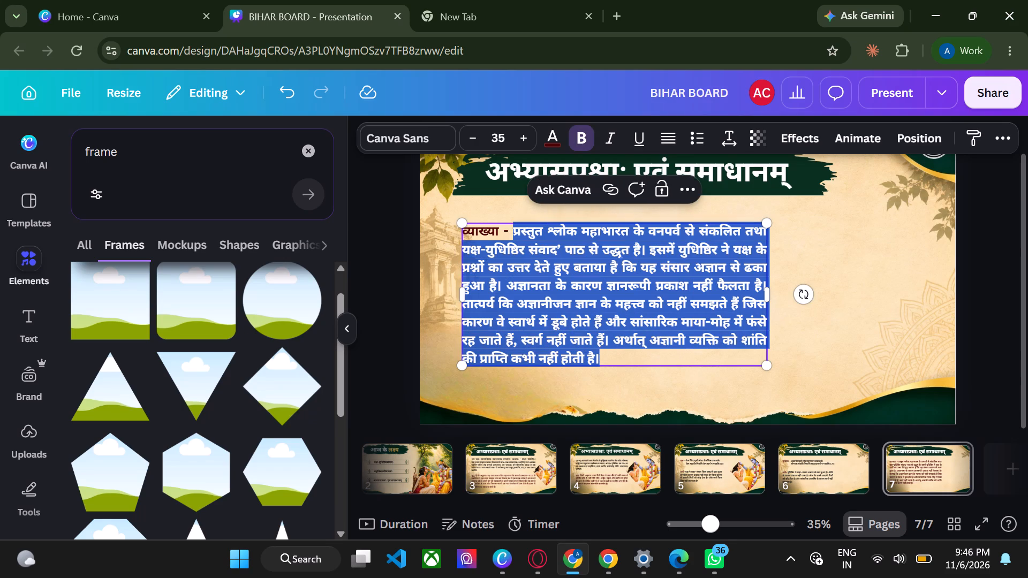
{"action": "left_click", "coordinate": [555, 138]}
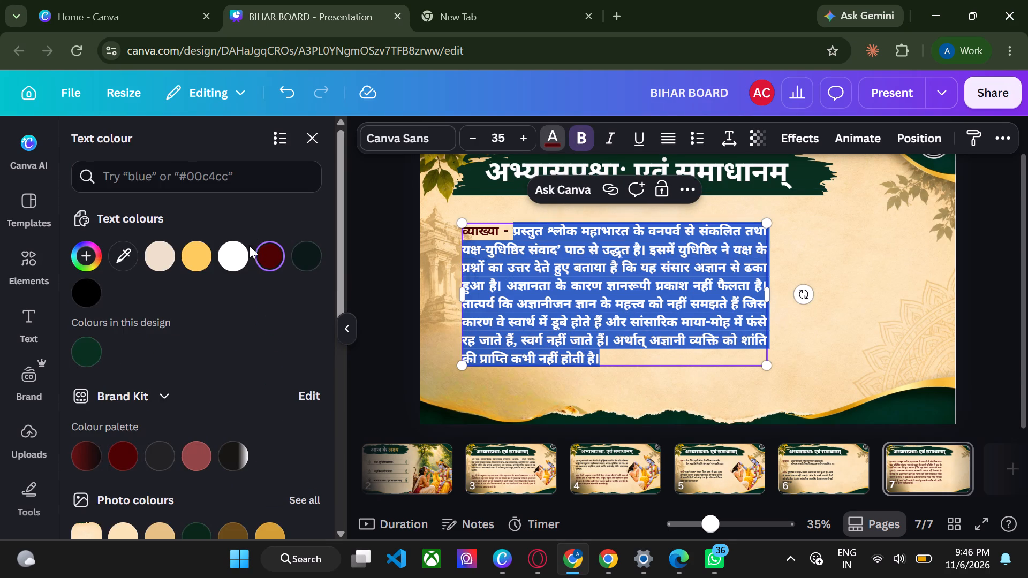
{"action": "left_click", "coordinate": [86, 289]}
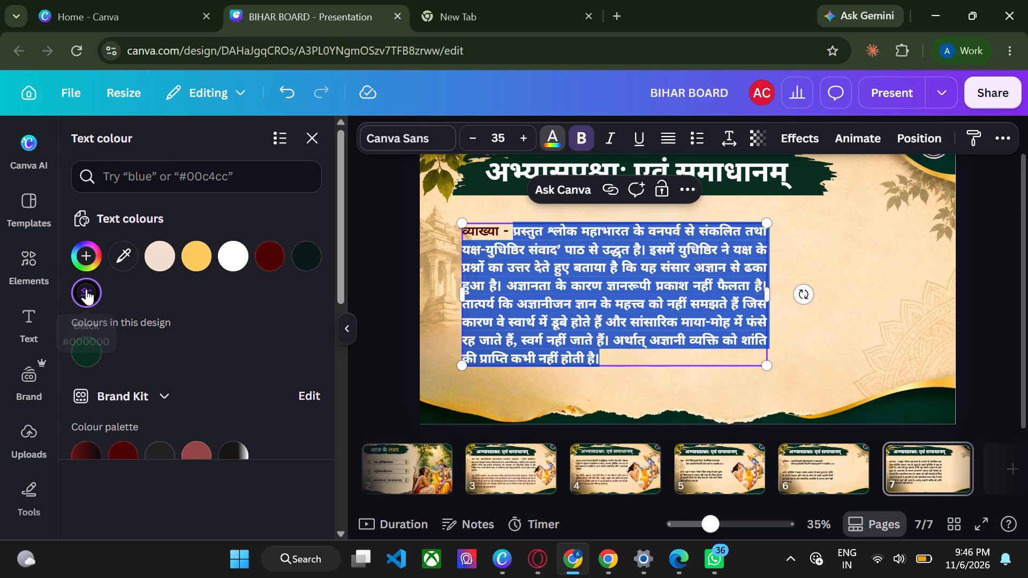
{"action": "left_click", "coordinate": [923, 318]}
{"action": "left_click", "coordinate": [923, 318]}
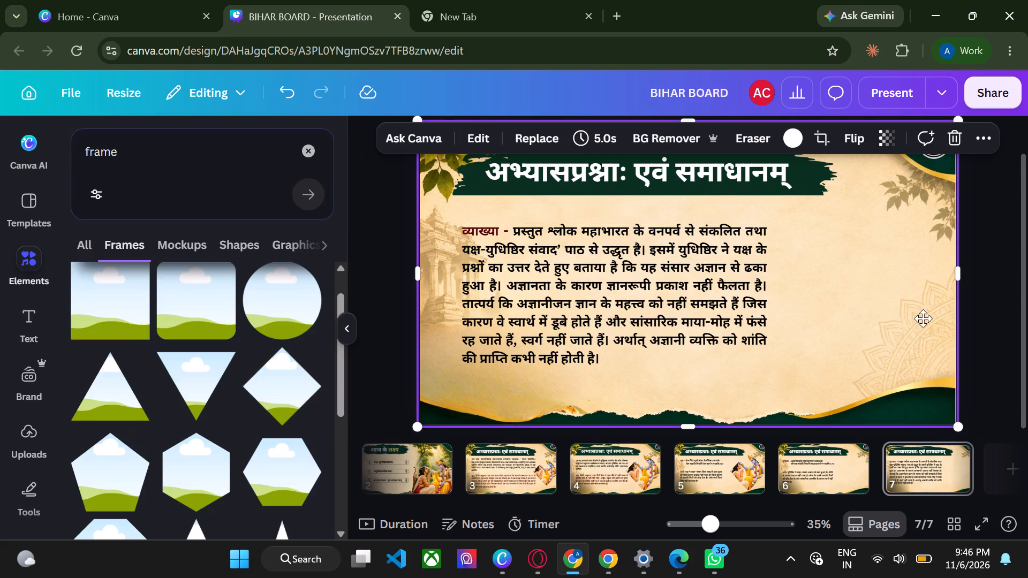
{"action": "left_click", "coordinate": [876, 295]}
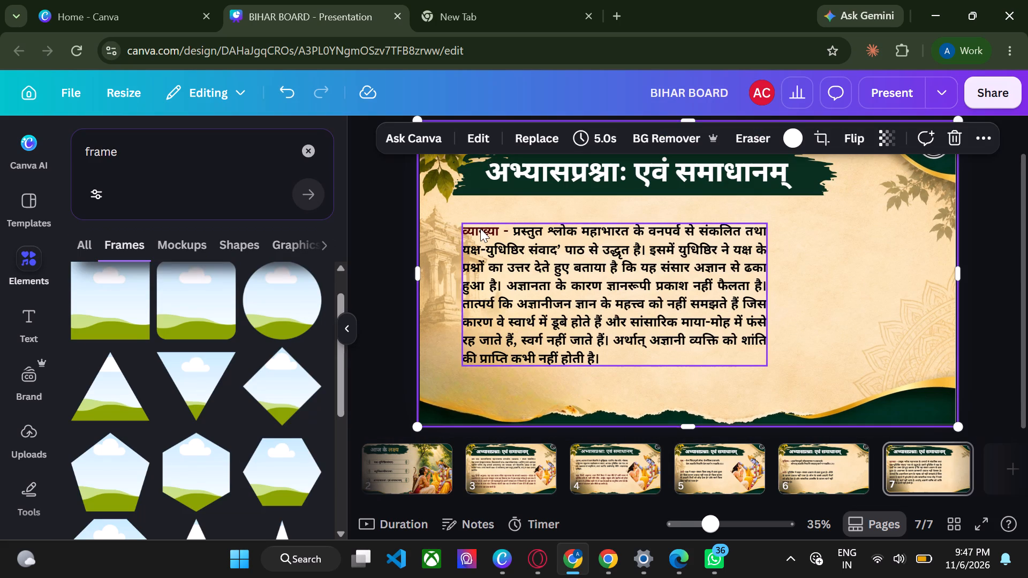
{"action": "left_click", "coordinate": [887, 260]}
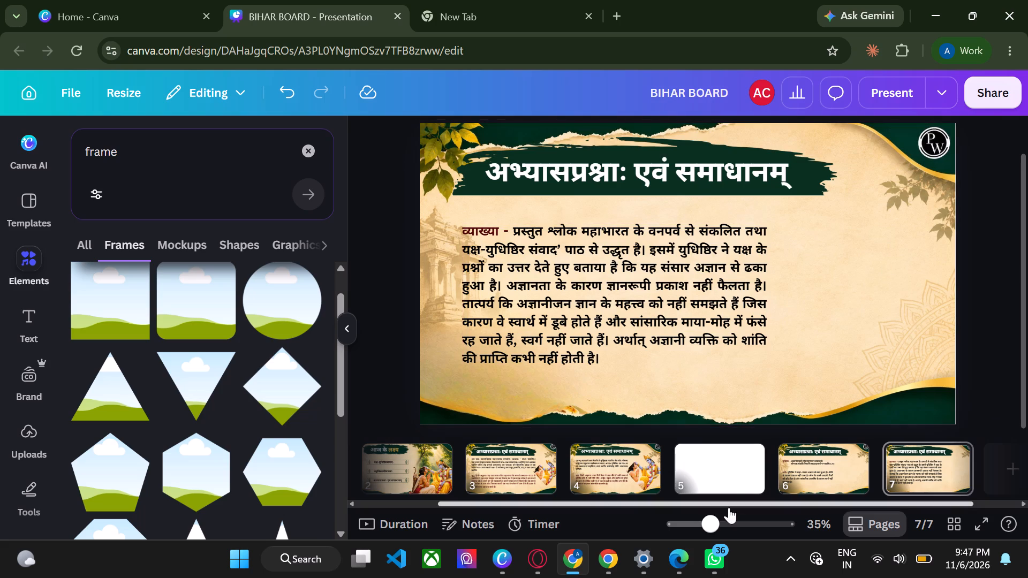
Review slides 3 to 5, comparing their text layout and the diamond-framed Krishna picture.
{"action": "left_click", "coordinate": [700, 455]}
{"action": "left_click", "coordinate": [591, 460]}
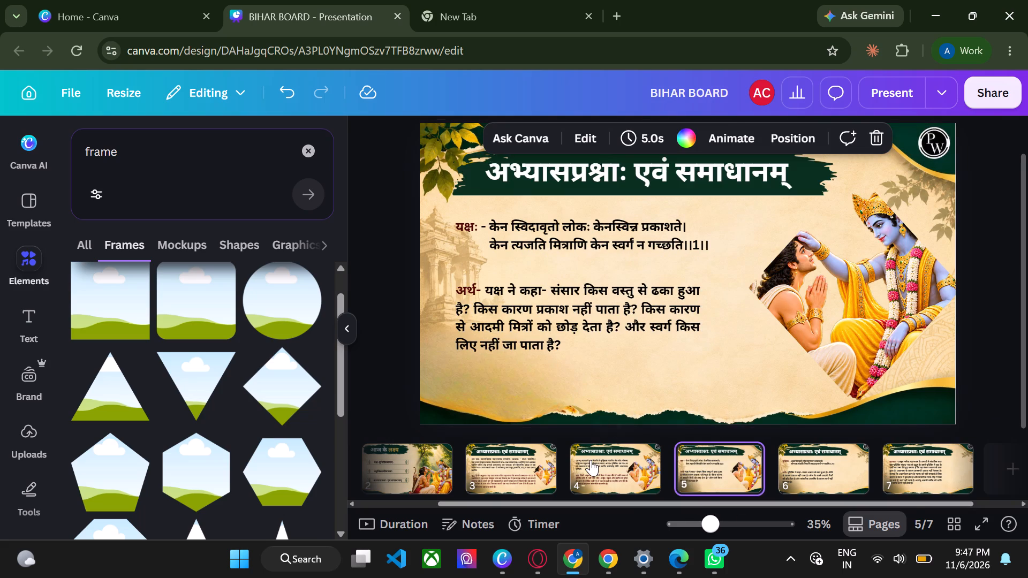
{"action": "left_click", "coordinate": [477, 470]}
{"action": "left_click", "coordinate": [416, 467]}
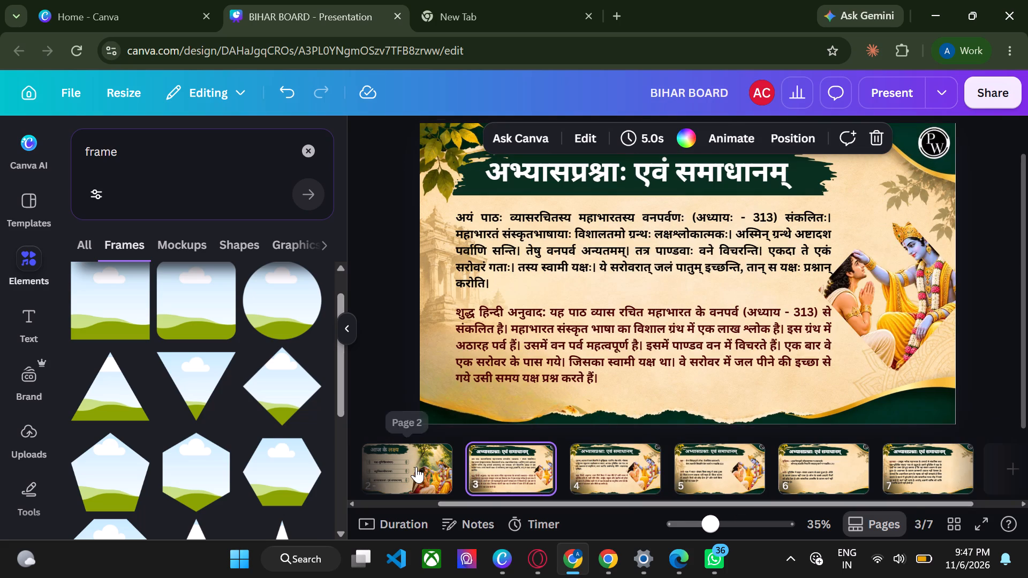
{"action": "key", "text": "Right"}
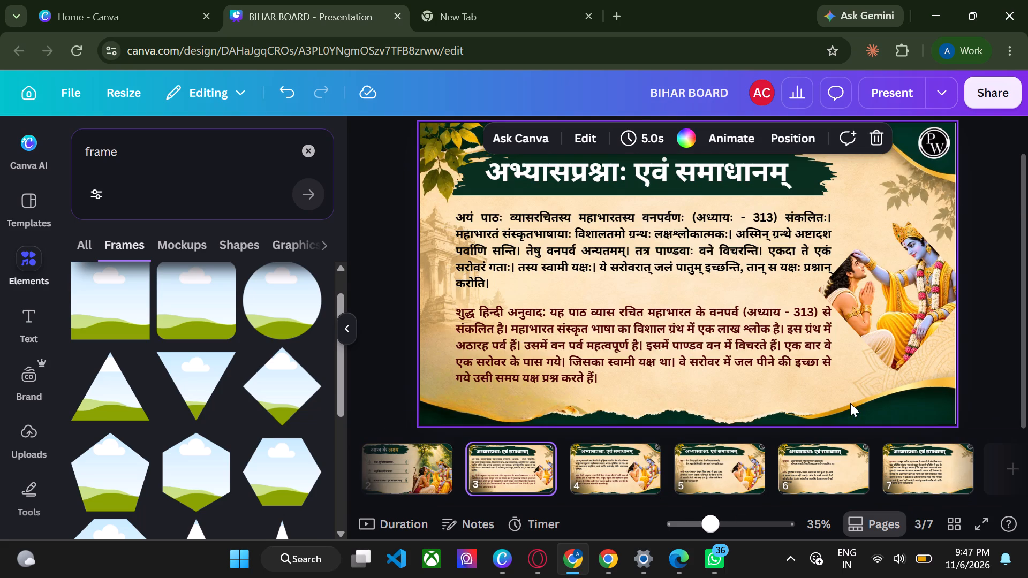
{"action": "key", "text": "Right"}
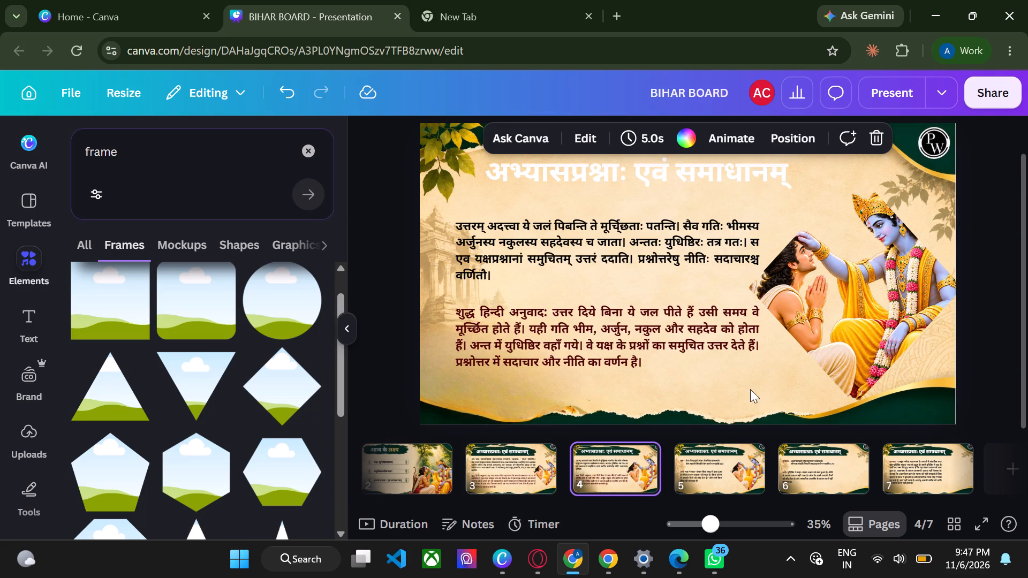
{"action": "left_click", "coordinate": [825, 289]}
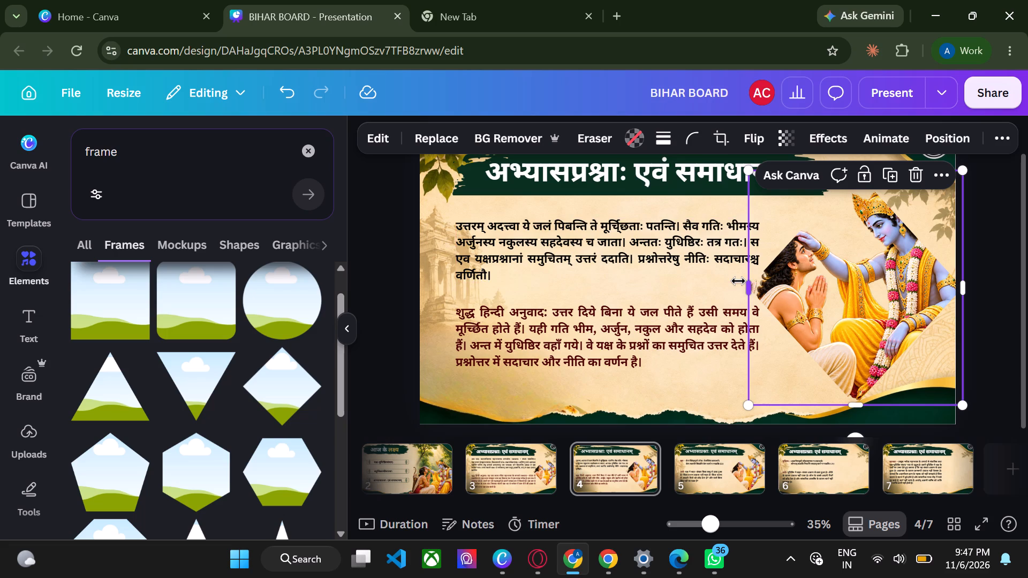
Delete the Krishna picture and its diamond frame from slide 5.
{"action": "left_click", "coordinate": [735, 454]}
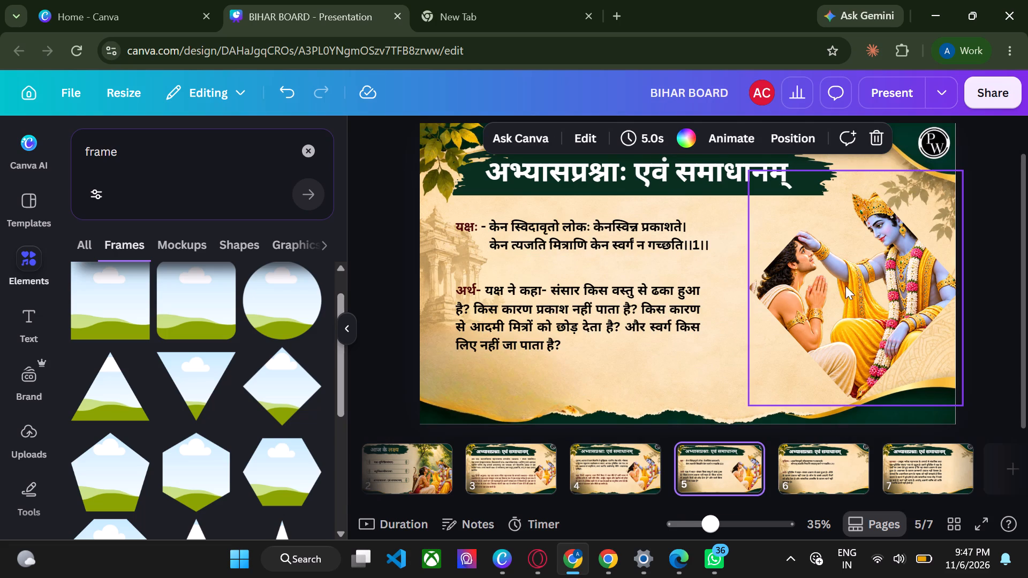
{"action": "left_click", "coordinate": [859, 315]}
{"action": "key", "text": "BackSpace"}
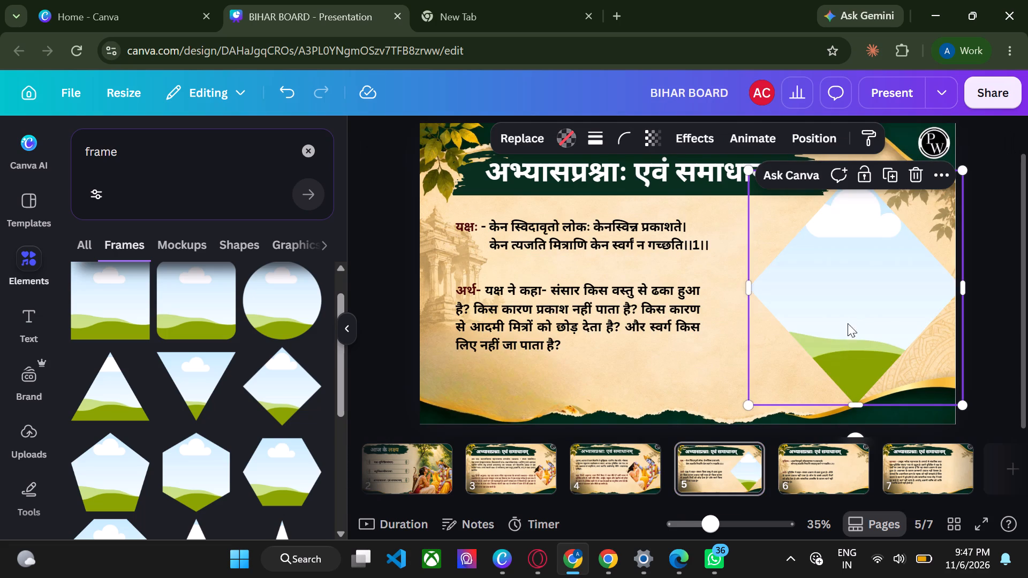
{"action": "key", "text": "BackSpace"}
{"action": "left_click", "coordinate": [821, 455]}
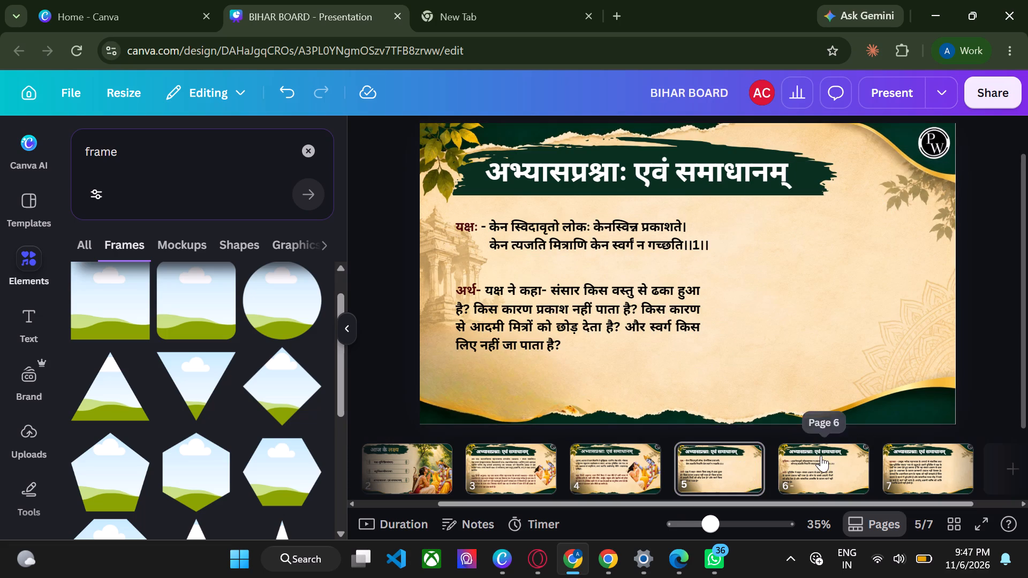
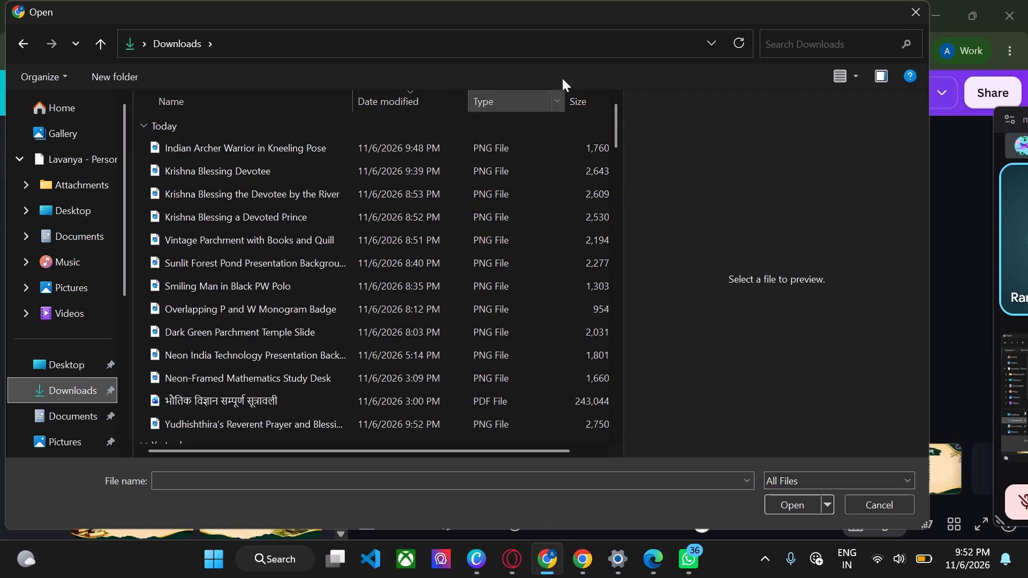
Upload the newest downloaded picture, a cut-out of a kneeling devotee before standing Krishna, and insert it on slide 6.
{"action": "left_click", "coordinate": [912, 12]}
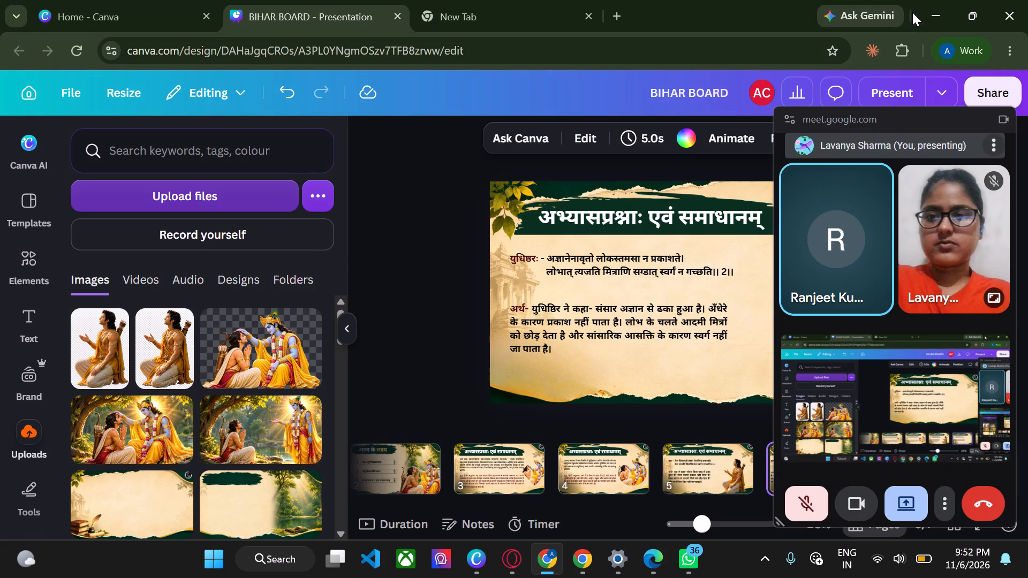
{"action": "left_click", "coordinate": [241, 204]}
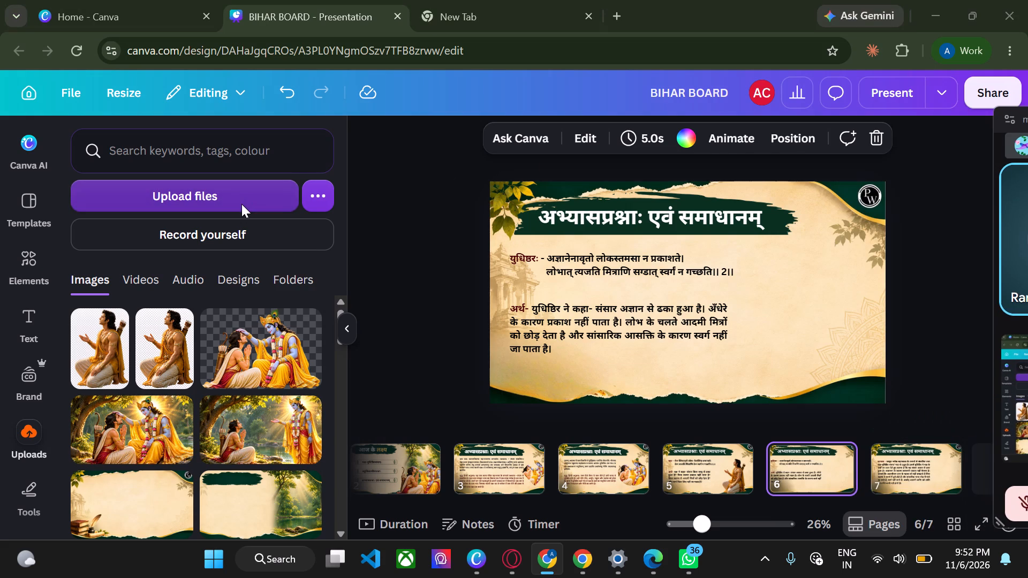
{"action": "double_click", "coordinate": [293, 138]}
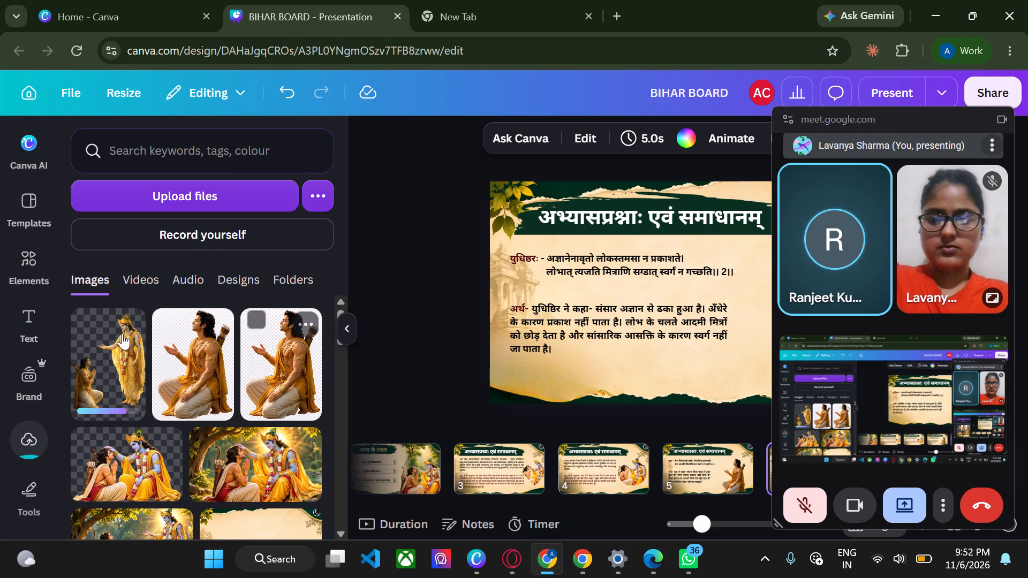
{"action": "left_click", "coordinate": [114, 333]}
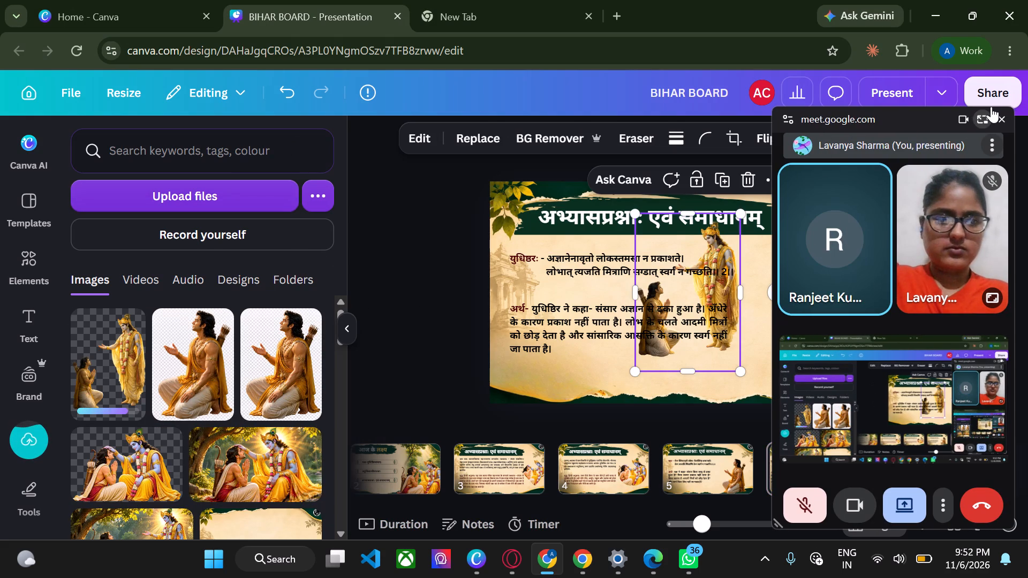
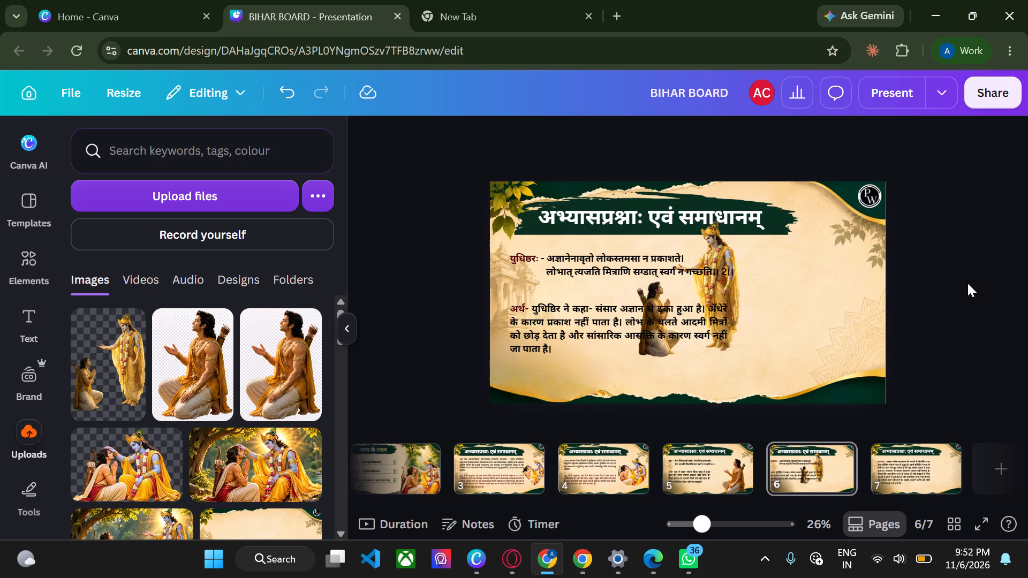
Search the computer for the Kuro app and launch it.
{"action": "type", "text": "ku"}
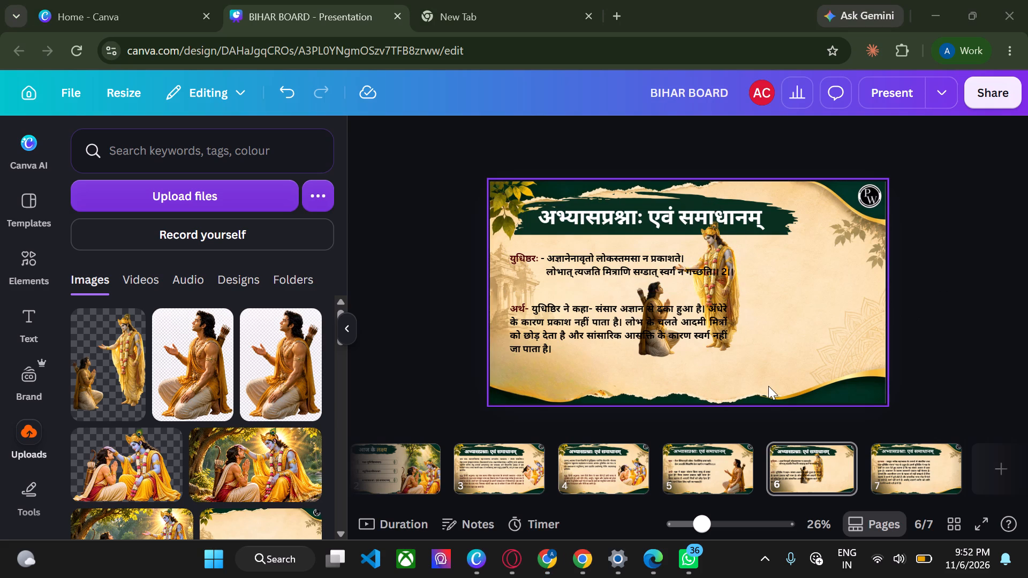
{"action": "type", "text": "ku"}
{"action": "left_click", "coordinate": [553, 316]}
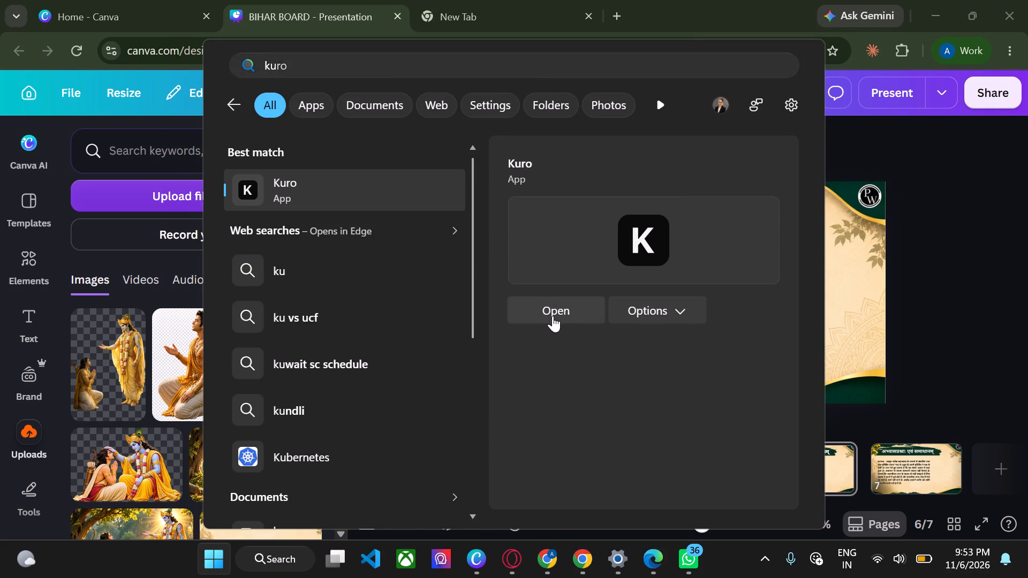
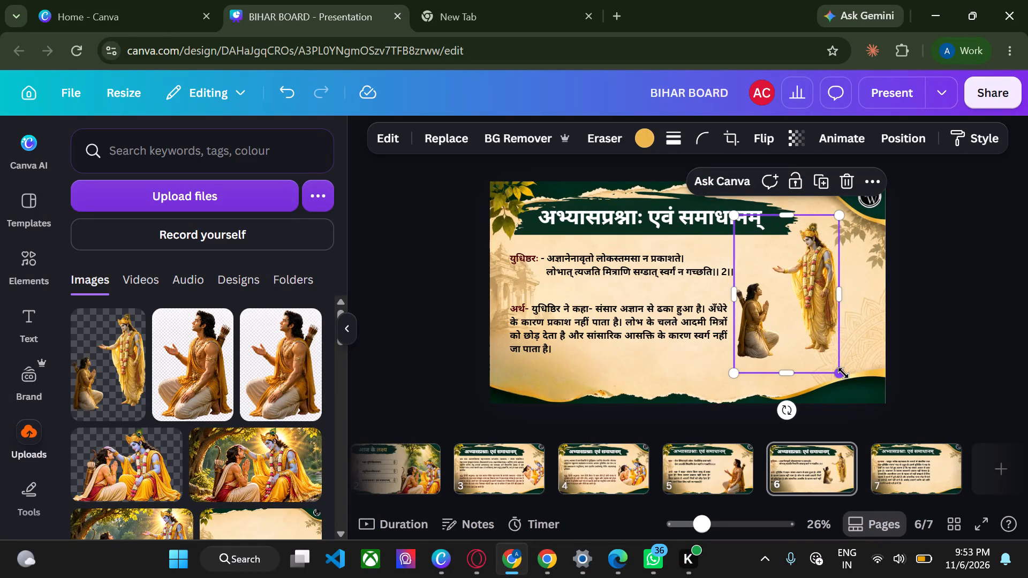
Enlarge the Krishna and kneeling devotee image on slide 6 and position it between the verse text and the slide's right edge.
{"action": "left_click_drag", "start_coordinate": [843, 373], "coordinate": [913, 419]}
{"action": "left_click_drag", "start_coordinate": [818, 375], "coordinate": [822, 358]}
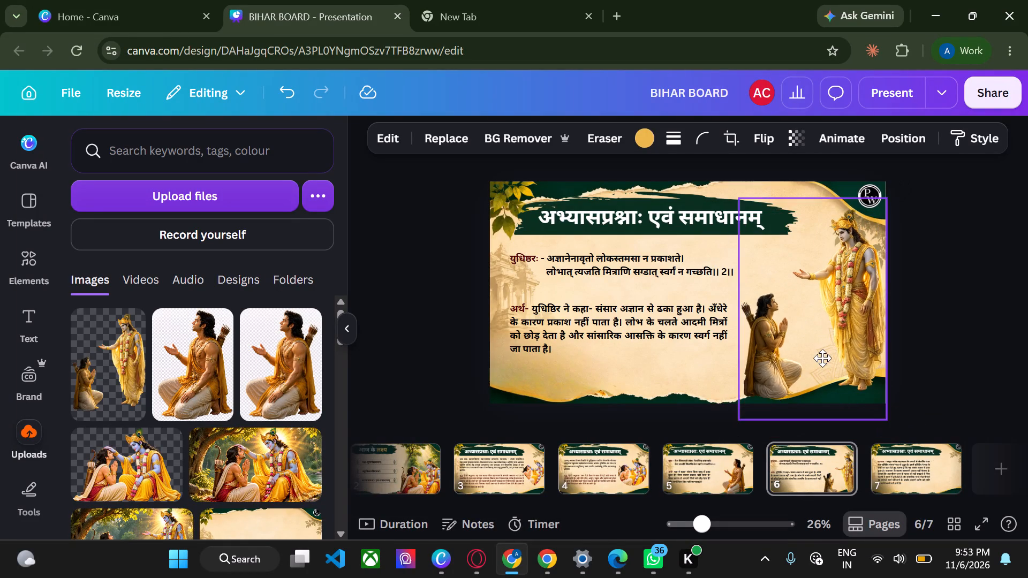
{"action": "left_click_drag", "start_coordinate": [822, 358], "coordinate": [811, 359]}
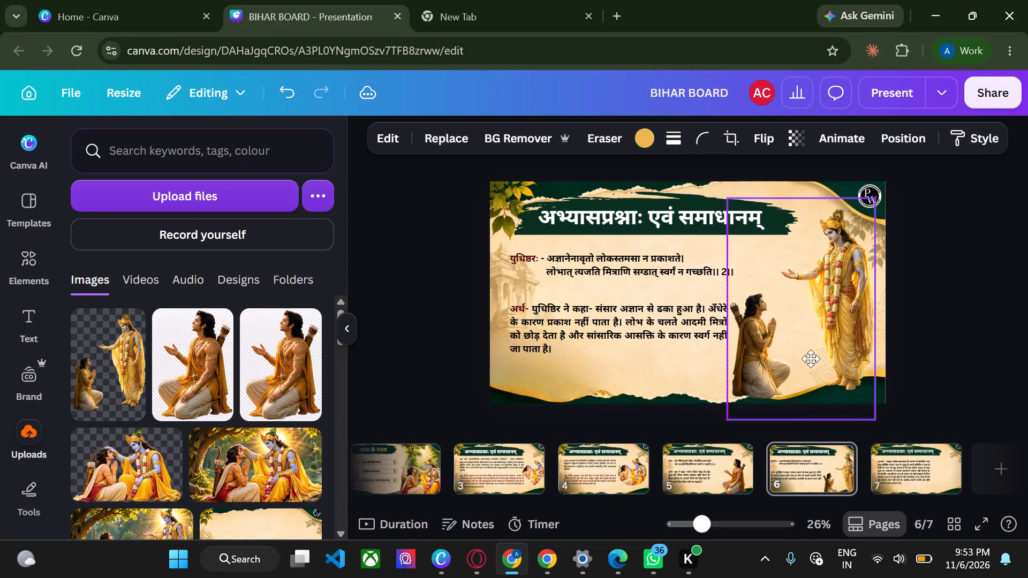
{"action": "left_click_drag", "start_coordinate": [811, 359], "coordinate": [815, 359]}
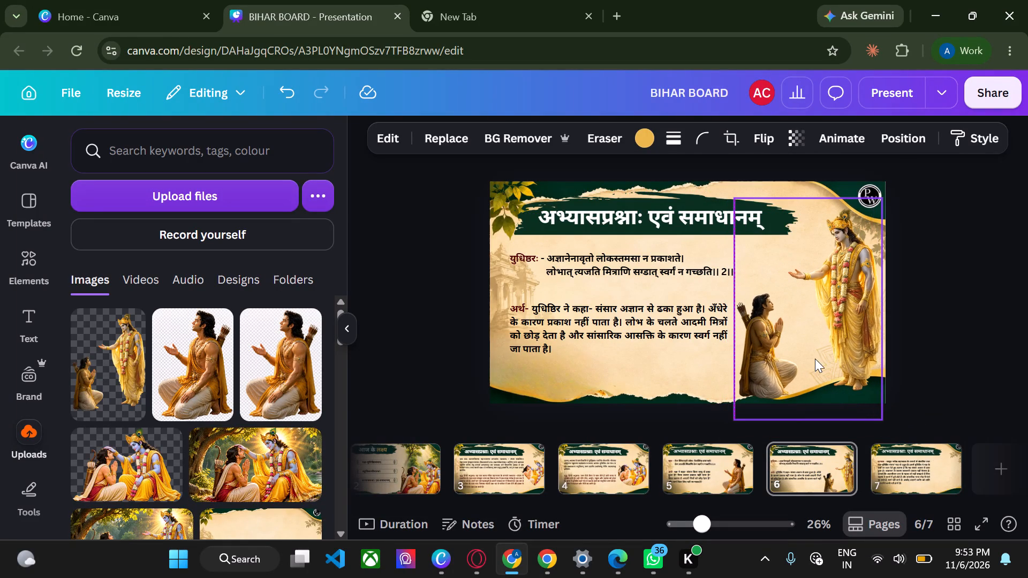
{"action": "left_click", "coordinate": [933, 344]}
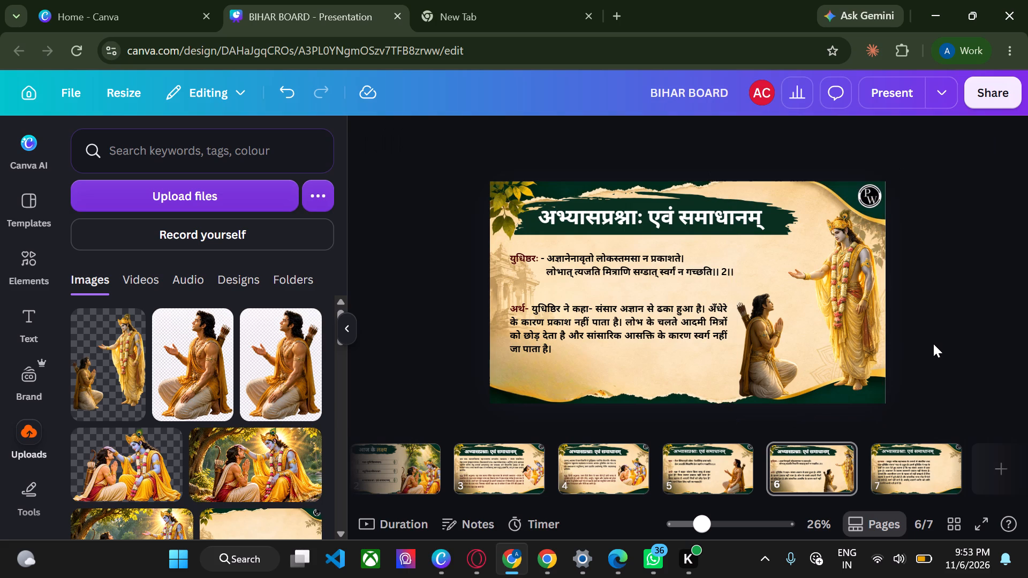
Add the uploaded Krishna and kneeling devotee image to slide 7 and widen it slightly.
{"action": "left_click", "coordinate": [905, 463]}
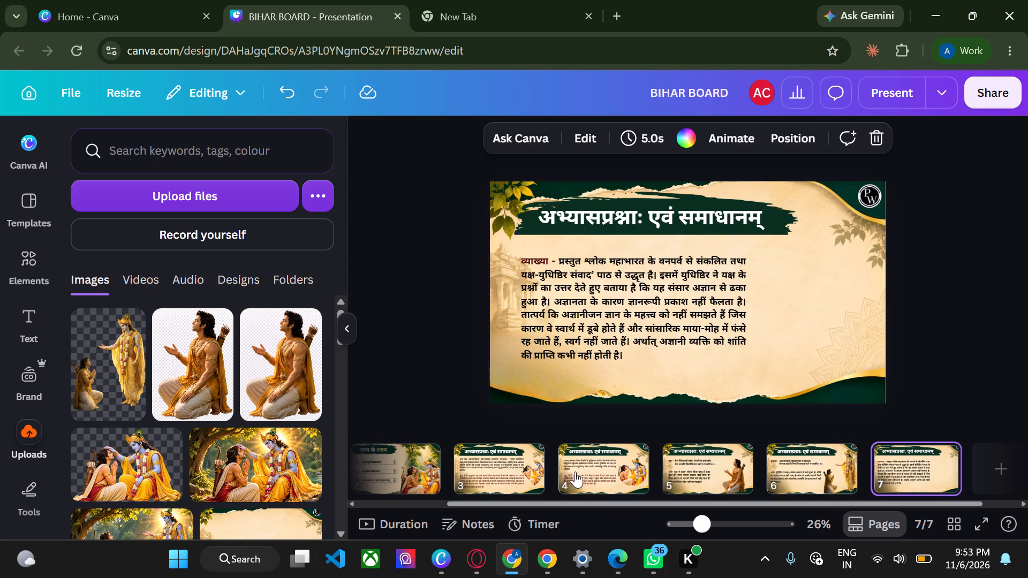
{"action": "left_click", "coordinate": [123, 355]}
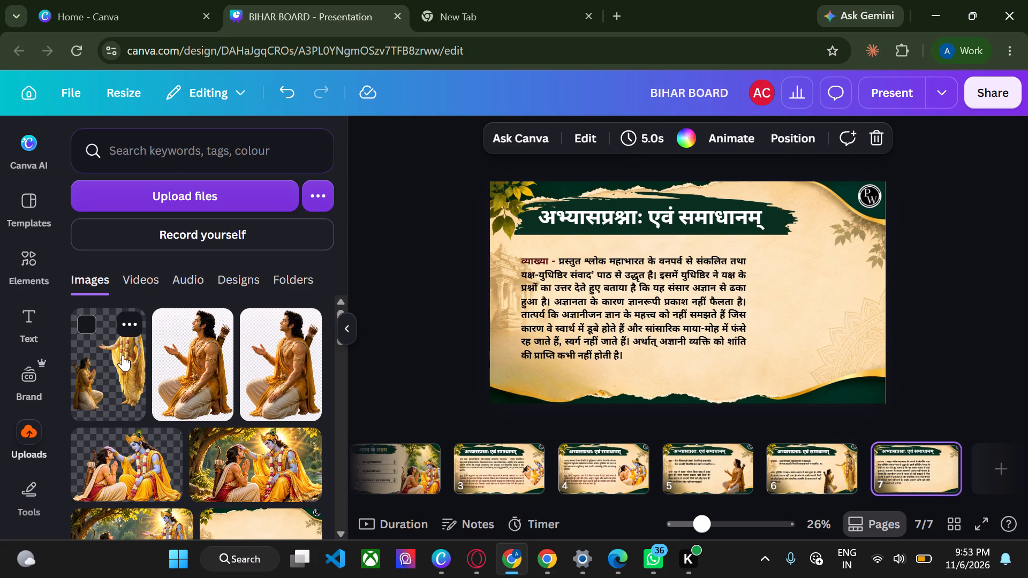
{"action": "left_click_drag", "start_coordinate": [636, 290], "coordinate": [653, 288]}
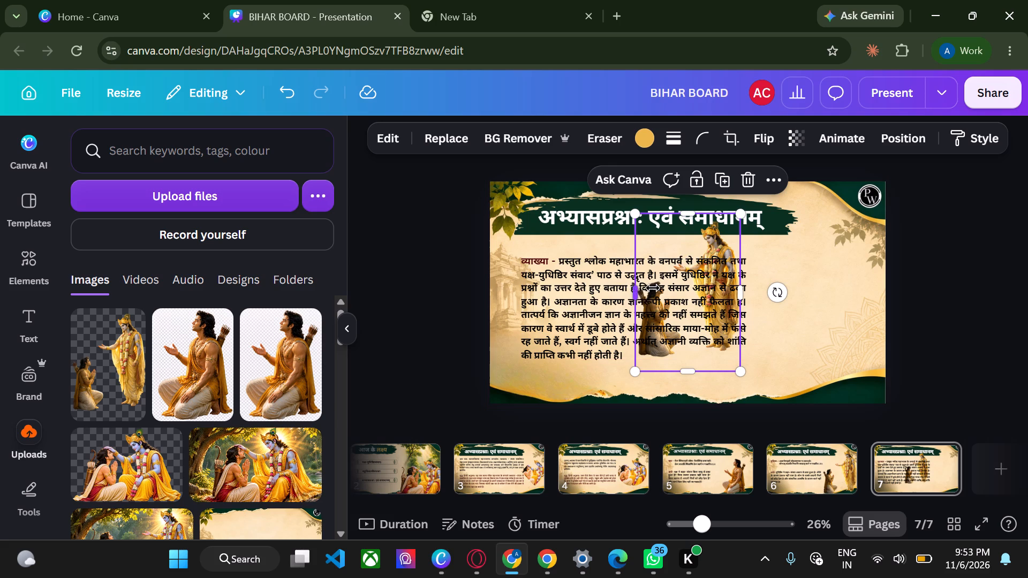
{"action": "left_click_drag", "start_coordinate": [653, 288], "coordinate": [624, 290]}
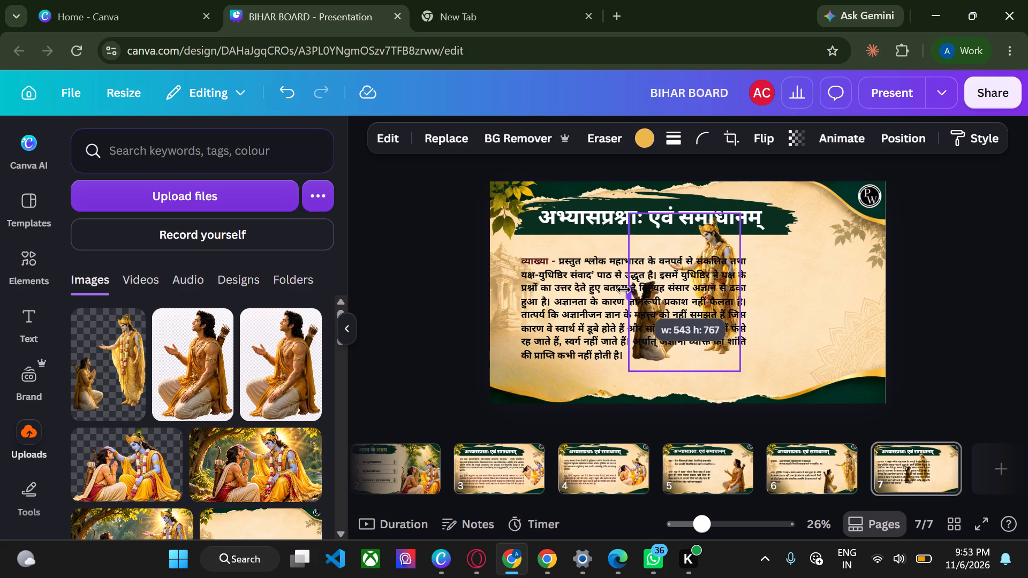
{"action": "left_click_drag", "start_coordinate": [624, 290], "coordinate": [617, 296]}
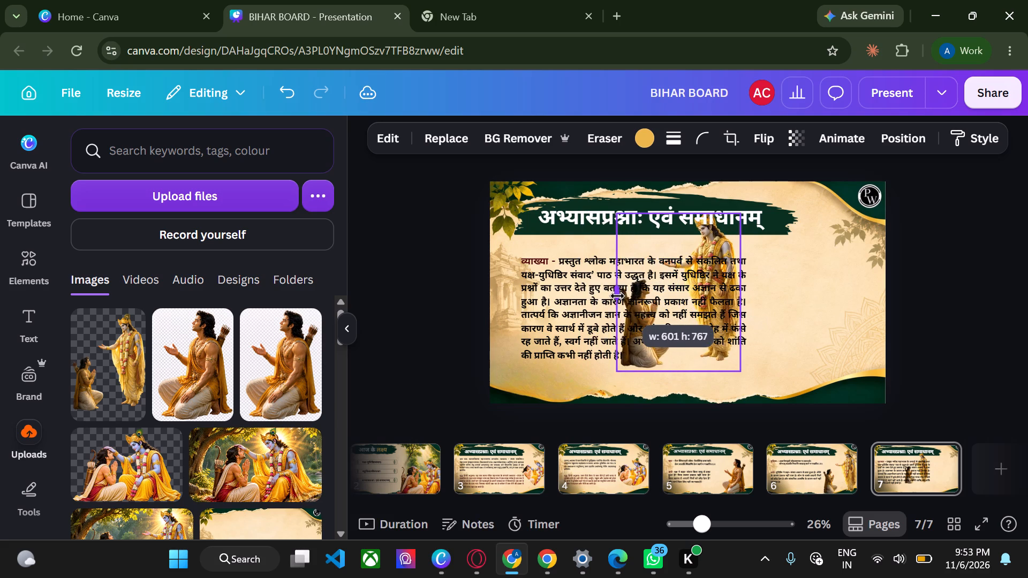
{"action": "left_click_drag", "start_coordinate": [617, 296], "coordinate": [632, 298]}
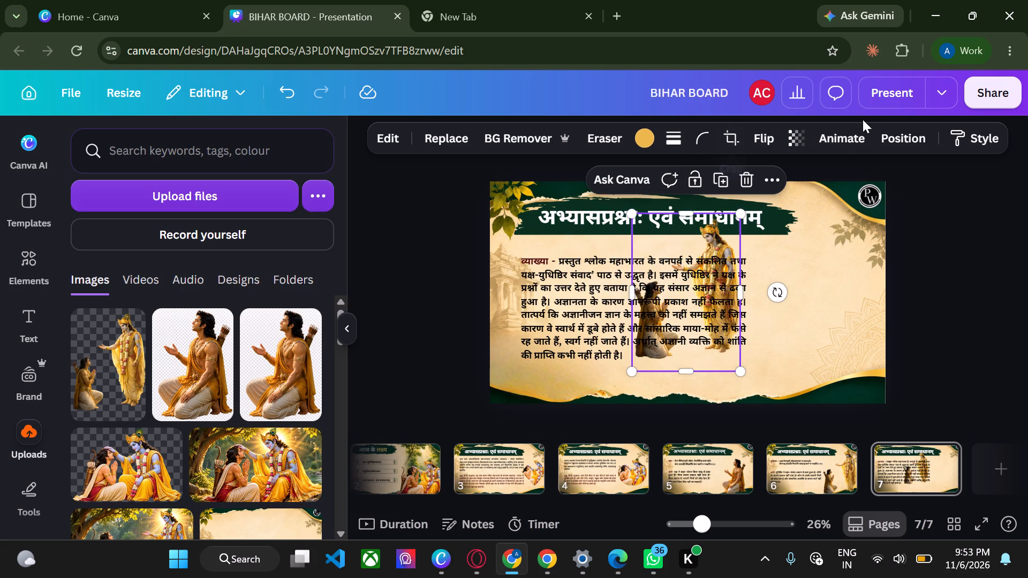
Erase the kneeling devotee from the slide 7 image using Magic Eraser's area brush at size 40, and return to slide 7.
{"action": "left_click", "coordinate": [609, 138]}
{"action": "left_click", "coordinate": [596, 171]}
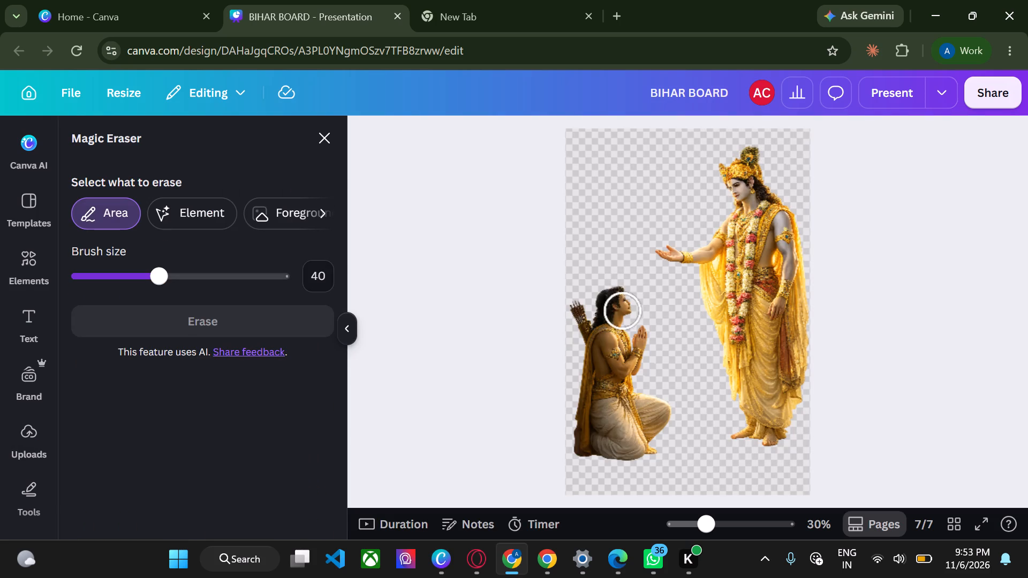
{"action": "left_click_drag", "start_coordinate": [600, 333], "coordinate": [590, 367]}
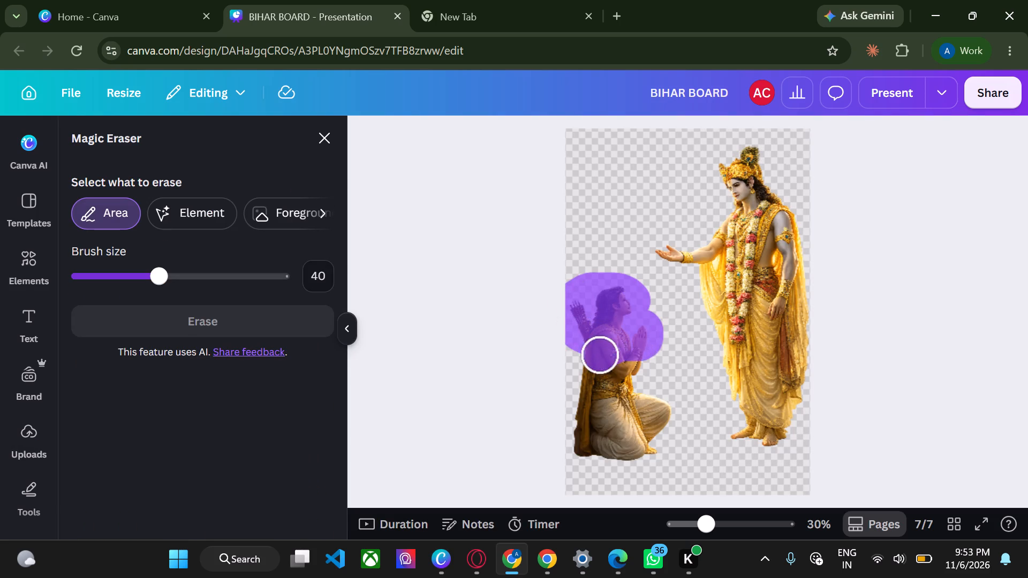
{"action": "left_click_drag", "start_coordinate": [590, 367], "coordinate": [671, 439]}
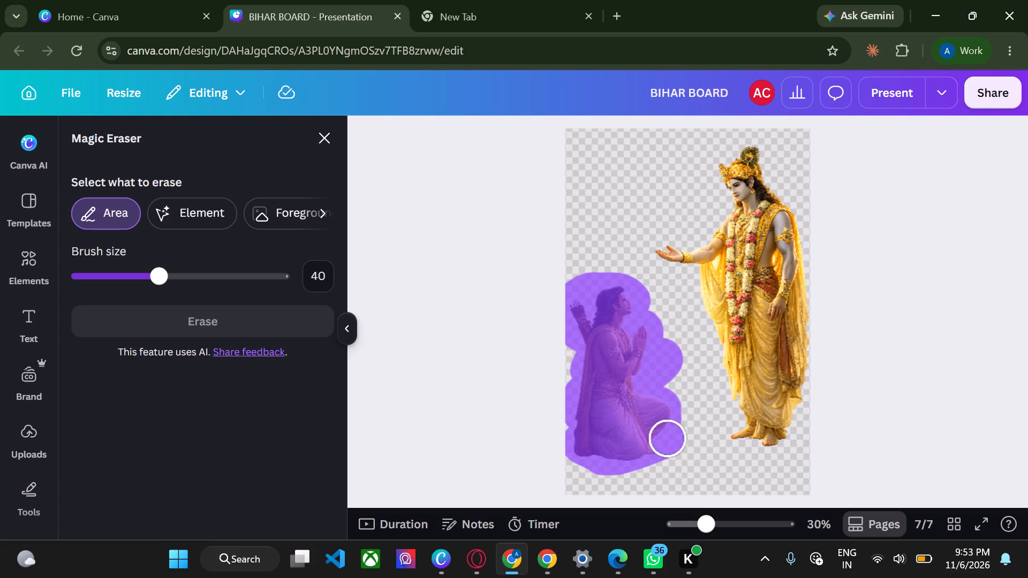
{"action": "left_click_drag", "start_coordinate": [671, 439], "coordinate": [603, 450]}
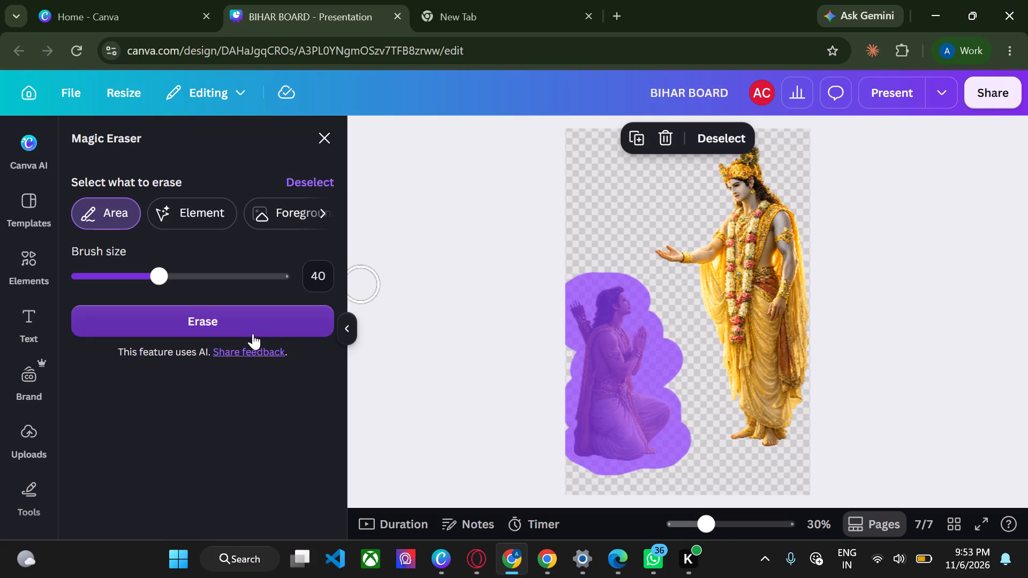
{"action": "left_click", "coordinate": [253, 333]}
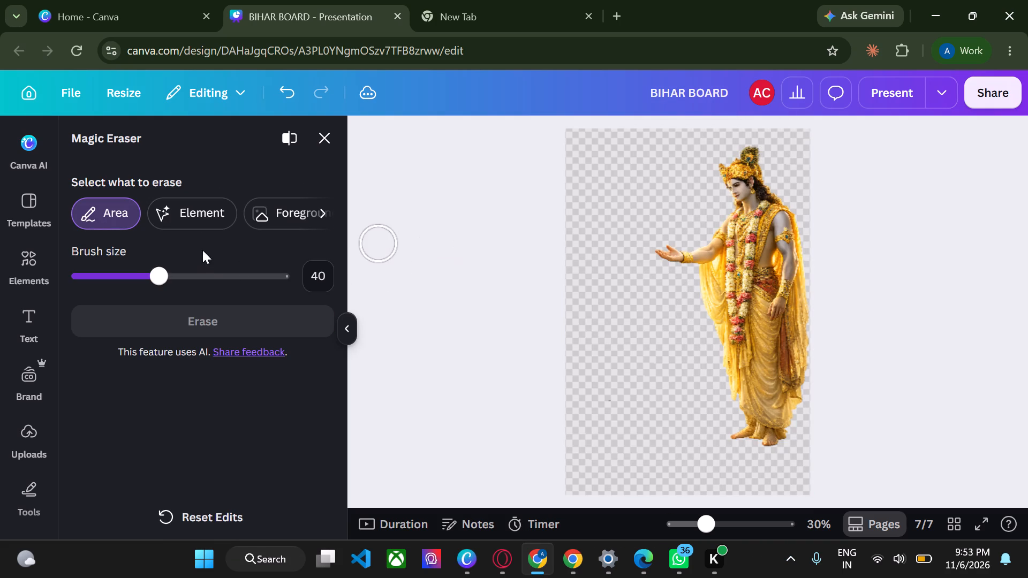
{"action": "left_click", "coordinate": [927, 516]}
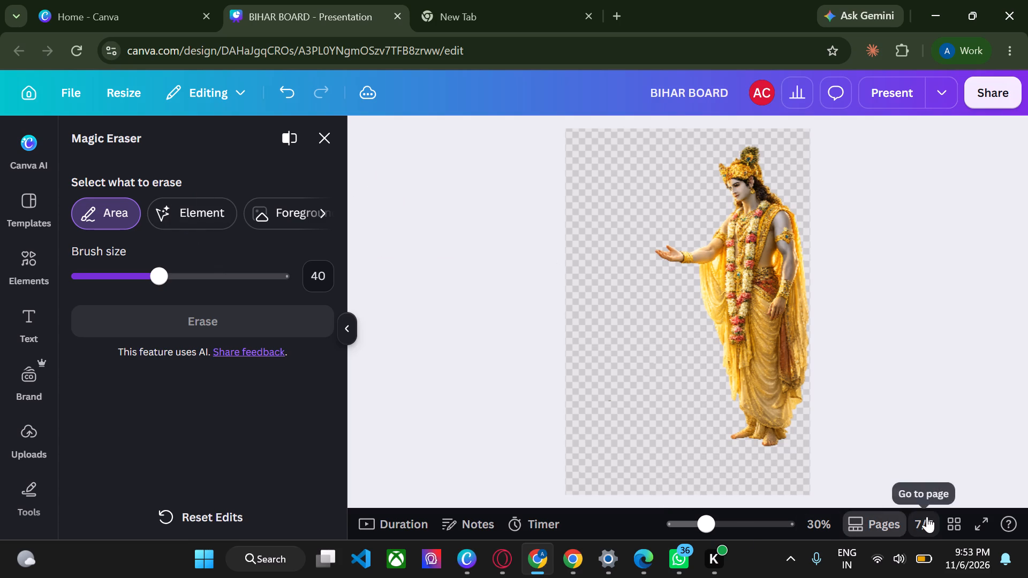
{"action": "key", "text": "1"}
{"action": "key", "text": "Return"}
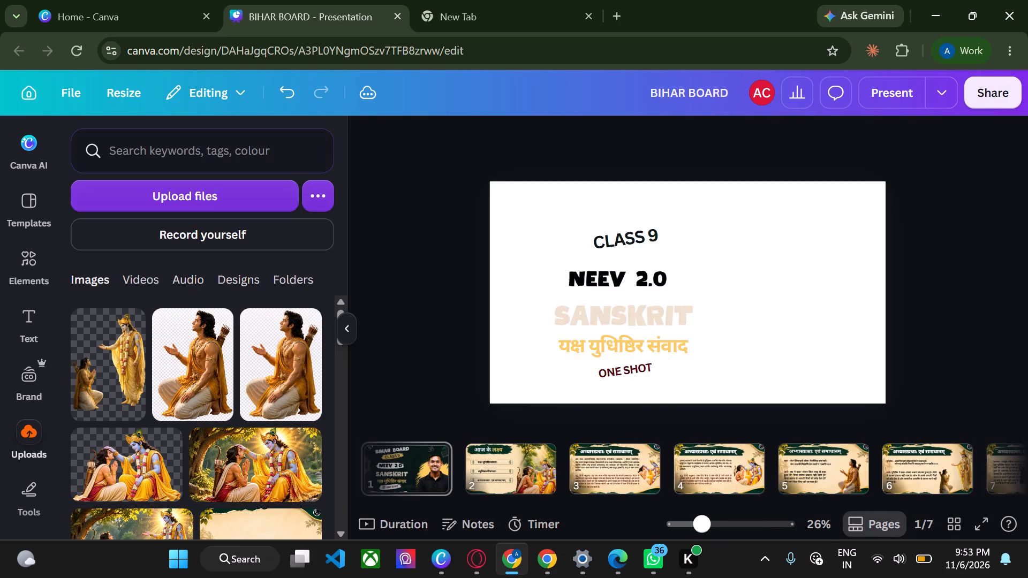
{"action": "scroll", "coordinate": [789, 470], "scroll_direction": "left", "scroll_amount": 3}
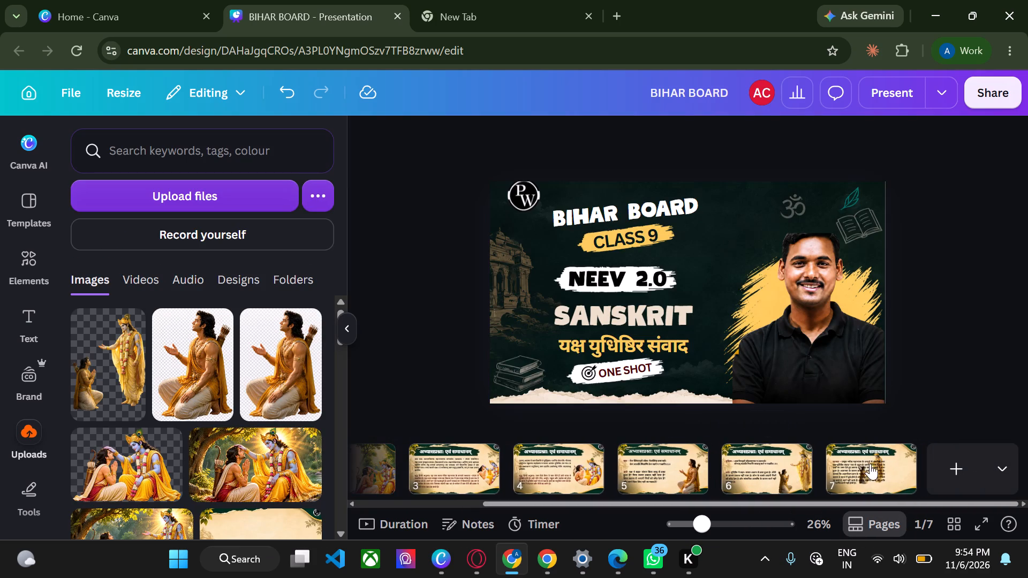
{"action": "left_click", "coordinate": [876, 463]}
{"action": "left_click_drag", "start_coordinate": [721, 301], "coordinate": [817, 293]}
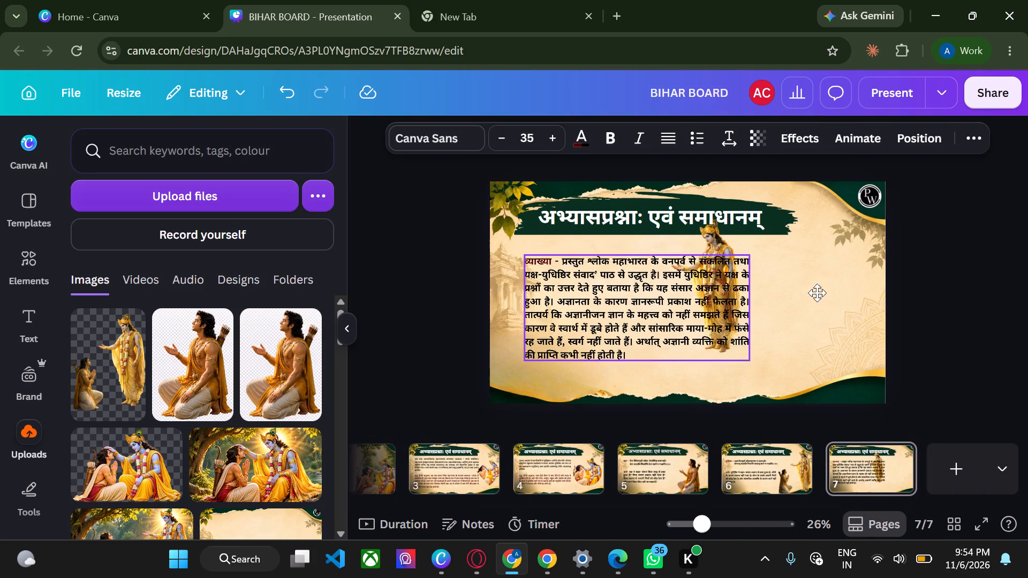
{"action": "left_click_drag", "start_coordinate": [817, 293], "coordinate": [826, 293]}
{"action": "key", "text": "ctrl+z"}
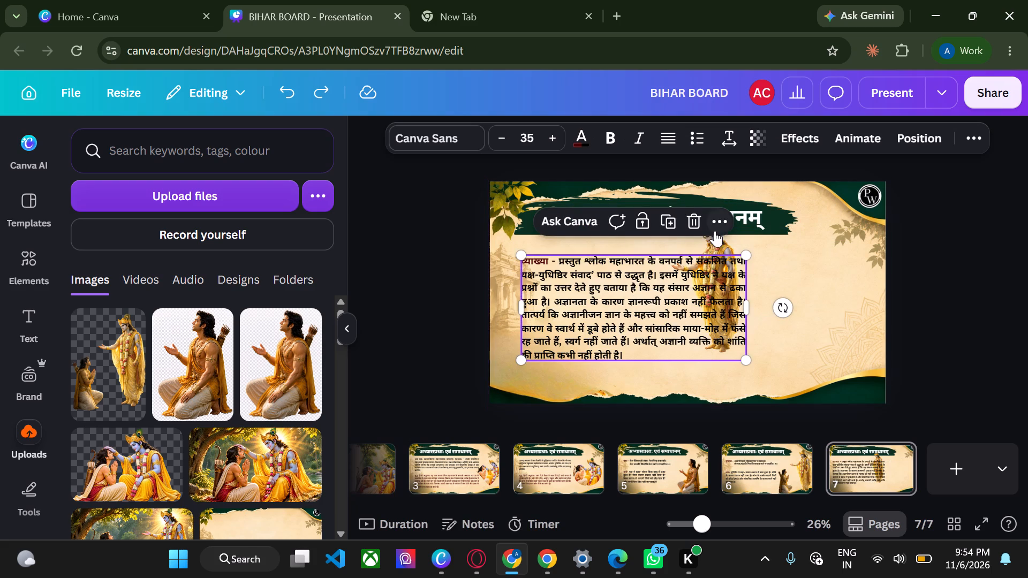
Move the Krishna figure on slide 7 beside the explanation text and enlarge it until its lower part runs off the slide's bottom edge.
{"action": "left_click", "coordinate": [714, 241]}
{"action": "left_click_drag", "start_coordinate": [714, 241], "coordinate": [778, 248]}
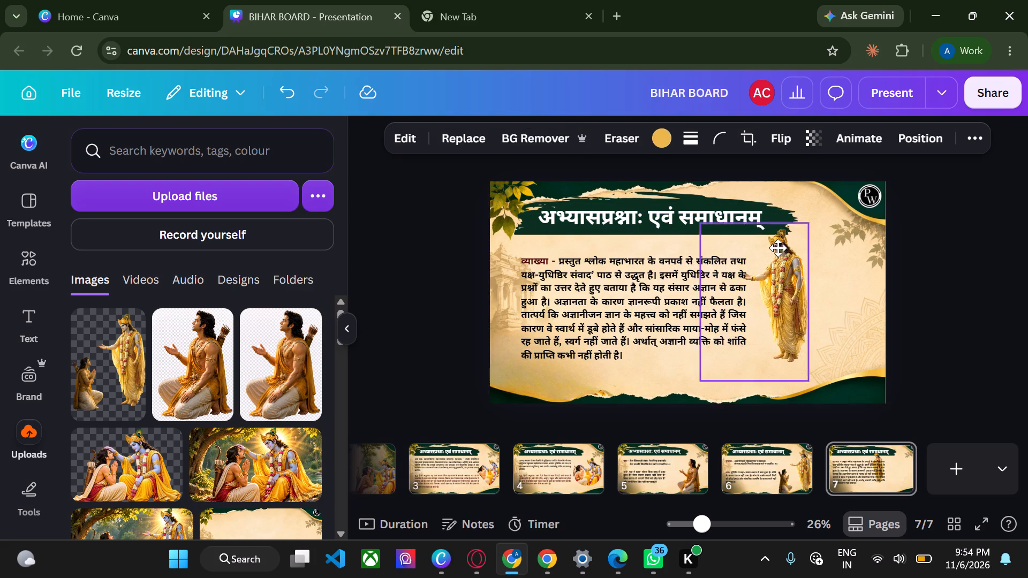
{"action": "left_click_drag", "start_coordinate": [778, 248], "coordinate": [778, 247]}
{"action": "left_click", "coordinate": [795, 377]}
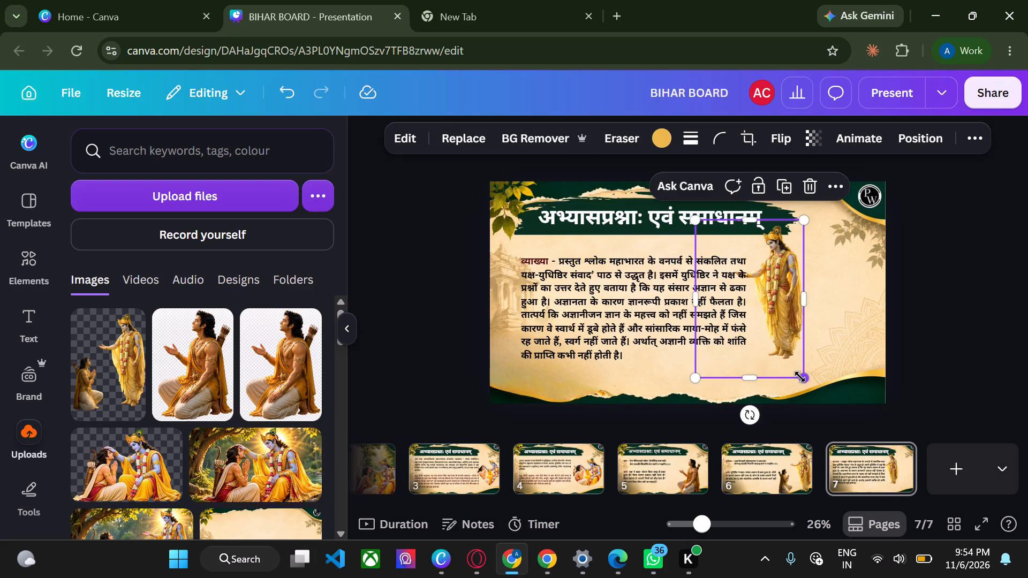
{"action": "left_click_drag", "start_coordinate": [800, 377], "coordinate": [886, 420]}
{"action": "left_click_drag", "start_coordinate": [822, 333], "coordinate": [838, 341]}
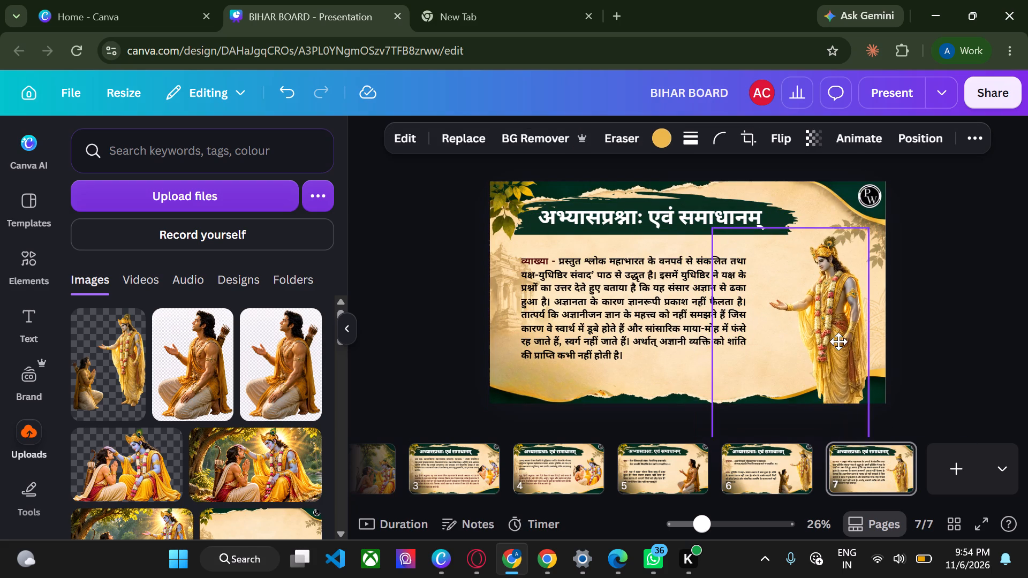
{"action": "left_click_drag", "start_coordinate": [838, 341], "coordinate": [826, 361]}
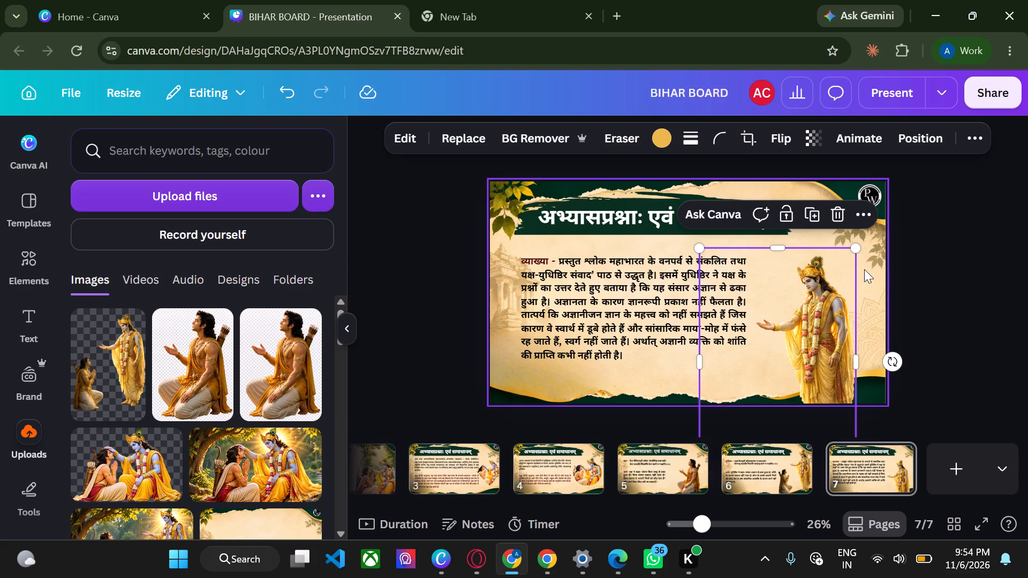
{"action": "left_click_drag", "start_coordinate": [857, 253], "coordinate": [912, 198]}
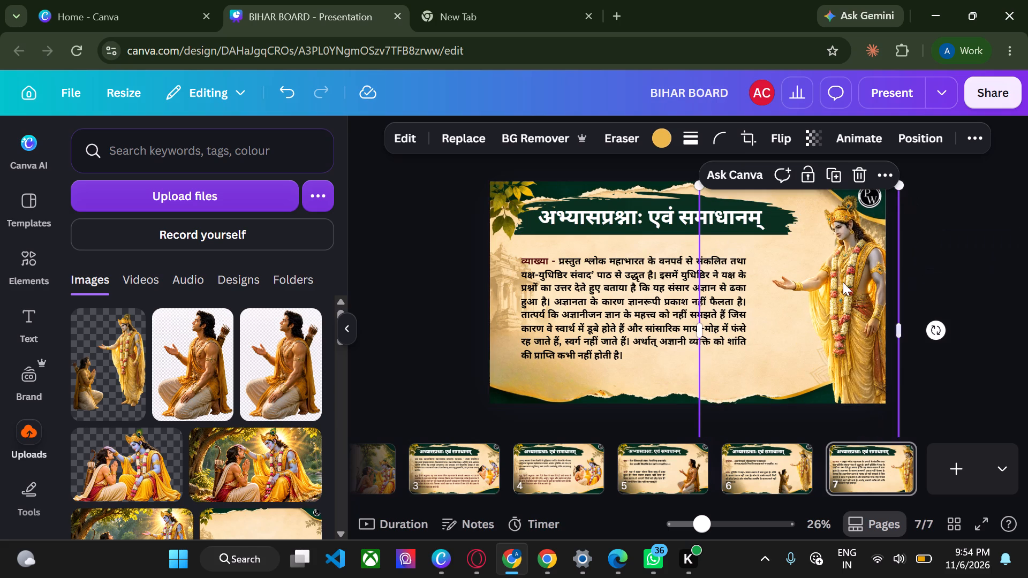
{"action": "left_click_drag", "start_coordinate": [823, 326], "coordinate": [801, 352]}
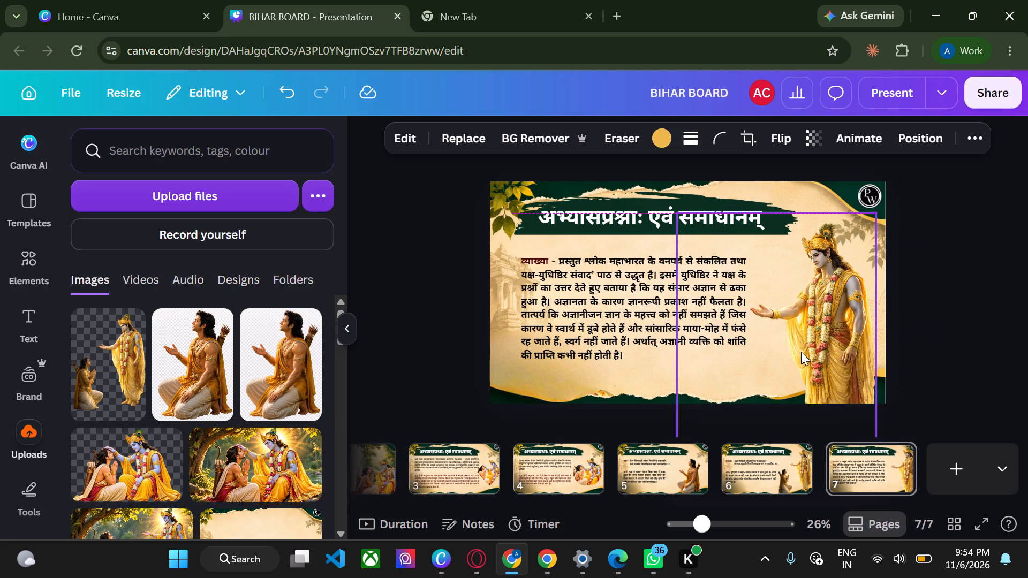
Set the transparency of the Krishna and devotee image on slide 2 to 86.
{"action": "scroll", "coordinate": [479, 468], "scroll_direction": "right", "scroll_amount": 2}
{"action": "left_click", "coordinate": [409, 462]}
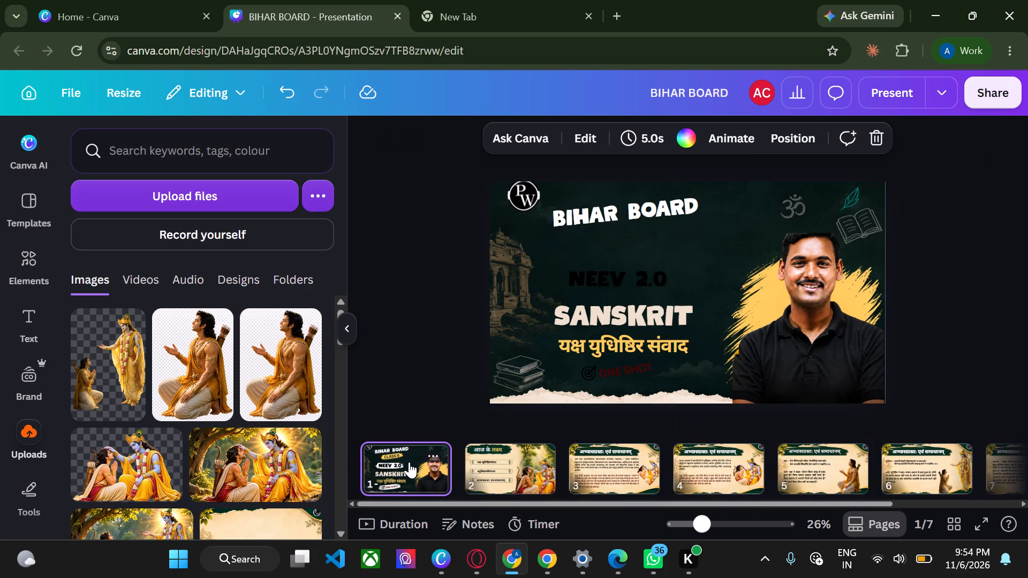
{"action": "key", "text": "Right"}
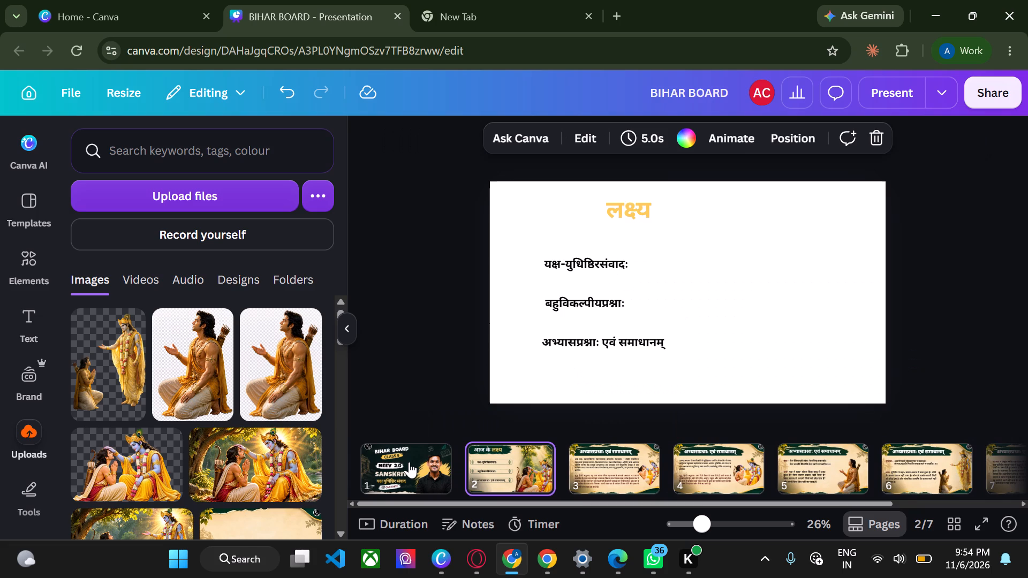
{"action": "key", "text": "Right"}
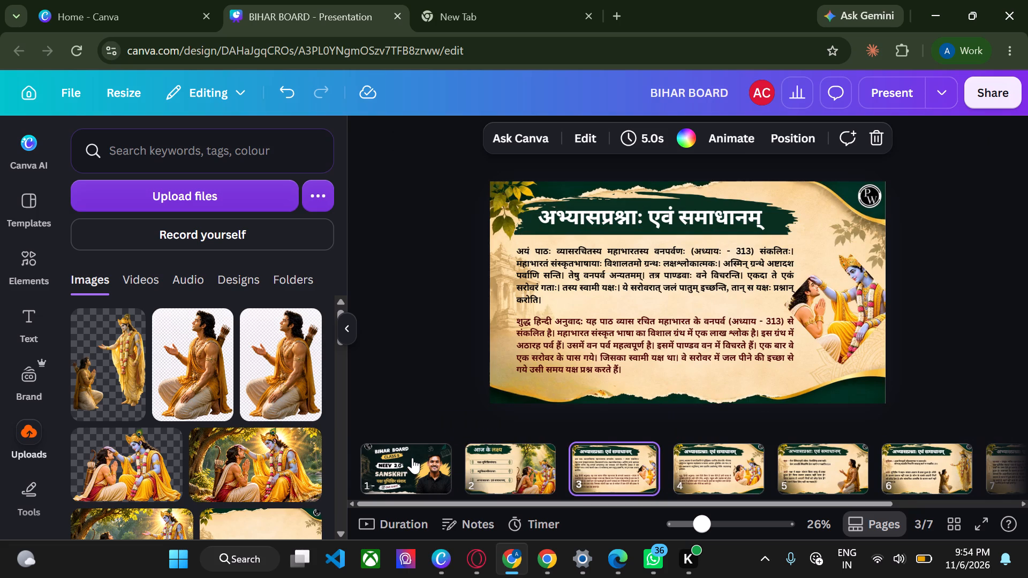
{"action": "left_click", "coordinate": [518, 461]}
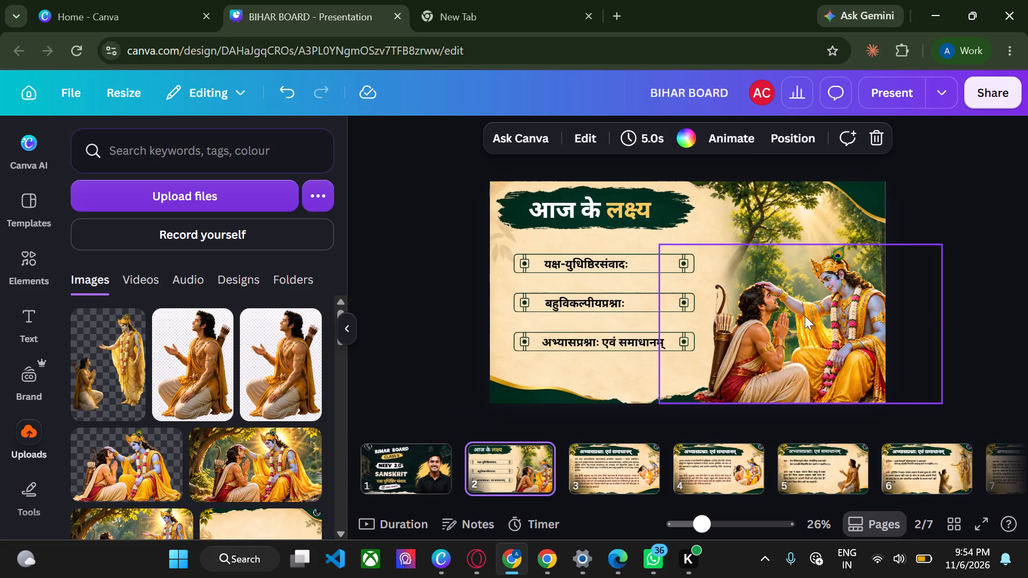
{"action": "left_click", "coordinate": [805, 316]}
{"action": "left_click", "coordinate": [798, 133]}
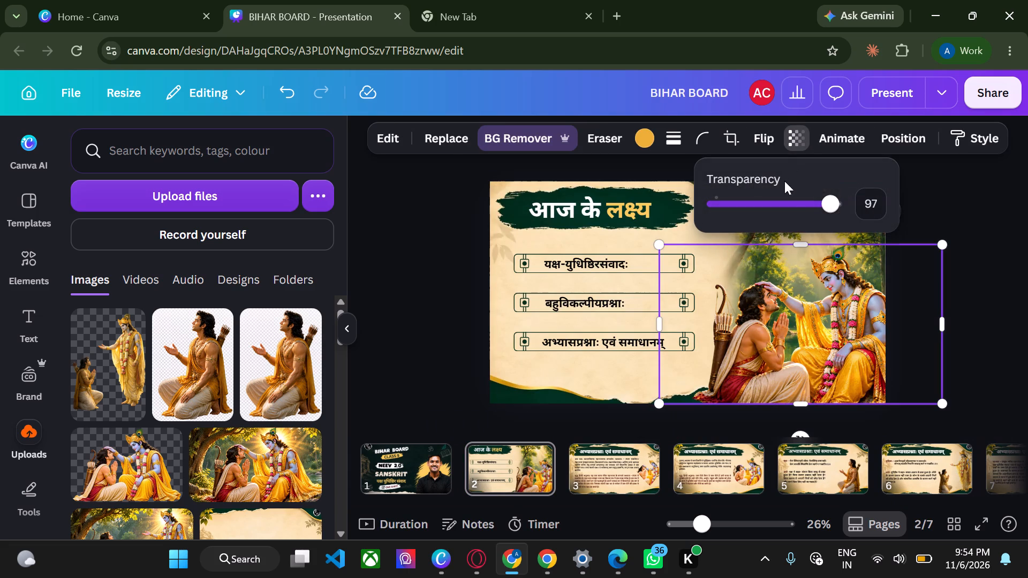
{"action": "left_click", "coordinate": [820, 204]}
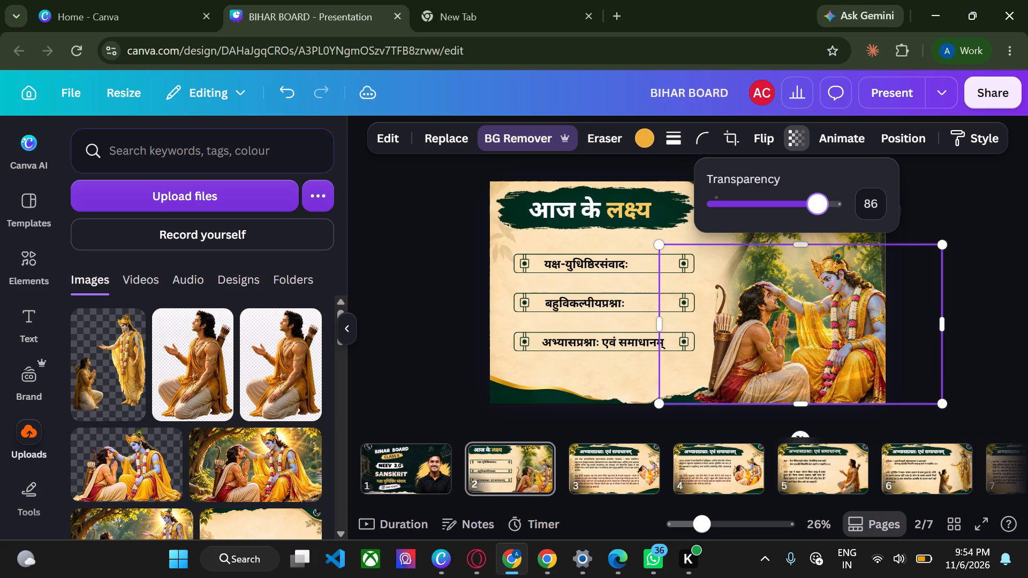
Set the transparency of the kneeling archer image on slide 5 to 70.
{"action": "left_click", "coordinate": [624, 461]}
{"action": "left_click", "coordinate": [731, 465]}
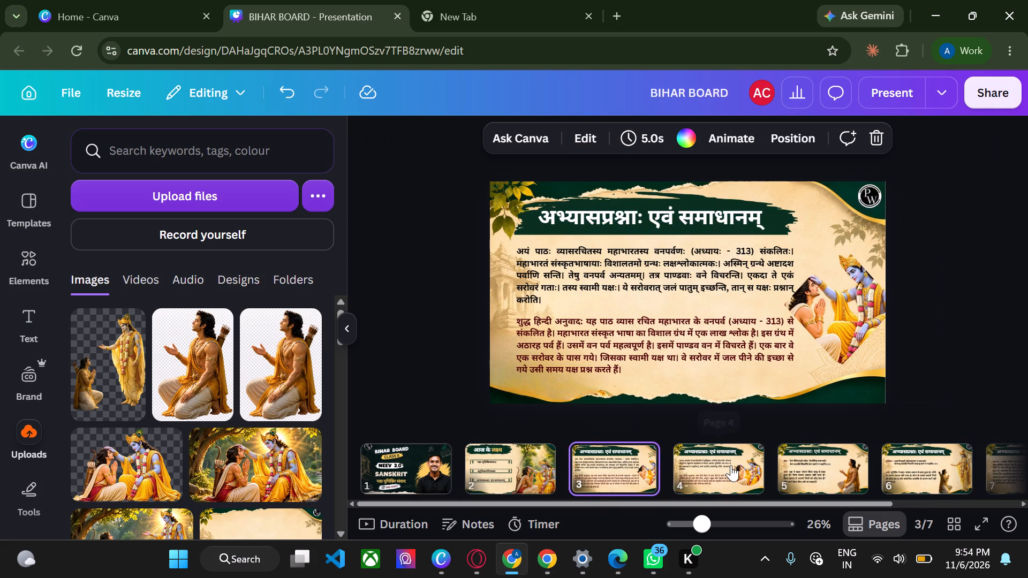
{"action": "left_click", "coordinate": [800, 484]}
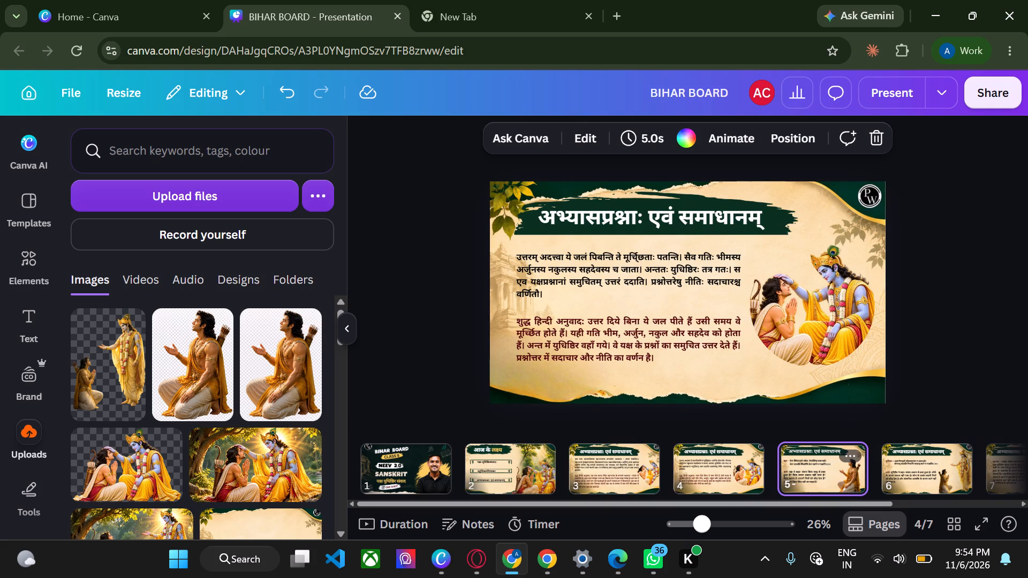
{"action": "left_click", "coordinate": [803, 329]}
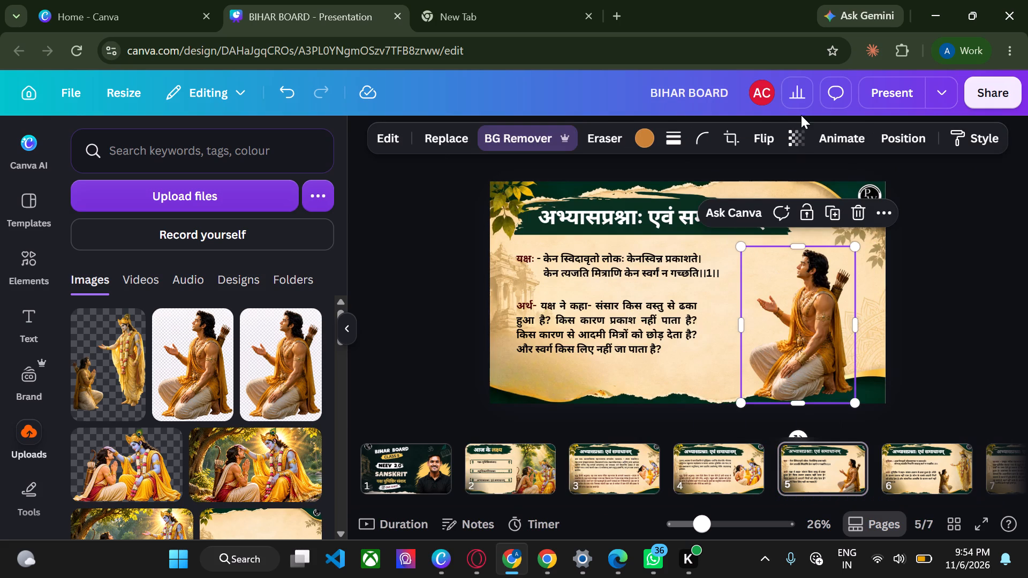
{"action": "left_click", "coordinate": [799, 125]}
{"action": "left_click_drag", "start_coordinate": [831, 194], "coordinate": [826, 195]}
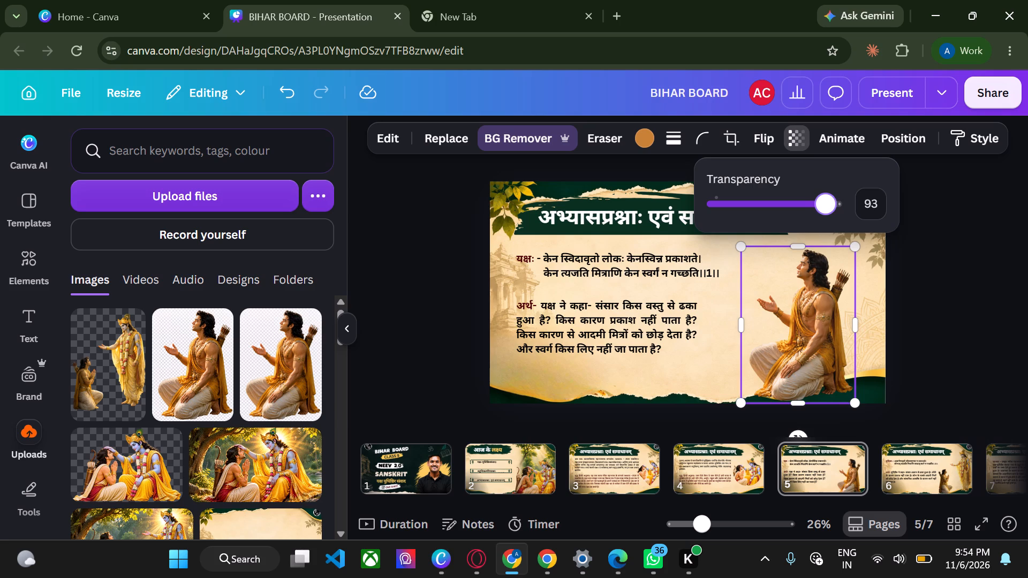
{"action": "left_click_drag", "start_coordinate": [826, 195], "coordinate": [810, 195]}
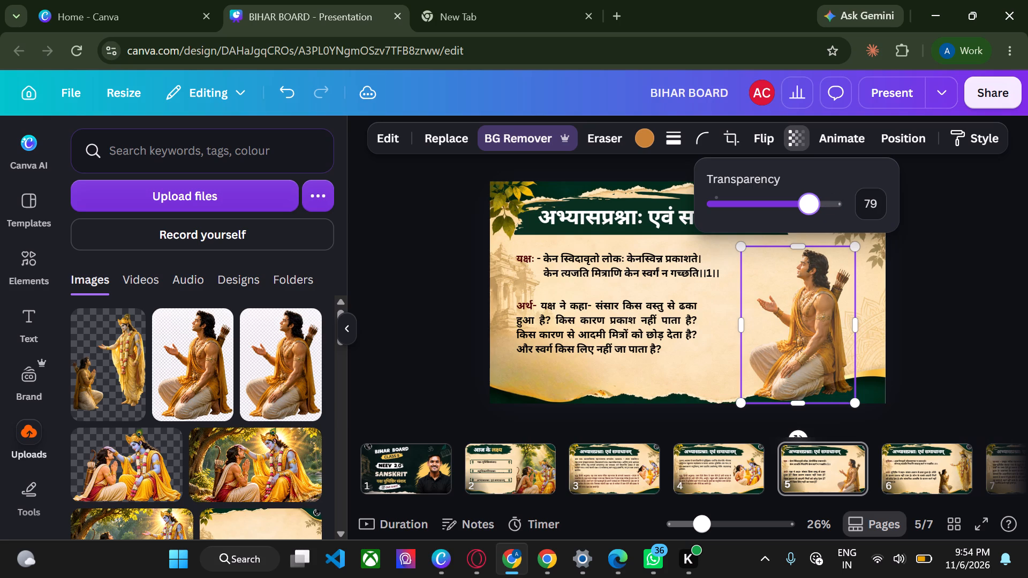
{"action": "left_click_drag", "start_coordinate": [805, 208], "coordinate": [799, 208]}
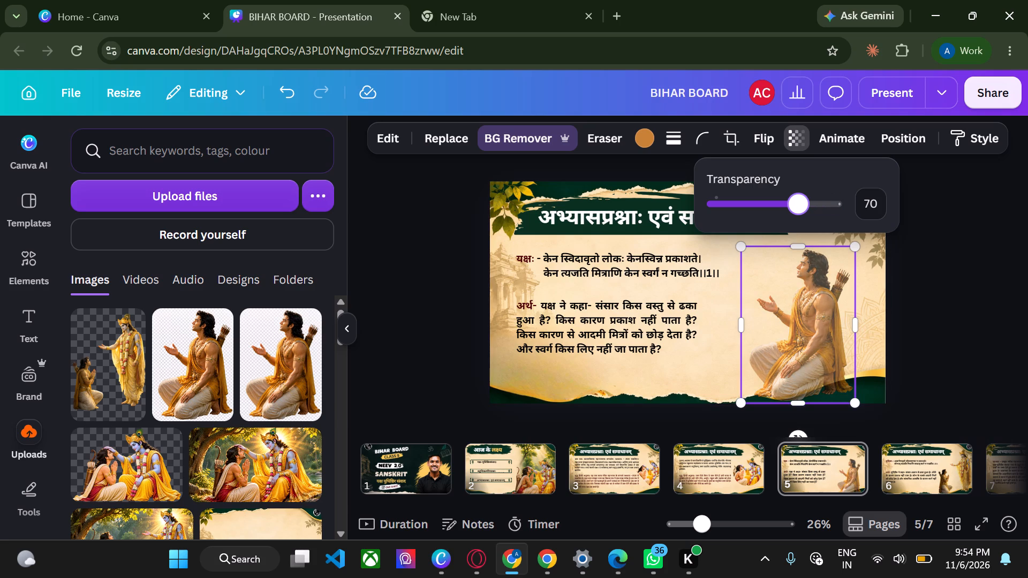
Set the transparency of the Krishna and kneeling devotee image on slide 6 to 84.
{"action": "left_click", "coordinate": [926, 461]}
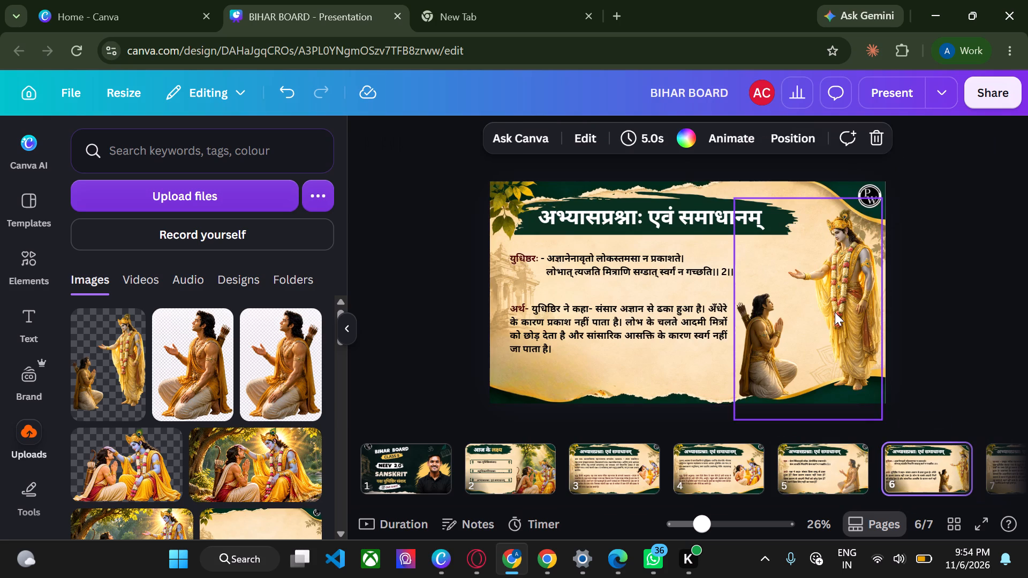
{"action": "left_click", "coordinate": [835, 312]}
{"action": "left_click", "coordinate": [792, 143]}
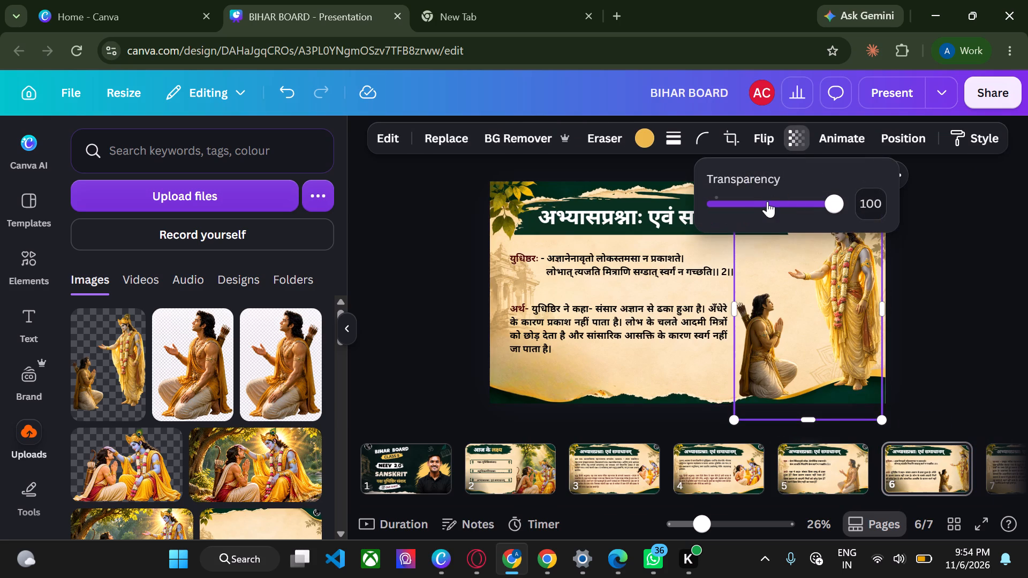
{"action": "left_click_drag", "start_coordinate": [833, 203], "coordinate": [816, 207]}
Set the transparency of the Krishna figure on slide 7 to 86 and deselect it.
{"action": "scroll", "coordinate": [837, 461], "scroll_direction": "left", "scroll_amount": 1}
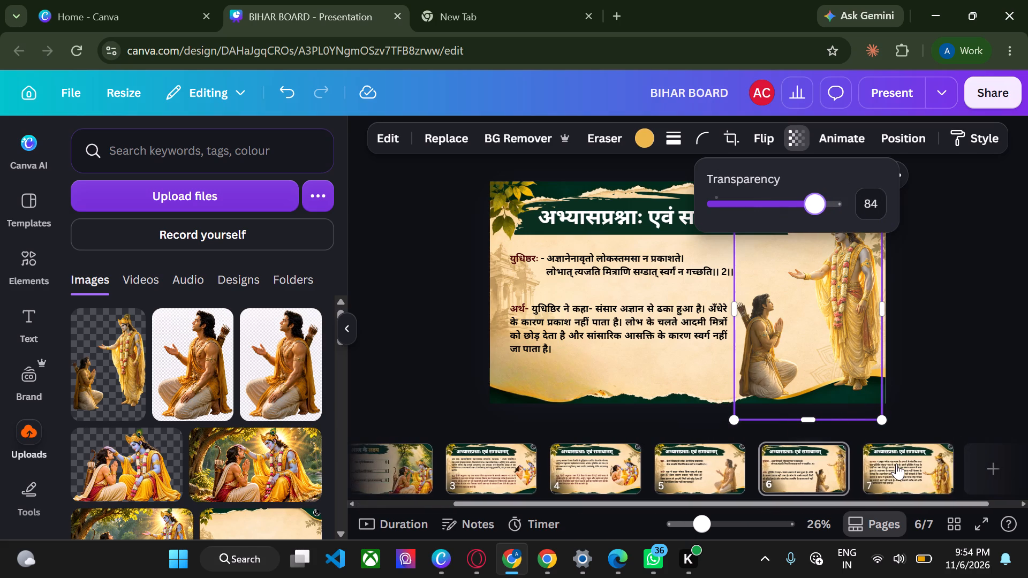
{"action": "left_click", "coordinate": [896, 463]}
{"action": "left_click", "coordinate": [823, 321]}
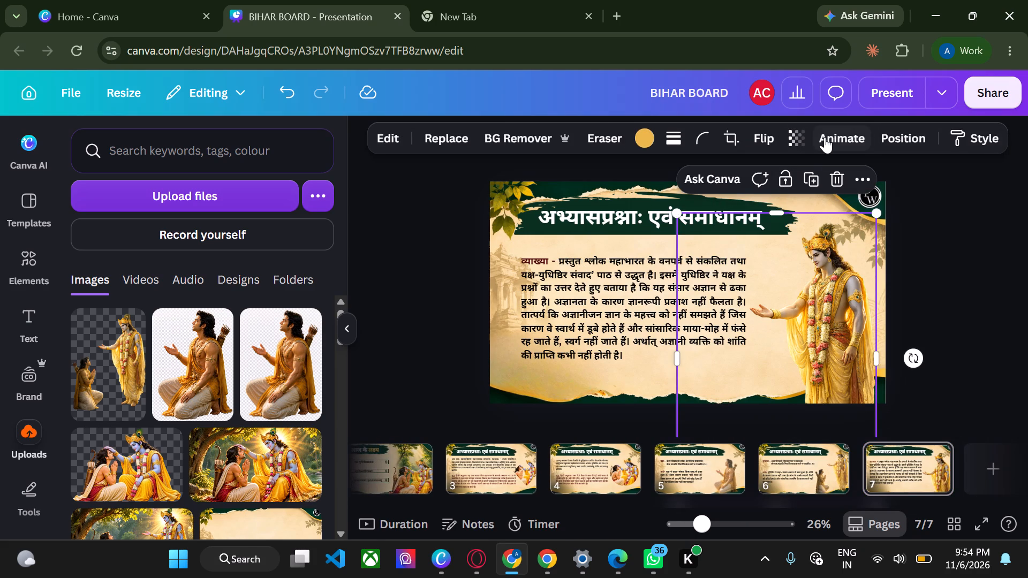
{"action": "left_click", "coordinate": [808, 137]}
{"action": "left_click_drag", "start_coordinate": [836, 209], "coordinate": [819, 209]}
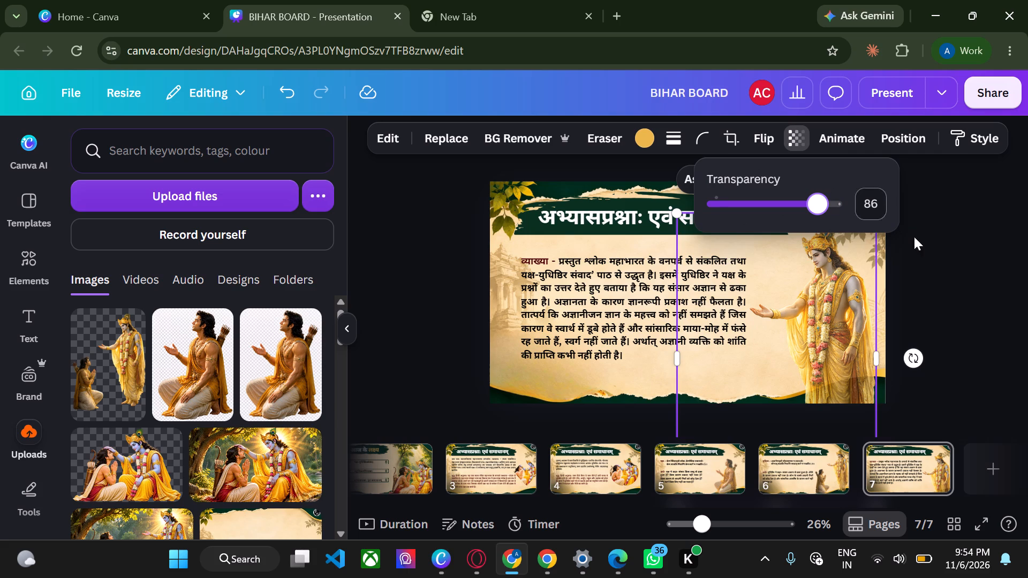
{"action": "double_click", "coordinate": [963, 253]}
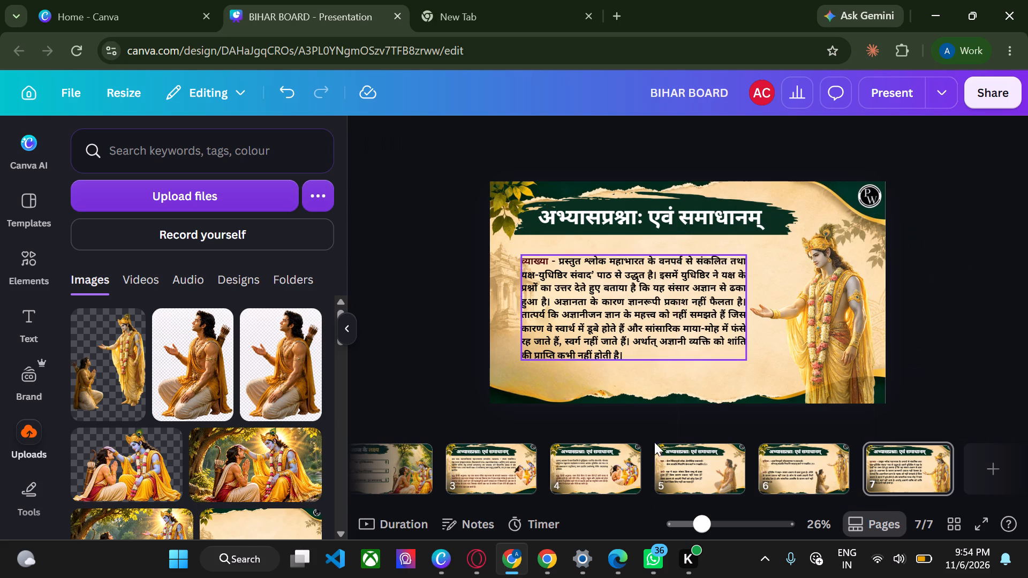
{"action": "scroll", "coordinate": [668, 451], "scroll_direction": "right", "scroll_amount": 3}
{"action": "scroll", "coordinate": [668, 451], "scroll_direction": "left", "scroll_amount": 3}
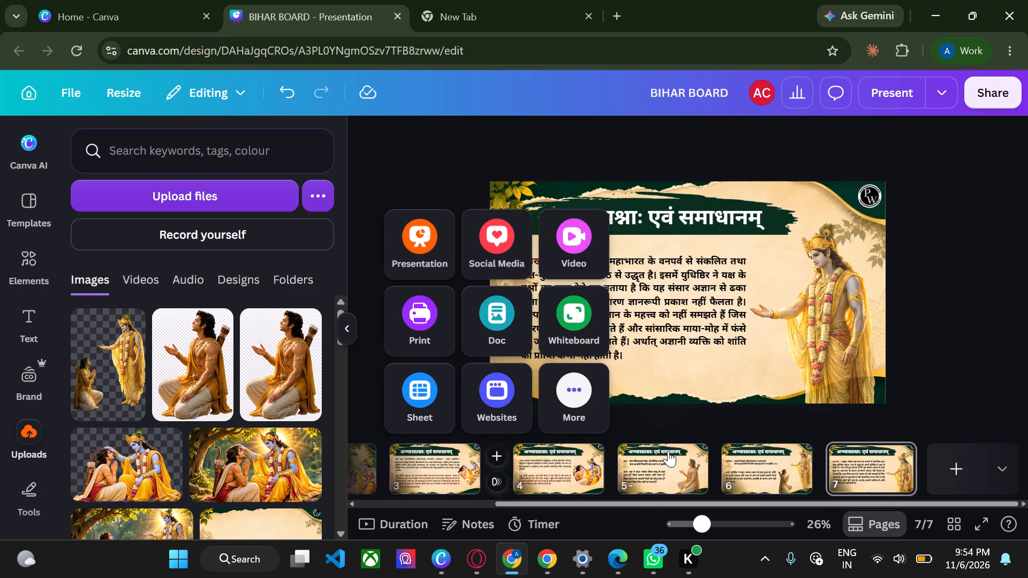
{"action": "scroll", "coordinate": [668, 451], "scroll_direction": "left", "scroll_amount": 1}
Change the design's access level to Anyone with the link and copy its sharing link.
{"action": "left_click", "coordinate": [995, 94]}
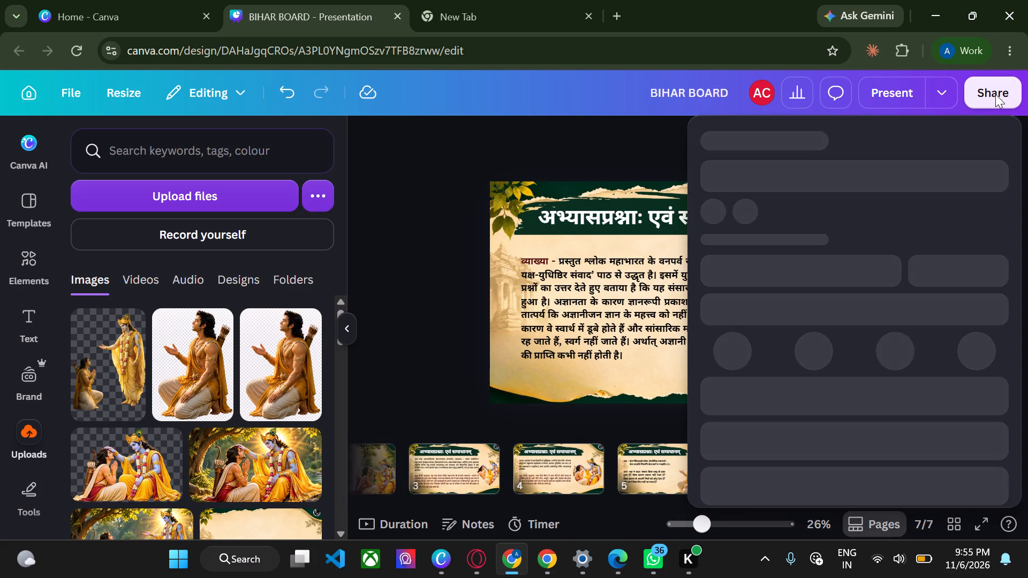
{"action": "left_click", "coordinate": [935, 307]}
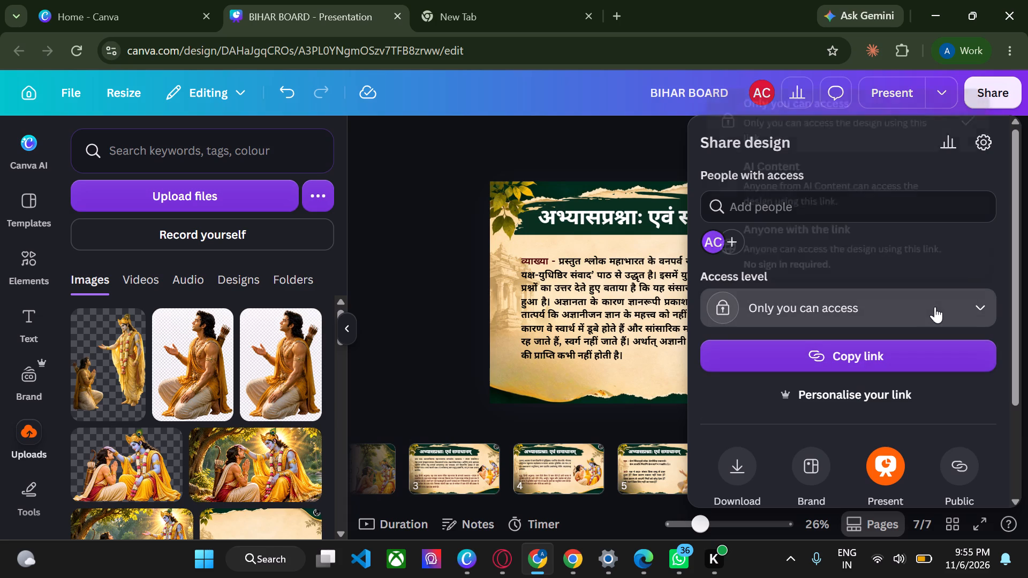
{"action": "left_click", "coordinate": [847, 265]}
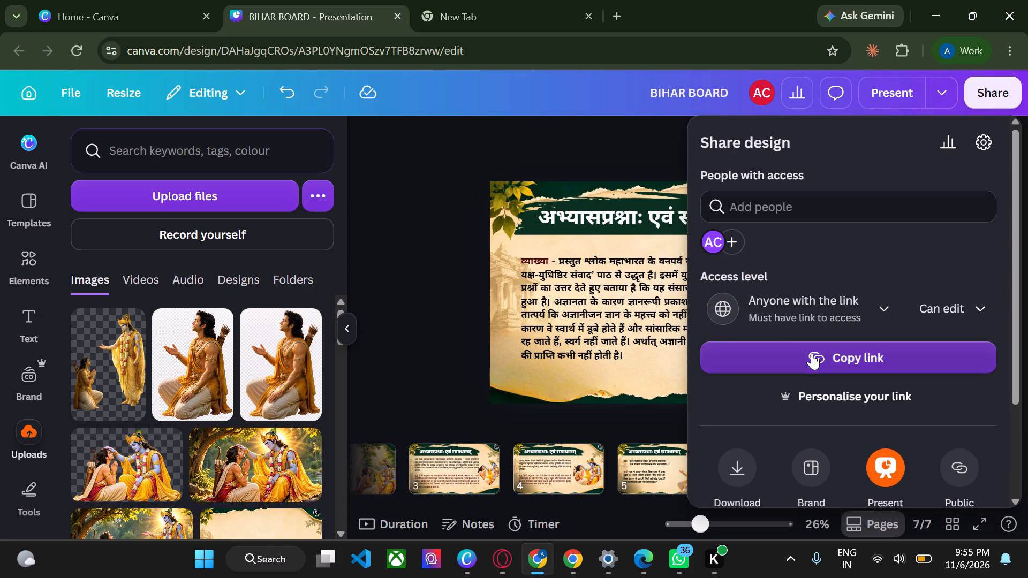
{"action": "left_click", "coordinate": [812, 353]}
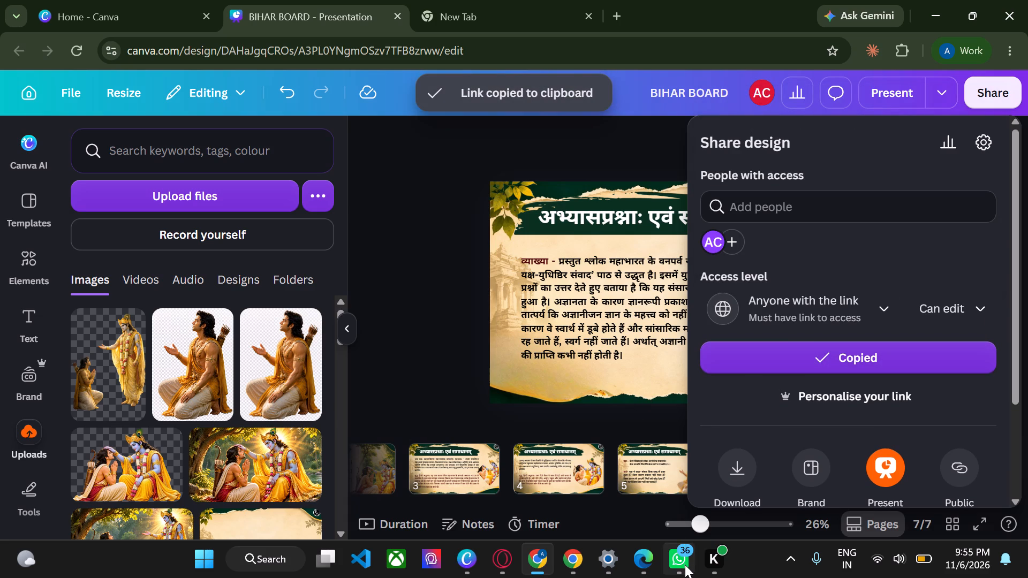